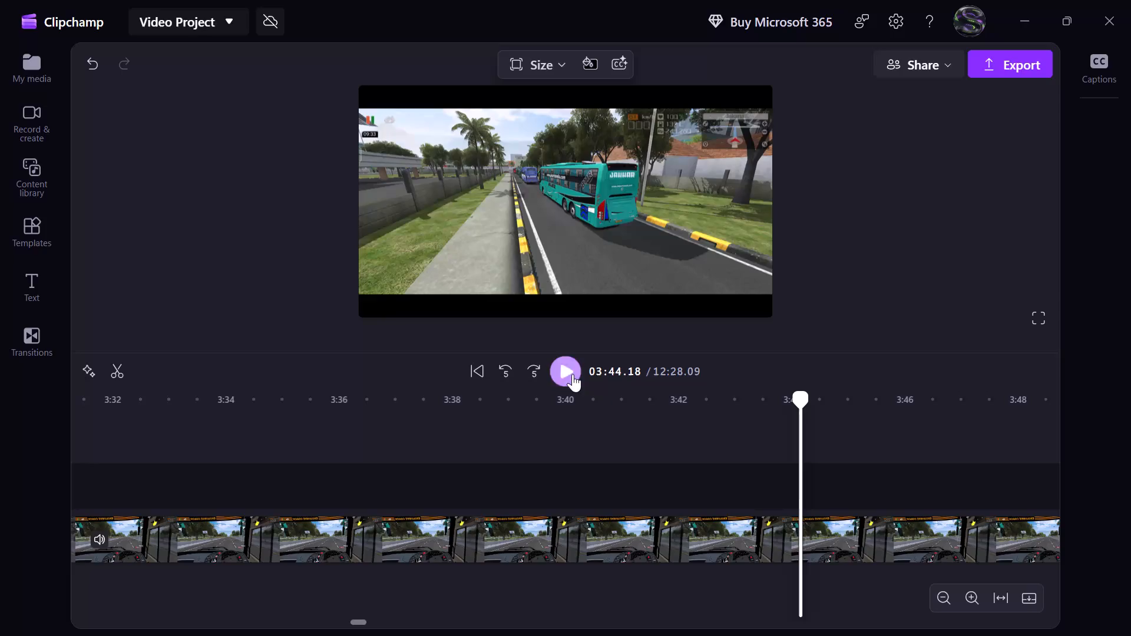
Split the bus video clip at 03:44.00.
left_click(567, 378)
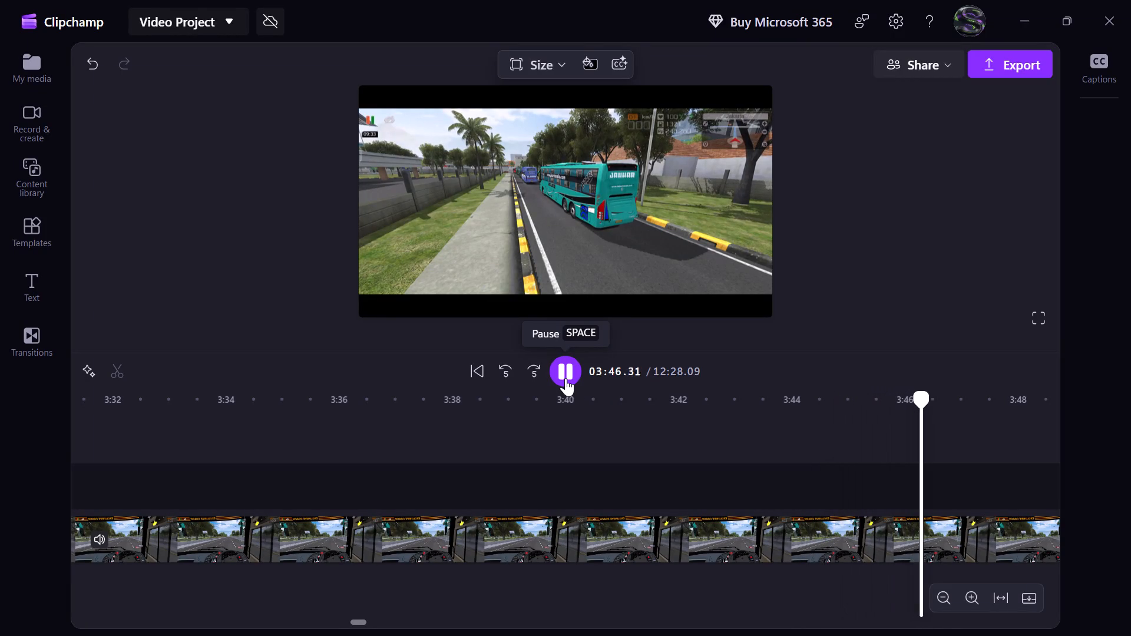
left_click(565, 378)
left_click(789, 415)
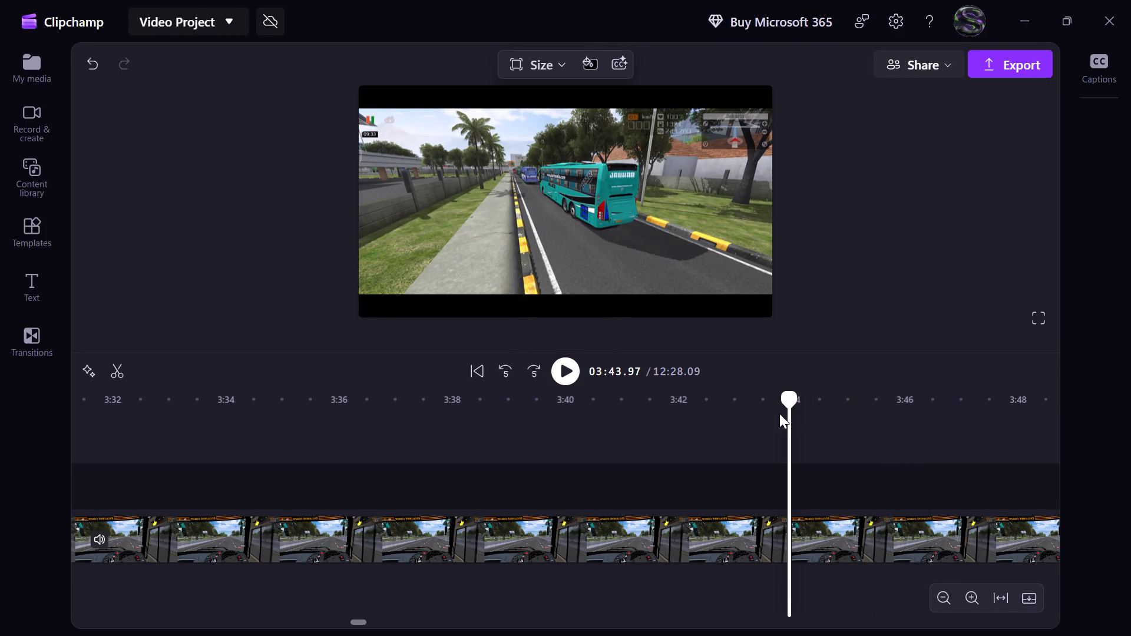
left_click(573, 374)
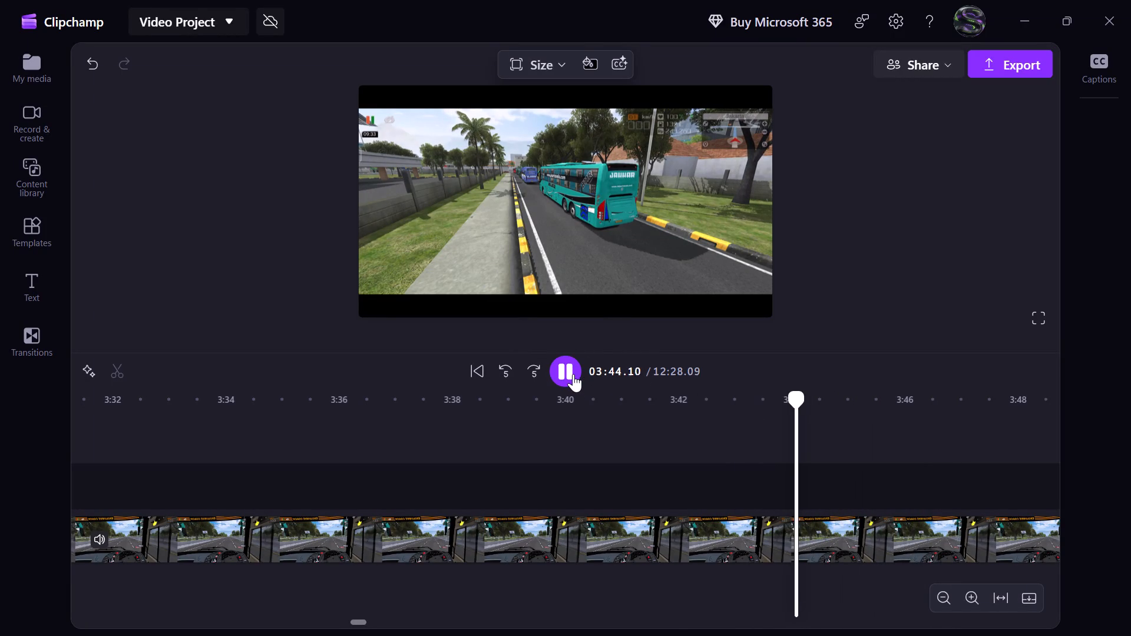
left_click(573, 374)
left_click(633, 375)
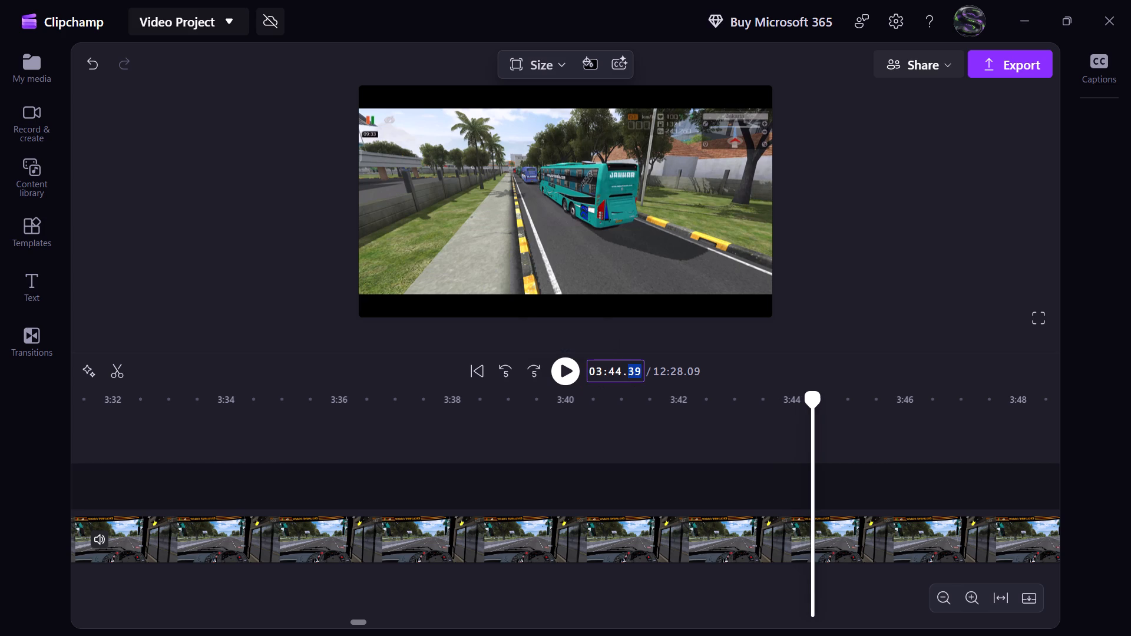
type("00")
key("Return")
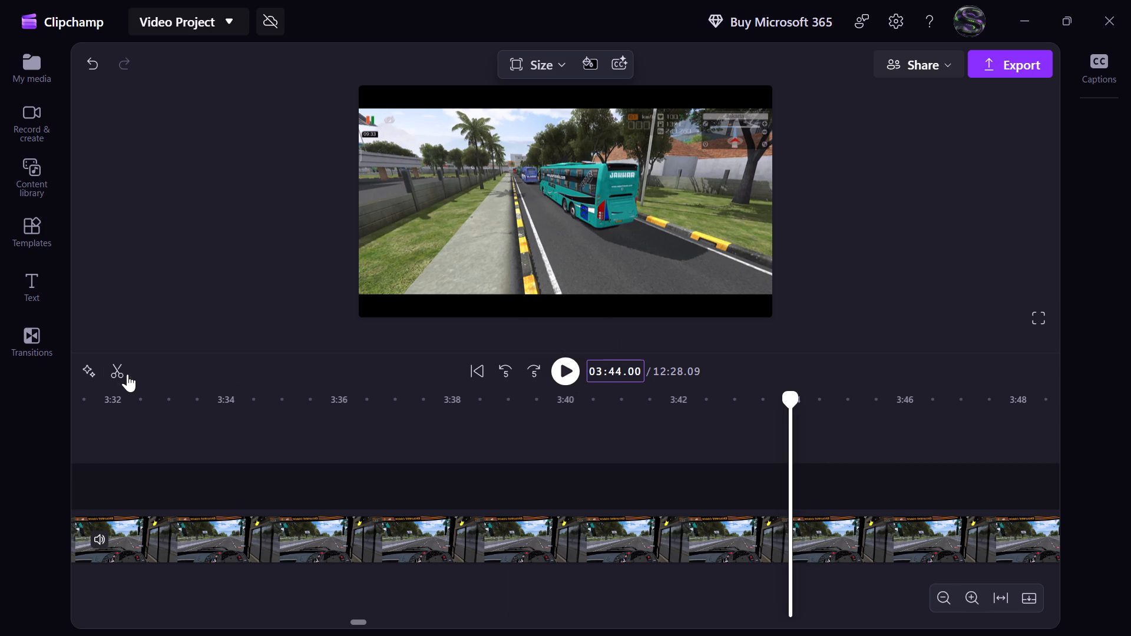
key("s")
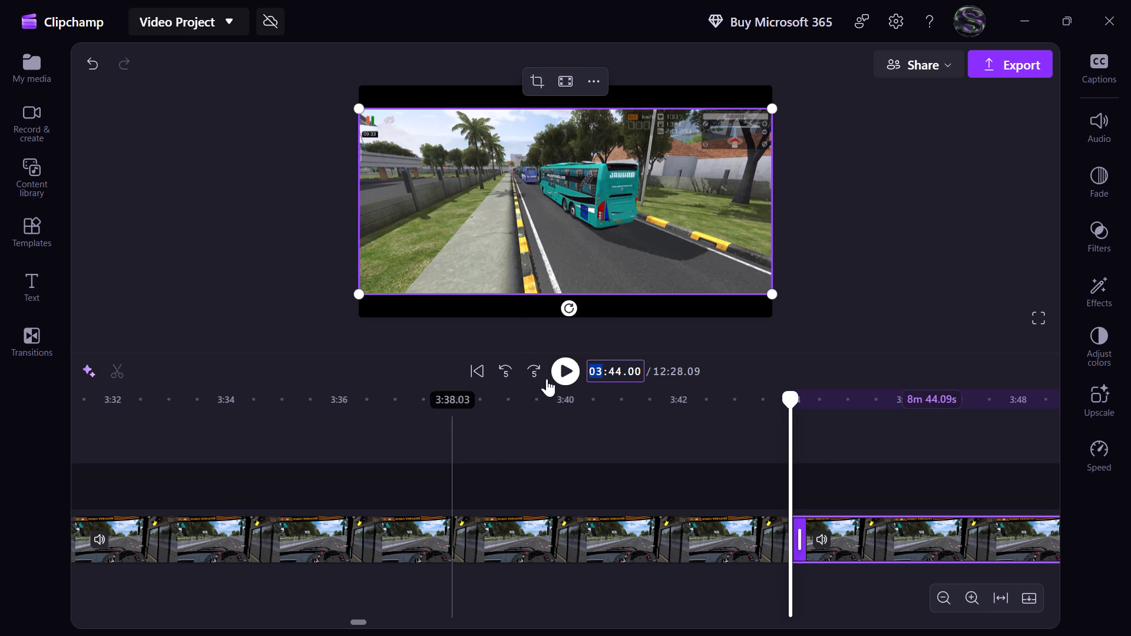
Make the clip that ends at the 3:44 split fill the whole frame, removing its black bars.
left_click(563, 375)
left_click(564, 375)
left_click(527, 408)
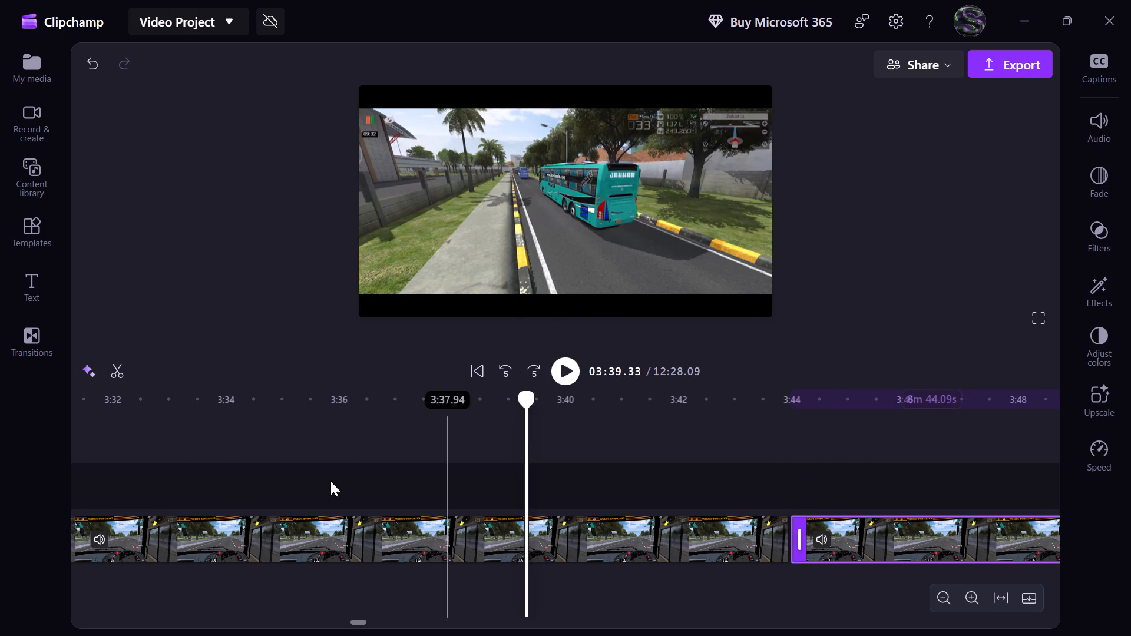
left_click(567, 200)
left_click(564, 85)
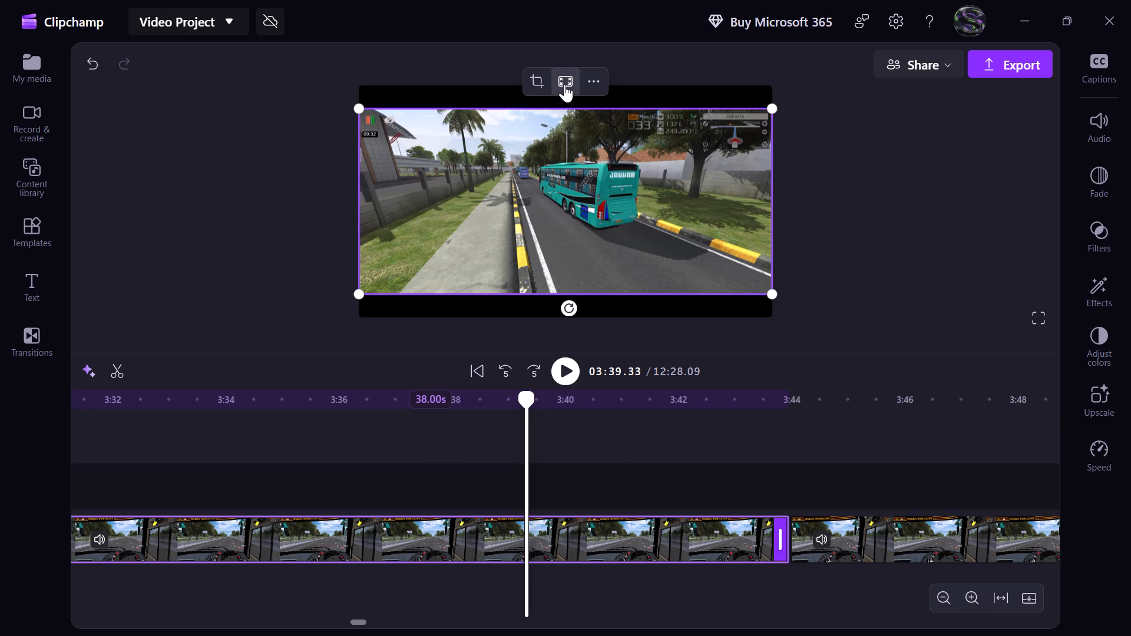
Split the following clip at 04:00.00.
triple_click(535, 372)
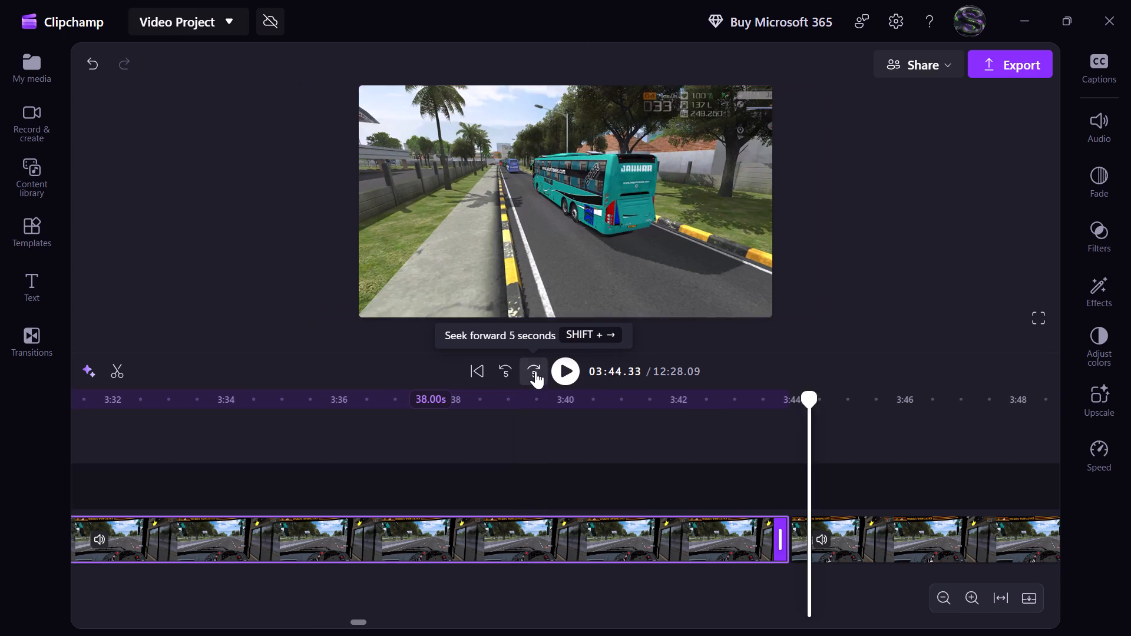
left_click(535, 371)
left_click(535, 371)
double_click(510, 371)
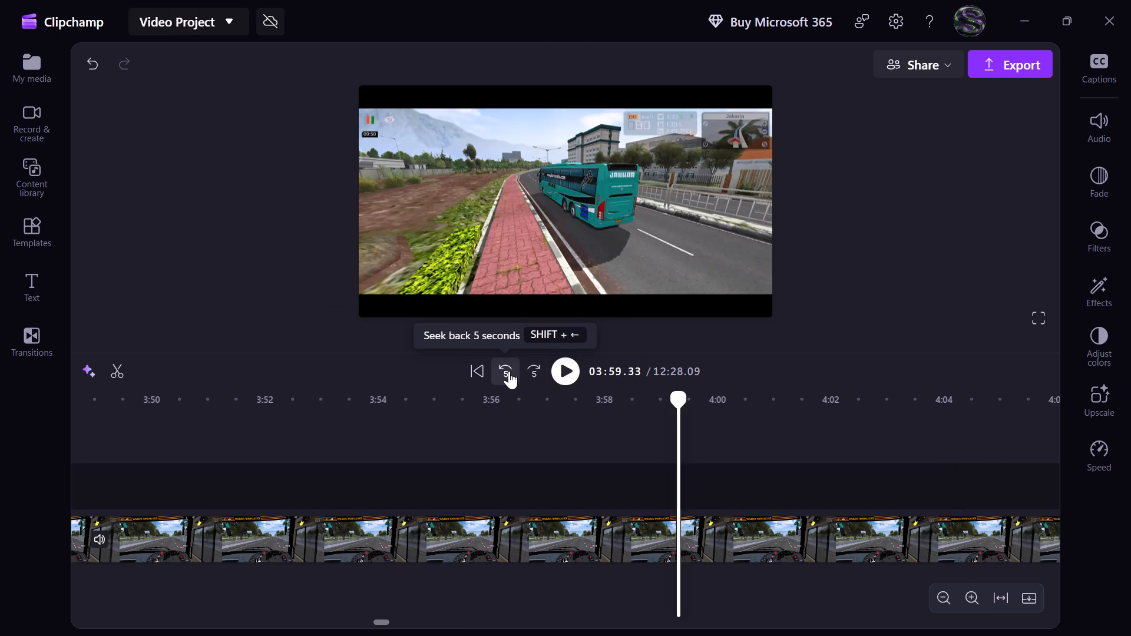
left_click(542, 369)
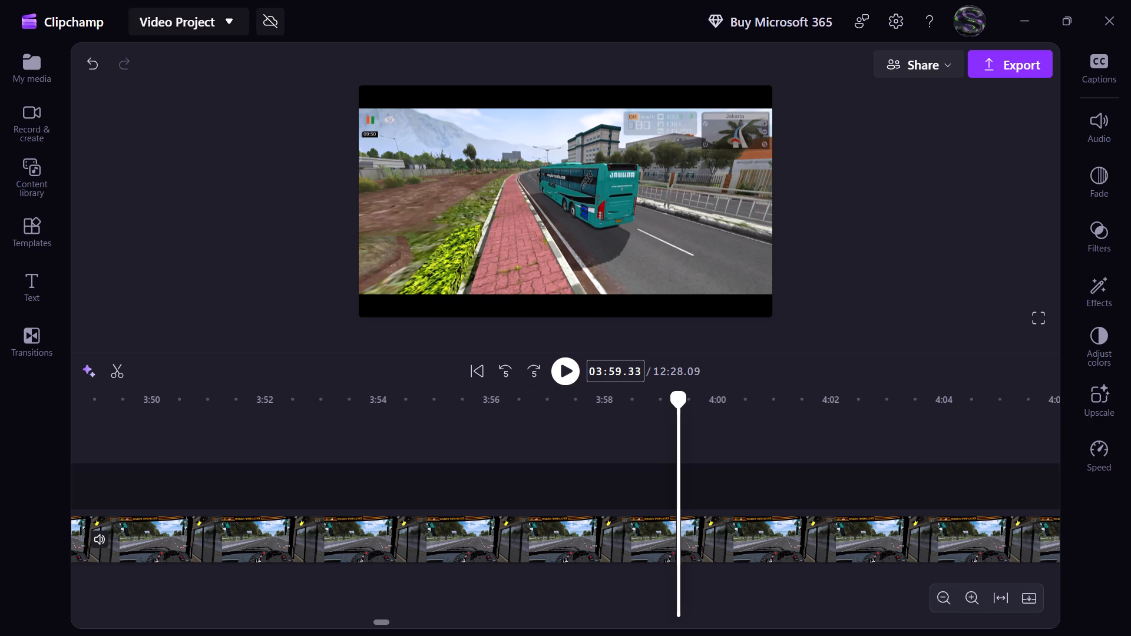
left_click(560, 373)
left_click(560, 373)
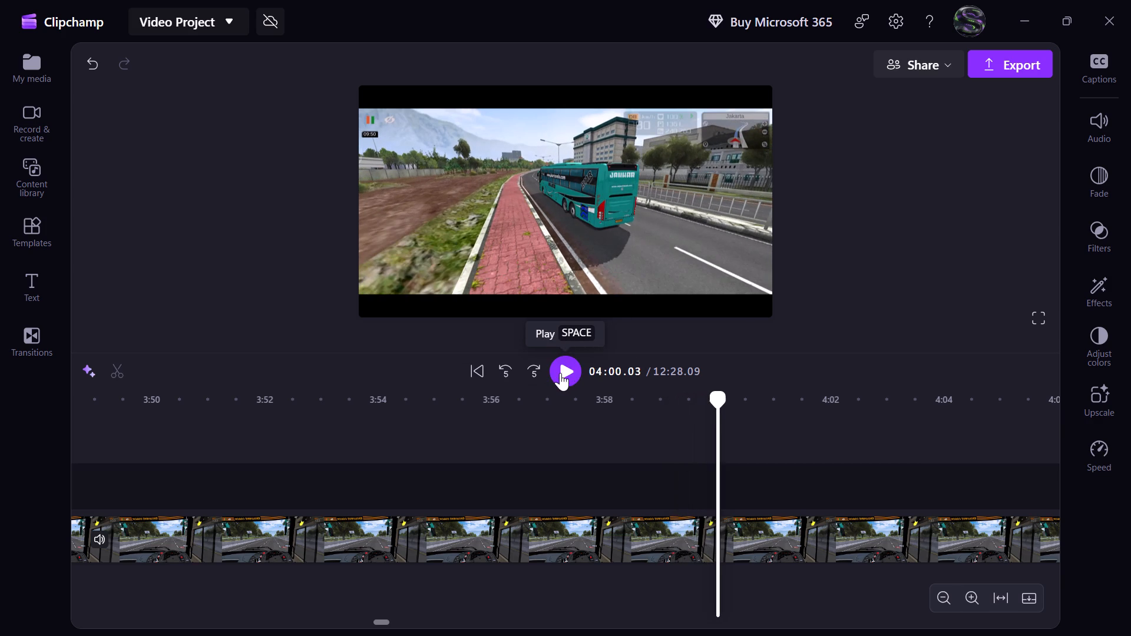
left_click(636, 370)
type("00")
key("Return")
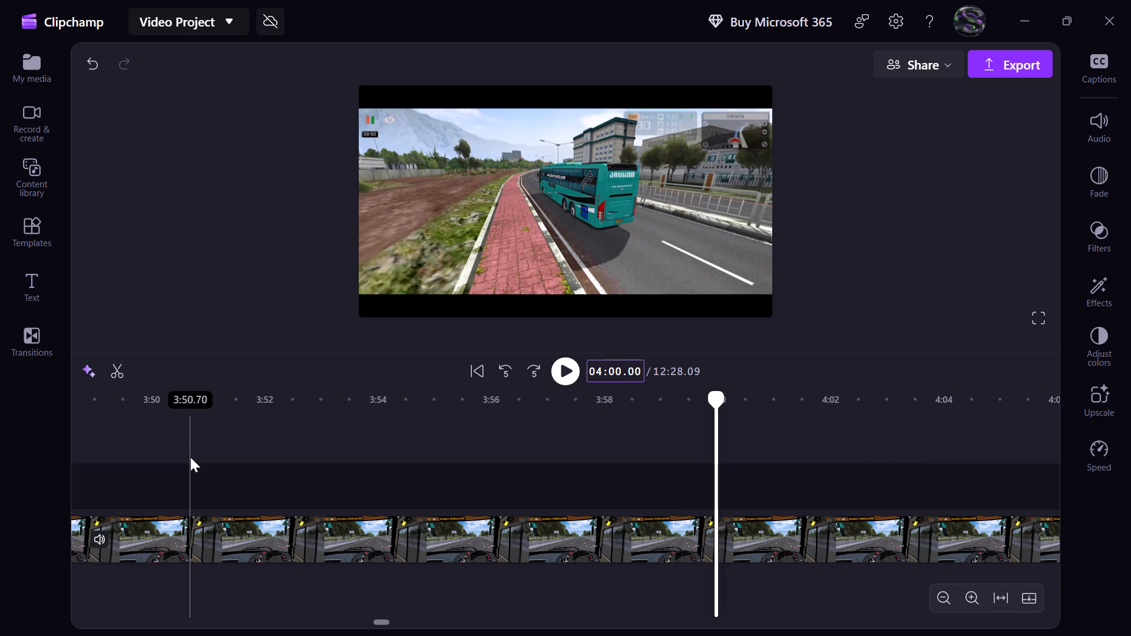
key("s")
Delete the segment between 3:44 and 4:00 and close the gap it leaves on the timeline.
left_click(346, 520)
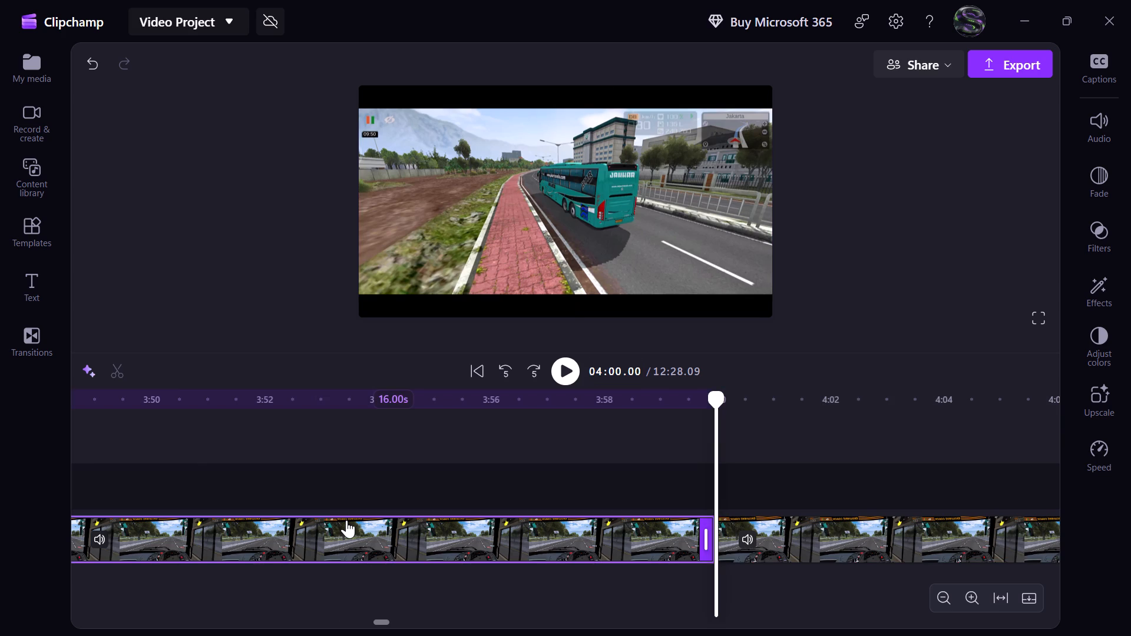
key("Delete")
left_click(399, 546)
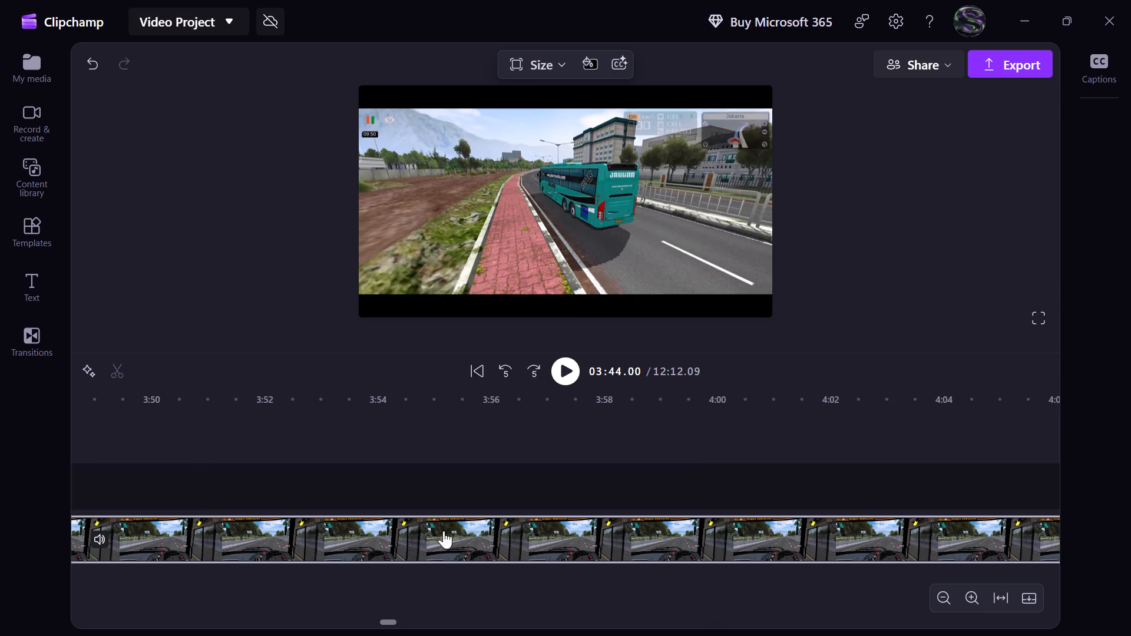
Review the footage on both sides of the cut at 3:44 and play it through.
scroll(490, 460, "right", 3)
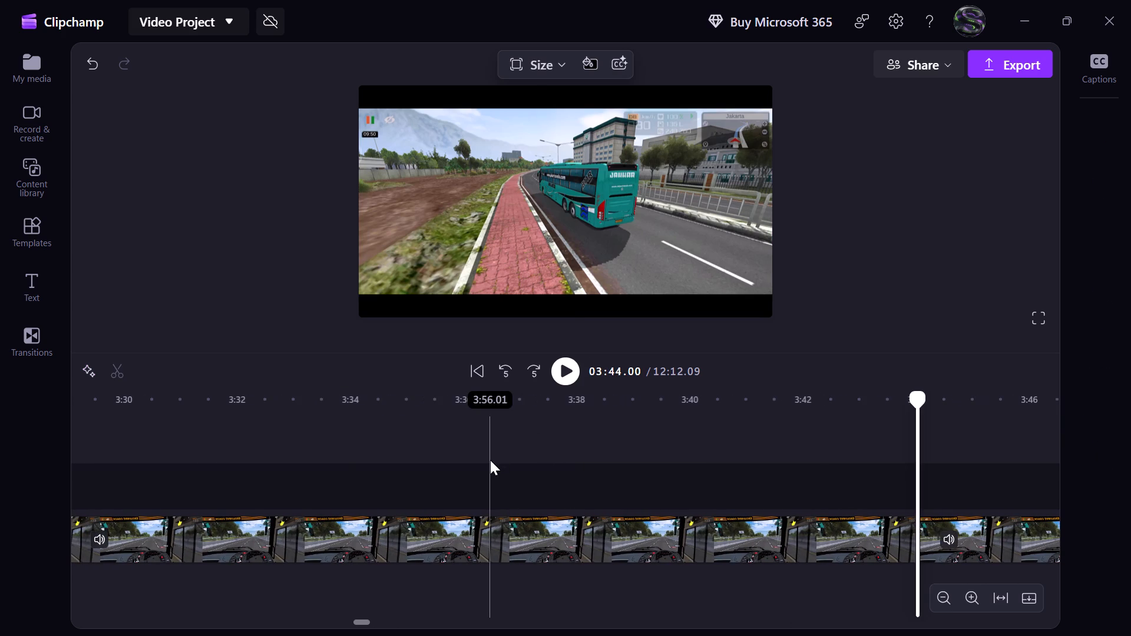
left_click(490, 460)
scroll(490, 460, "left", 1)
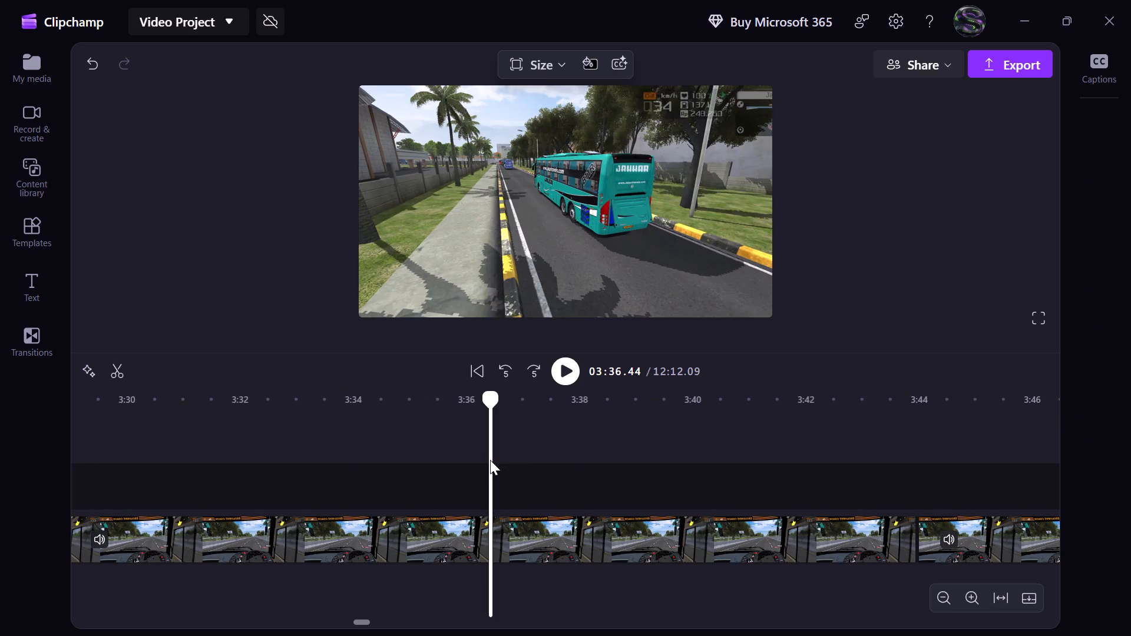
scroll(490, 460, "left", 3)
scroll(554, 498, "left", 2)
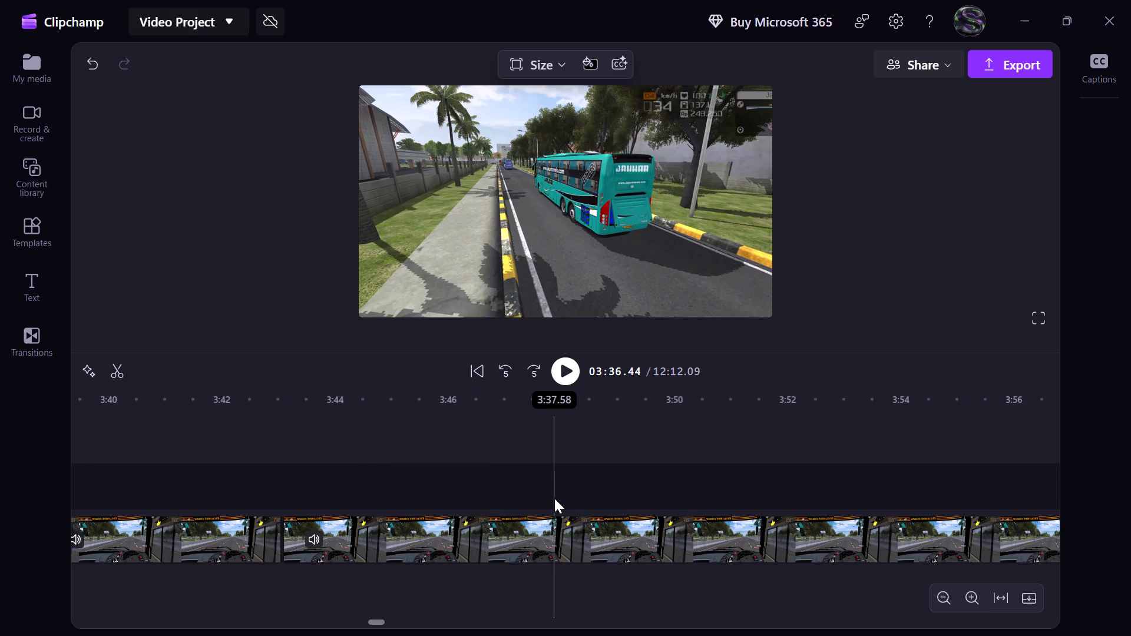
scroll(554, 498, "left", 1)
left_click(554, 498)
scroll(493, 481, "right", 1)
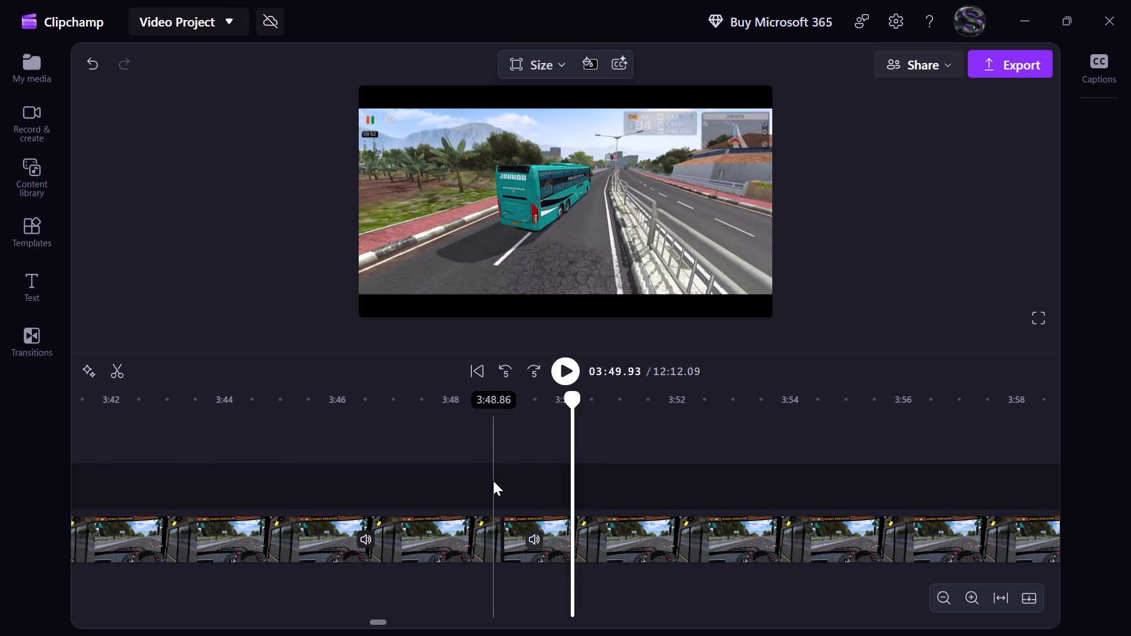
scroll(493, 481, "right", 1)
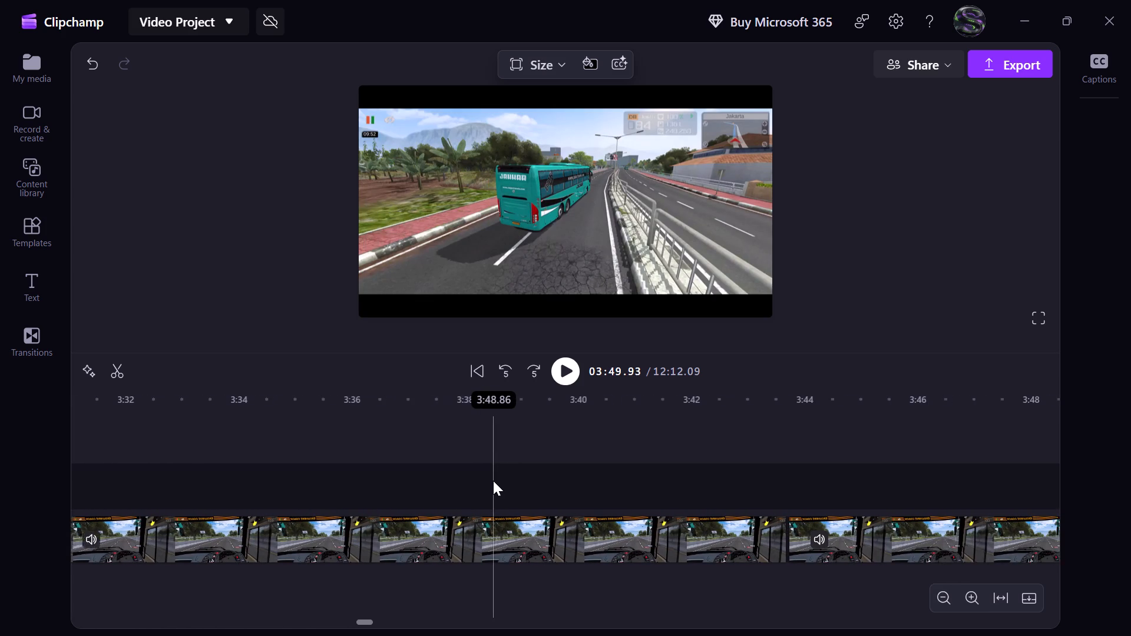
scroll(493, 481, "right", 1)
left_click(493, 481)
left_click(567, 385)
Skip ahead through the bus footage and split the clip at 04:58.00.
left_click(528, 369)
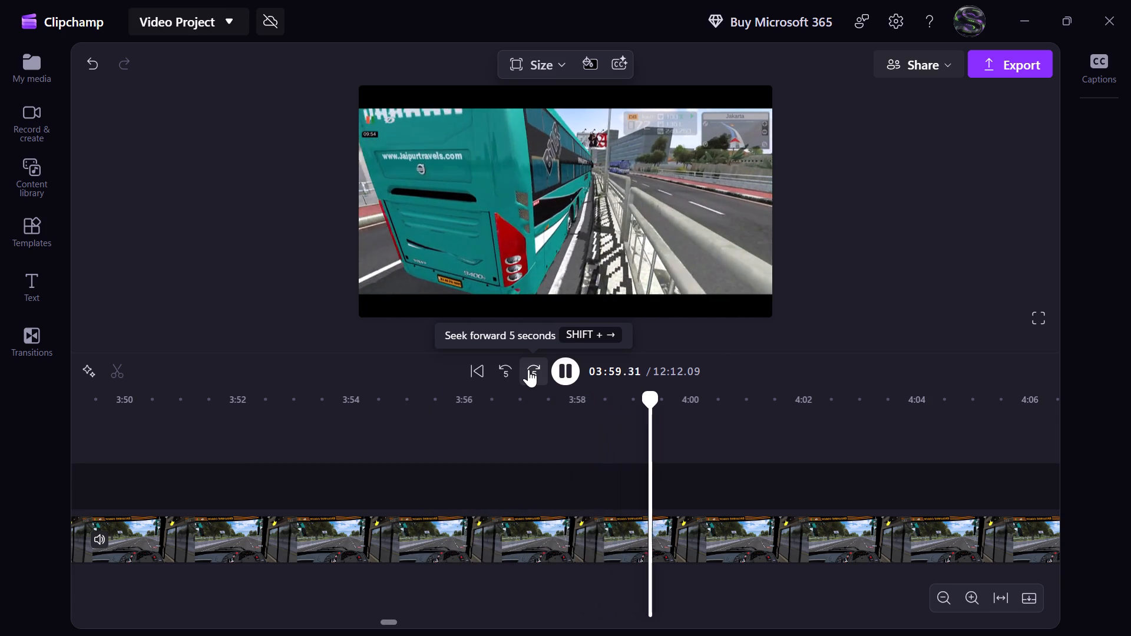
left_click(528, 369)
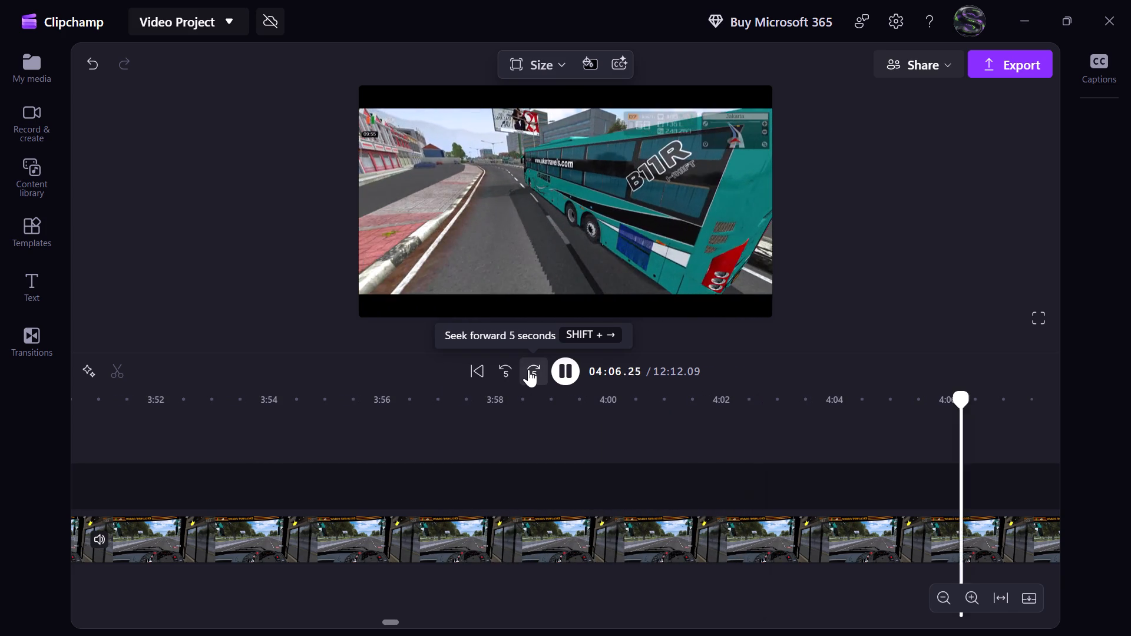
left_click(528, 369)
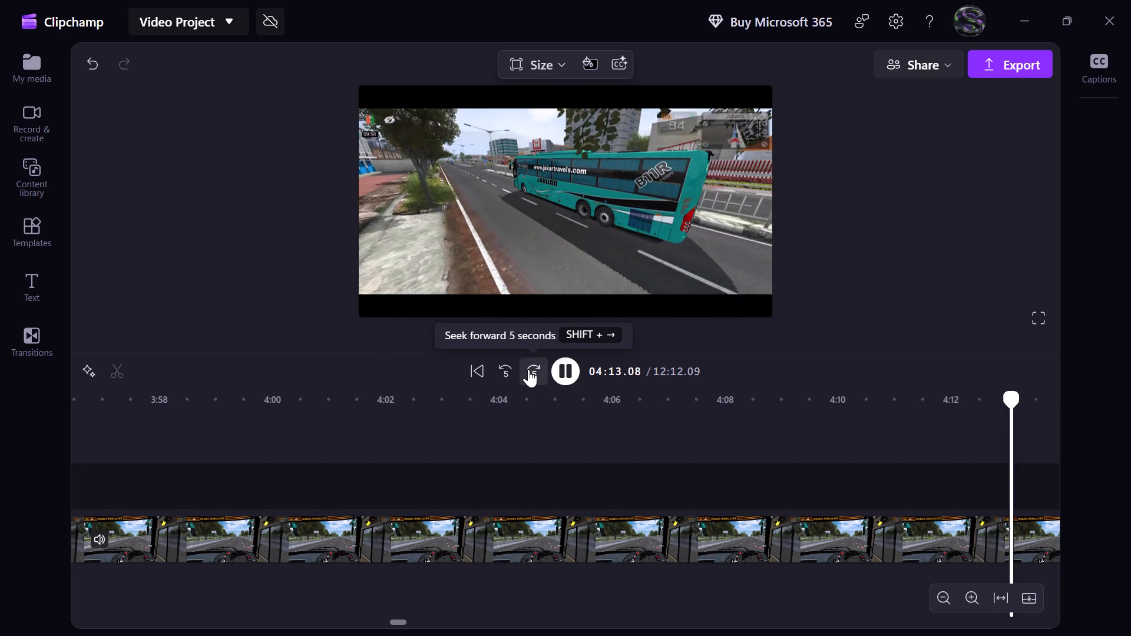
left_click(528, 369)
left_click(528, 369)
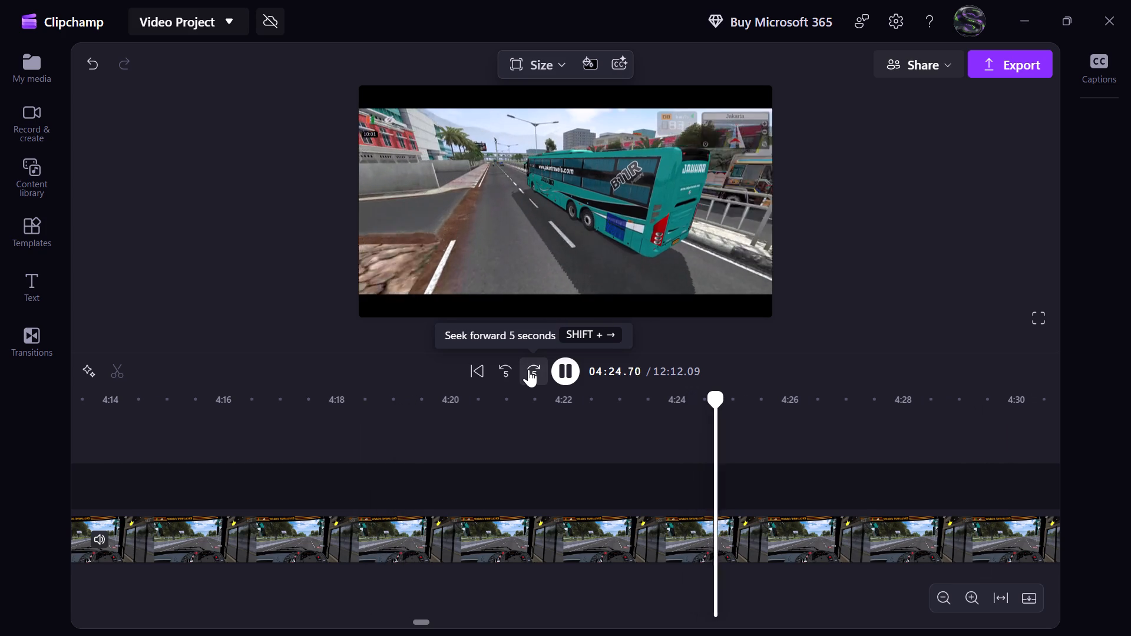
left_click(528, 369)
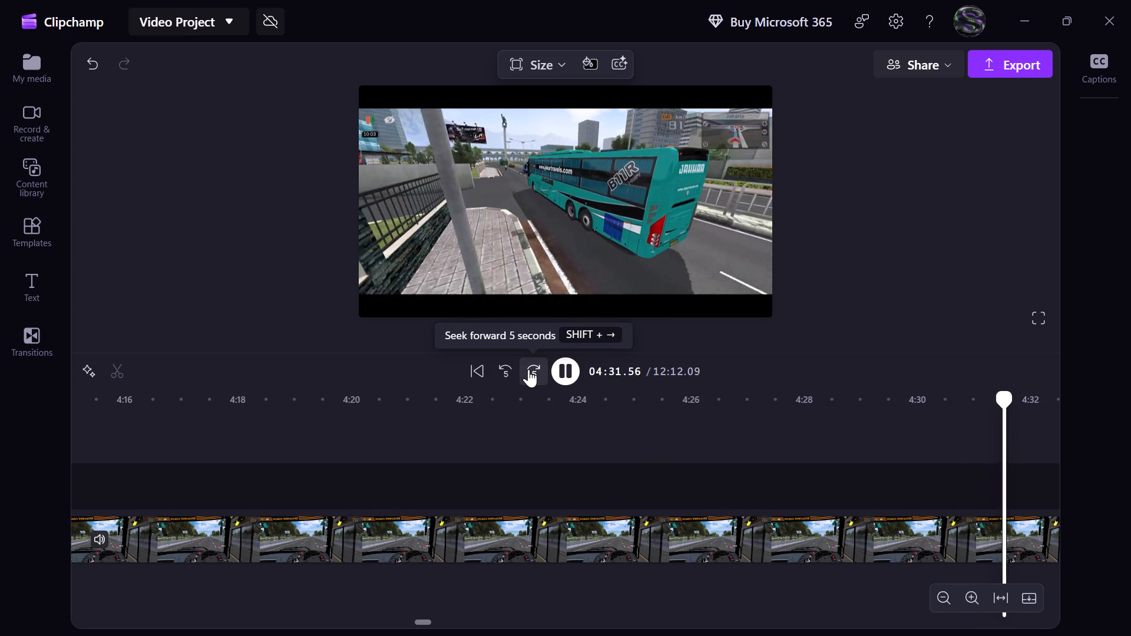
left_click(528, 369)
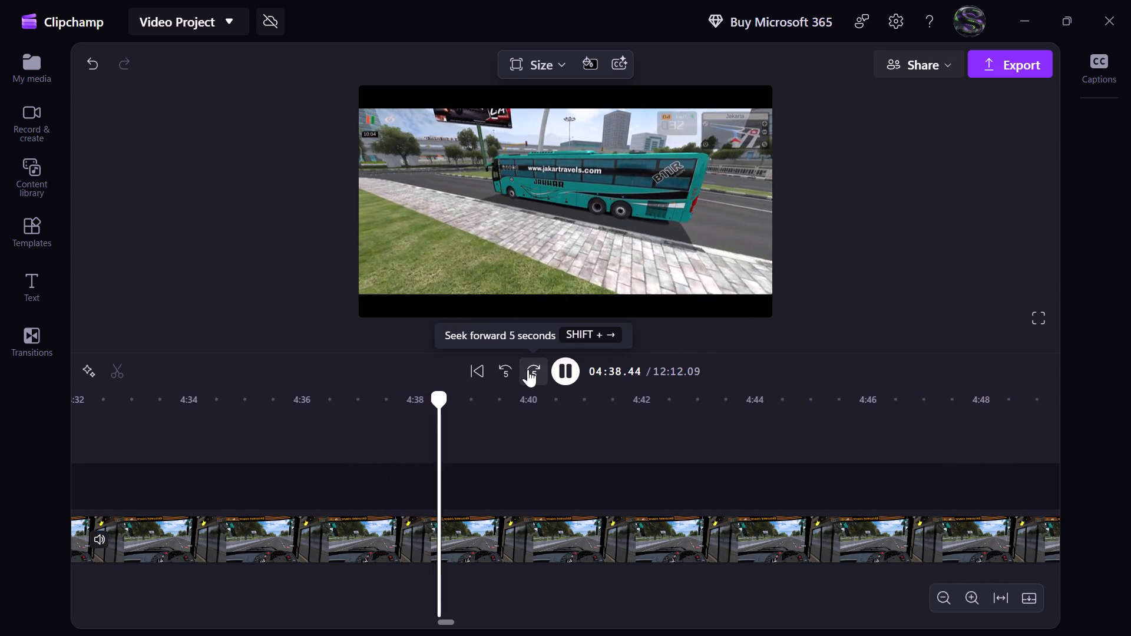
triple_click(528, 369)
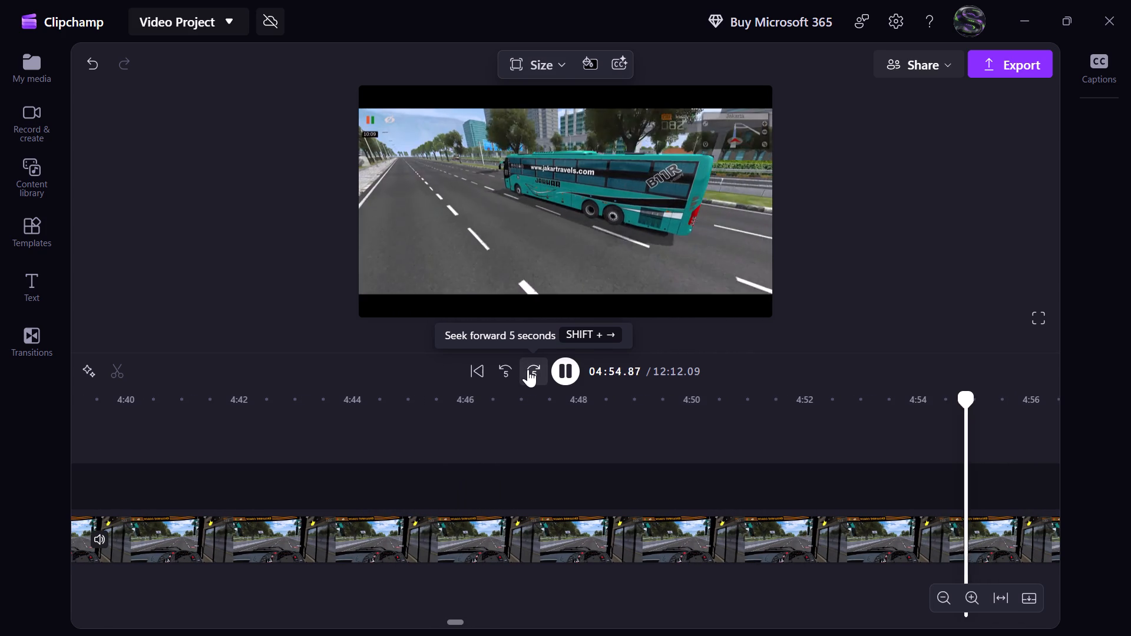
left_click(568, 370)
double_click(568, 370)
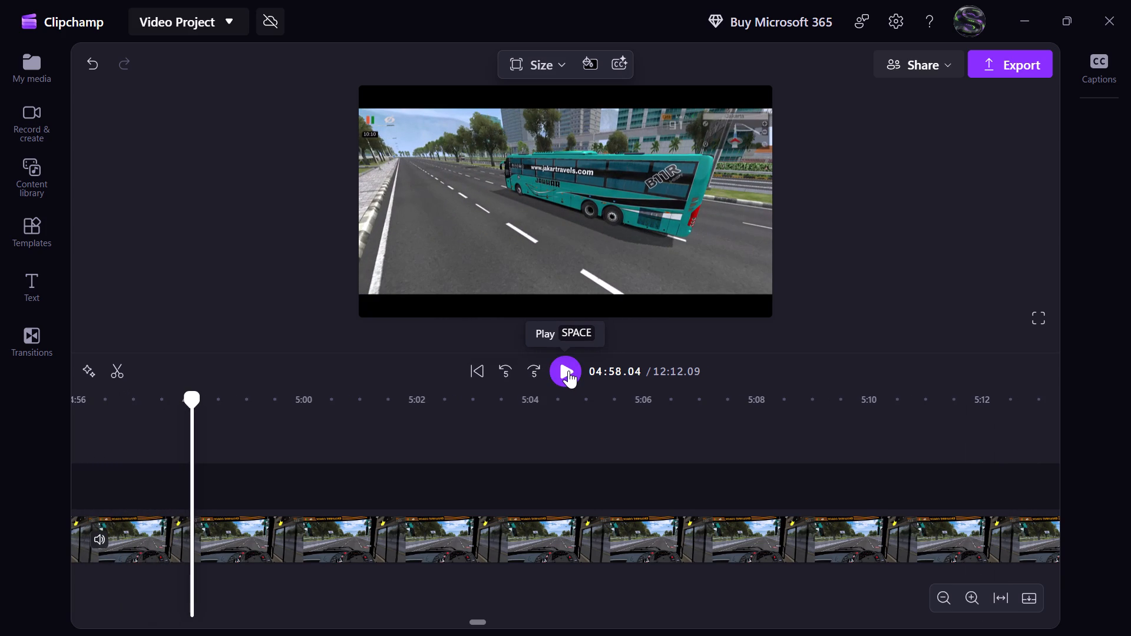
left_click(627, 372)
type("00")
key("Return")
left_click(119, 377)
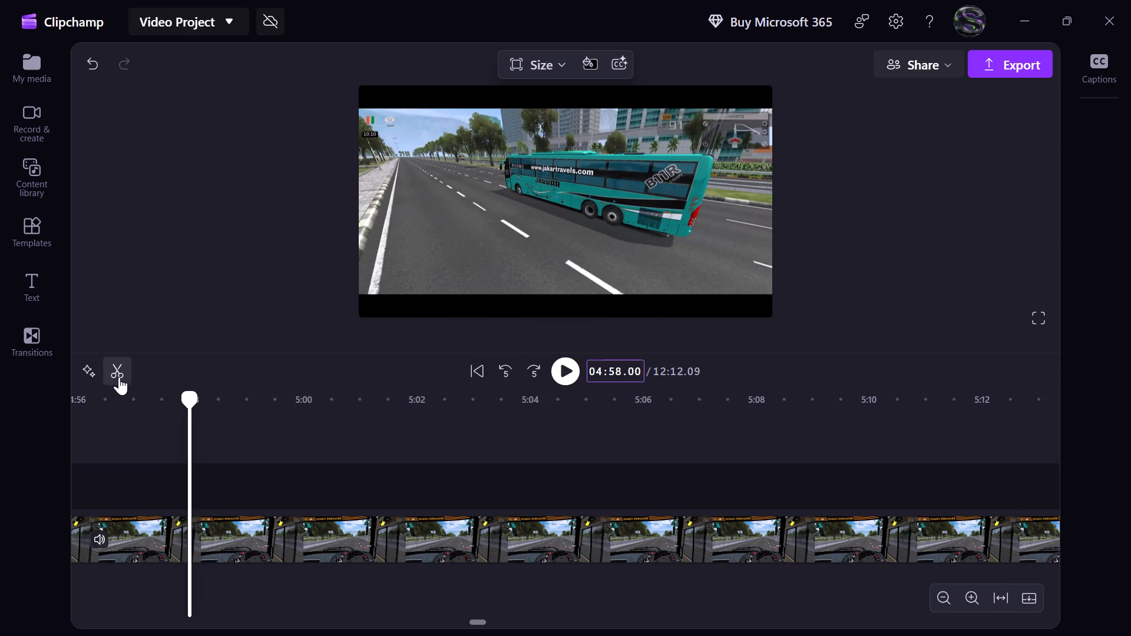
Split the remaining clip again at 05:58.00, within the driver's cab footage.
triple_click(535, 376)
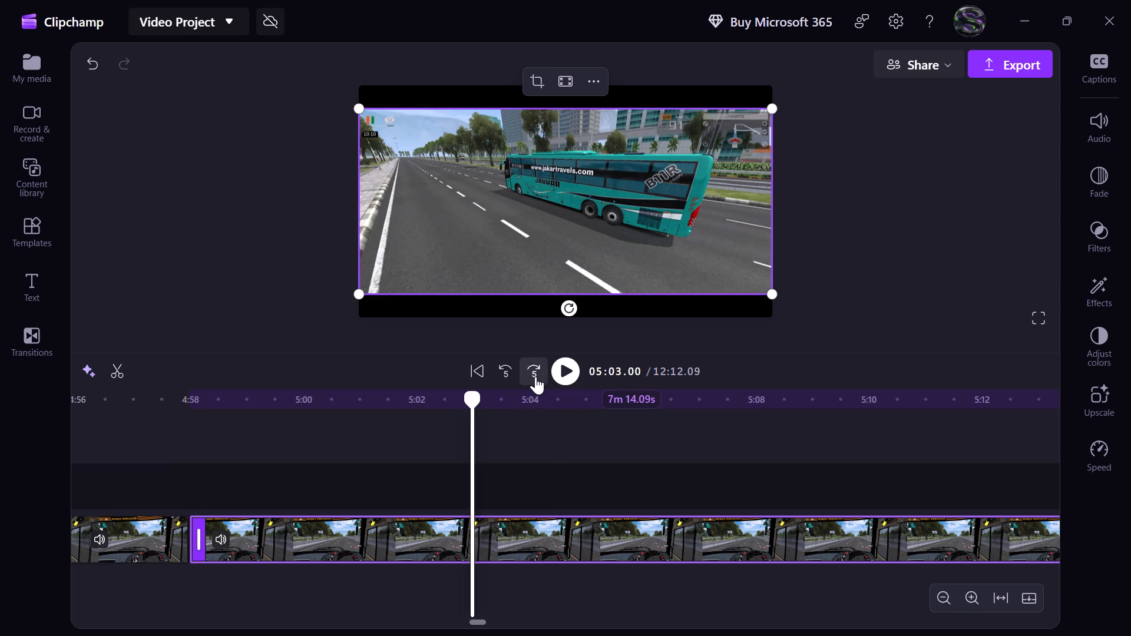
left_click(535, 376)
triple_click(535, 376)
left_click(535, 376)
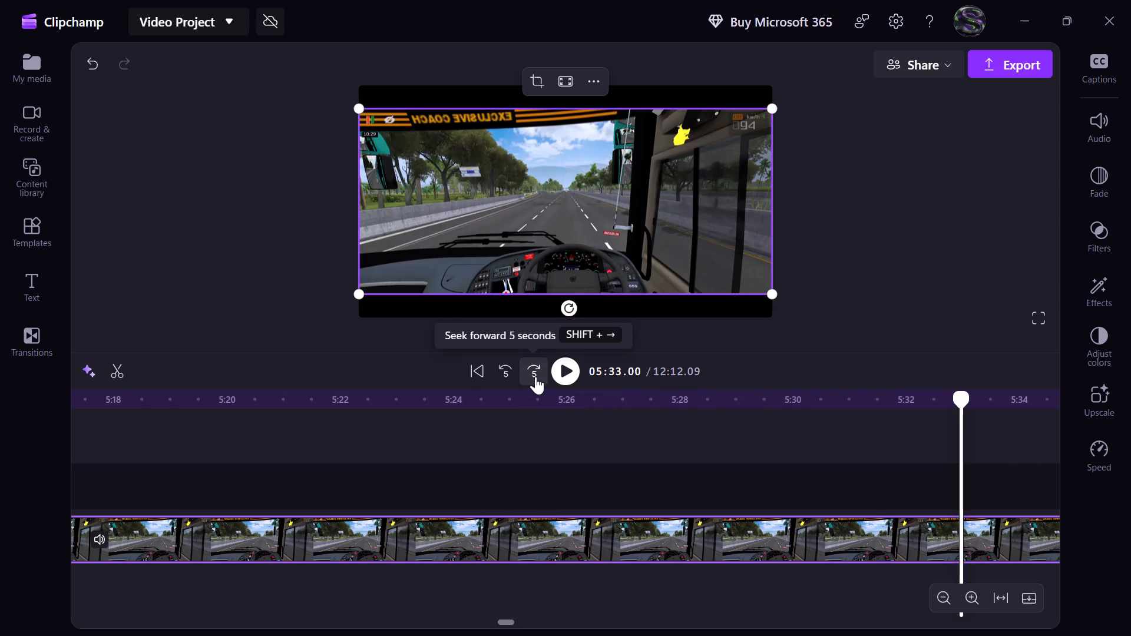
triple_click(535, 376)
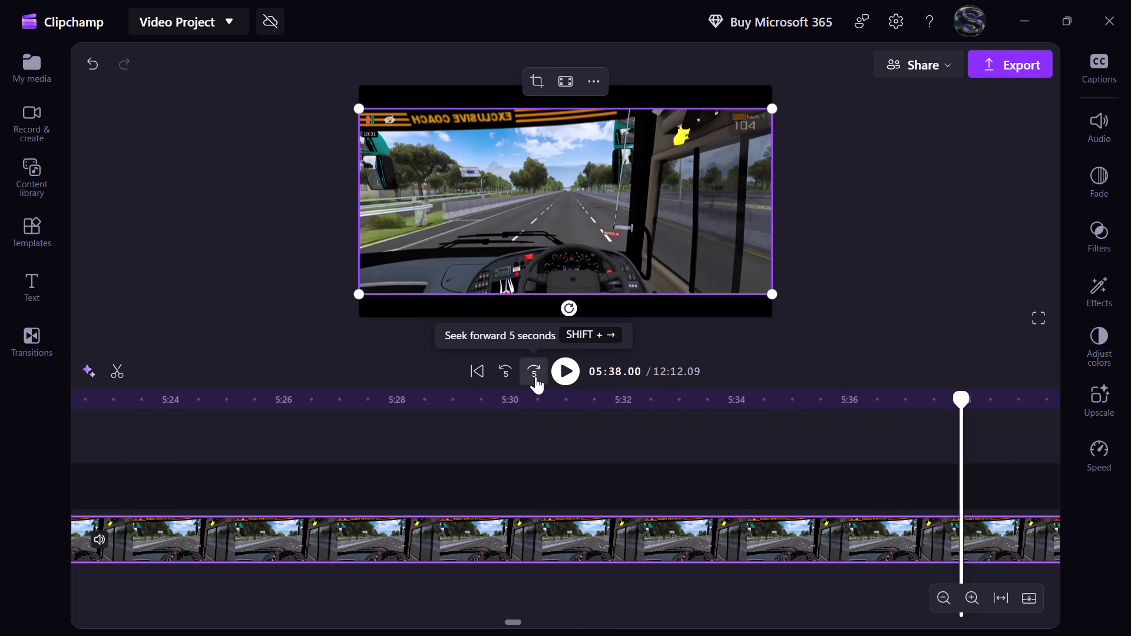
left_click(535, 376)
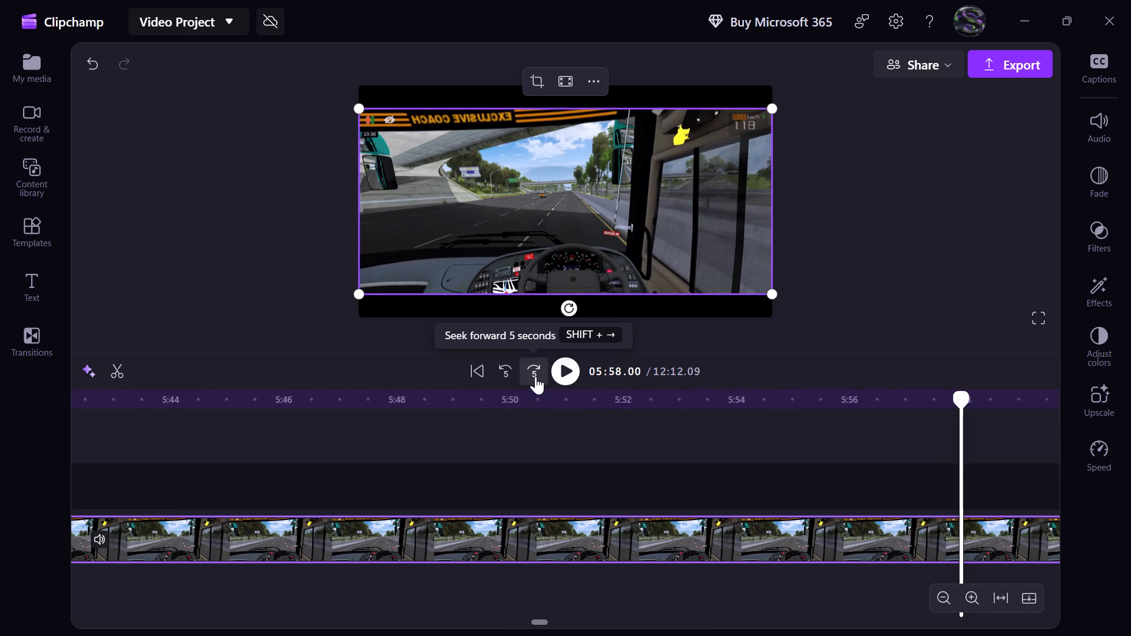
left_click(117, 372)
Delete the segment between 4:58 and 5:58 and close the gap it leaves on the timeline.
left_click(461, 539)
key("Delete")
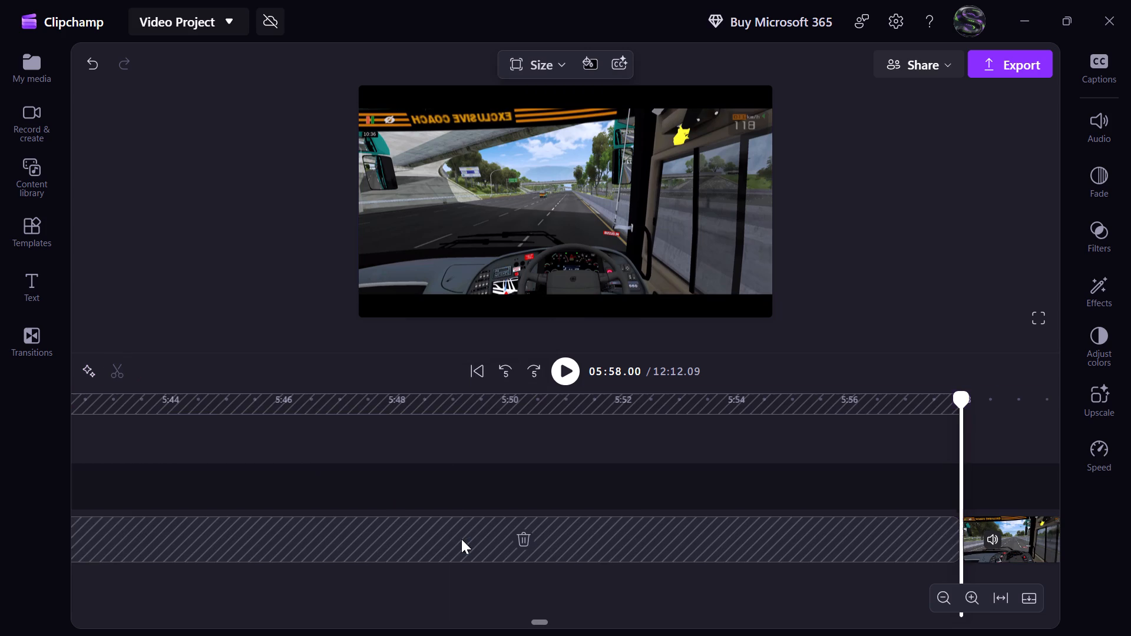
left_click(533, 541)
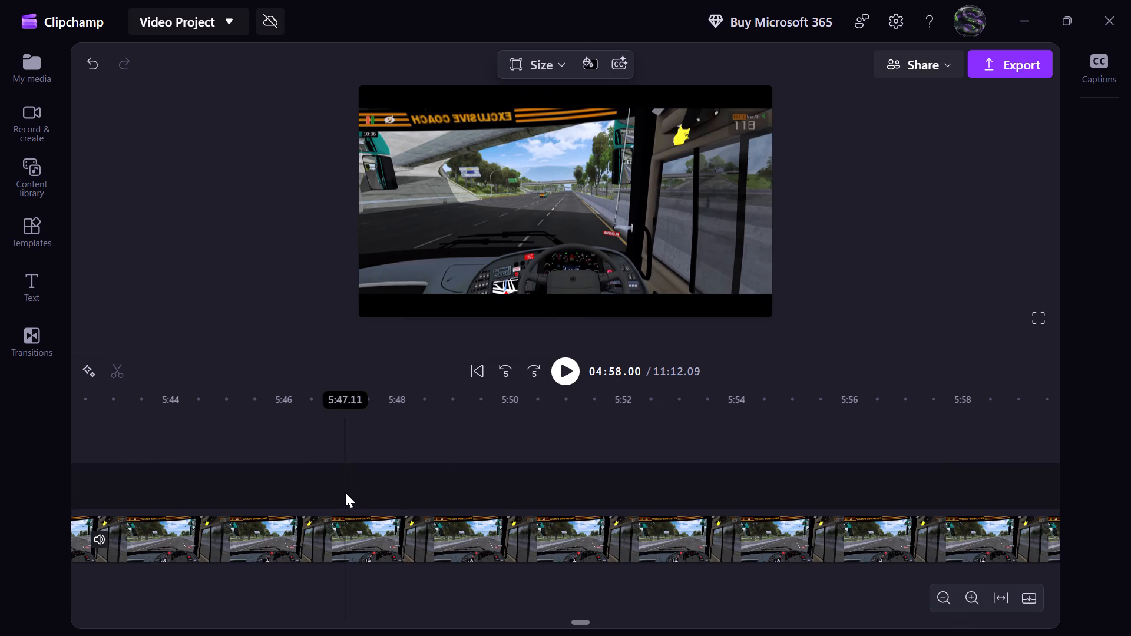
Make the clip that ends at 4:58, showing the teal bus from outside, fill the frame.
left_click(511, 370)
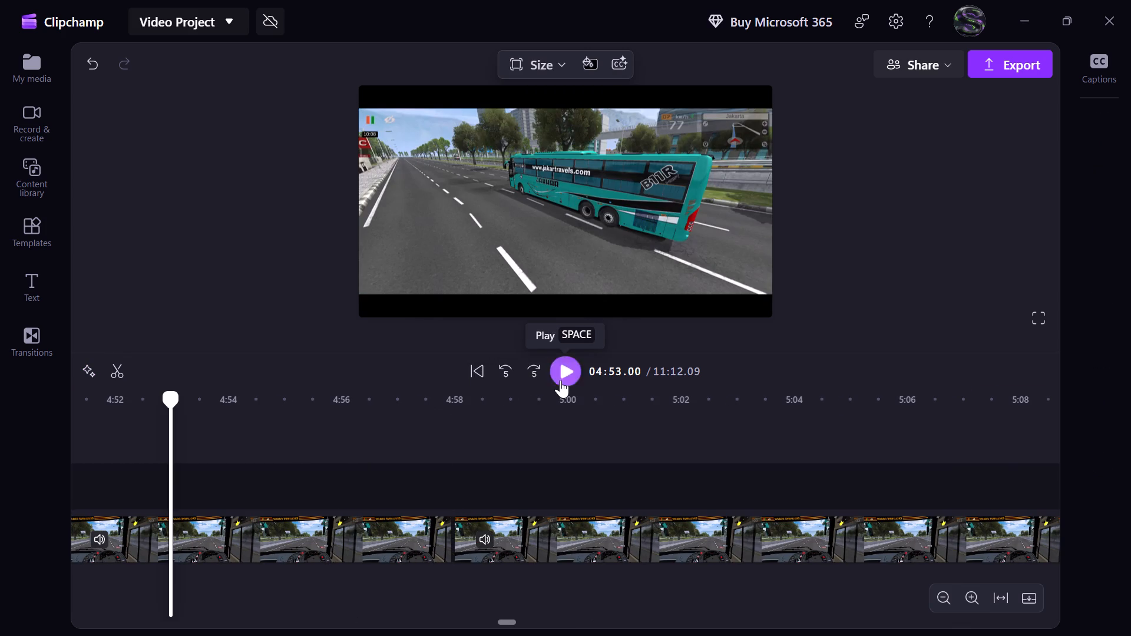
left_click(570, 210)
left_click(563, 75)
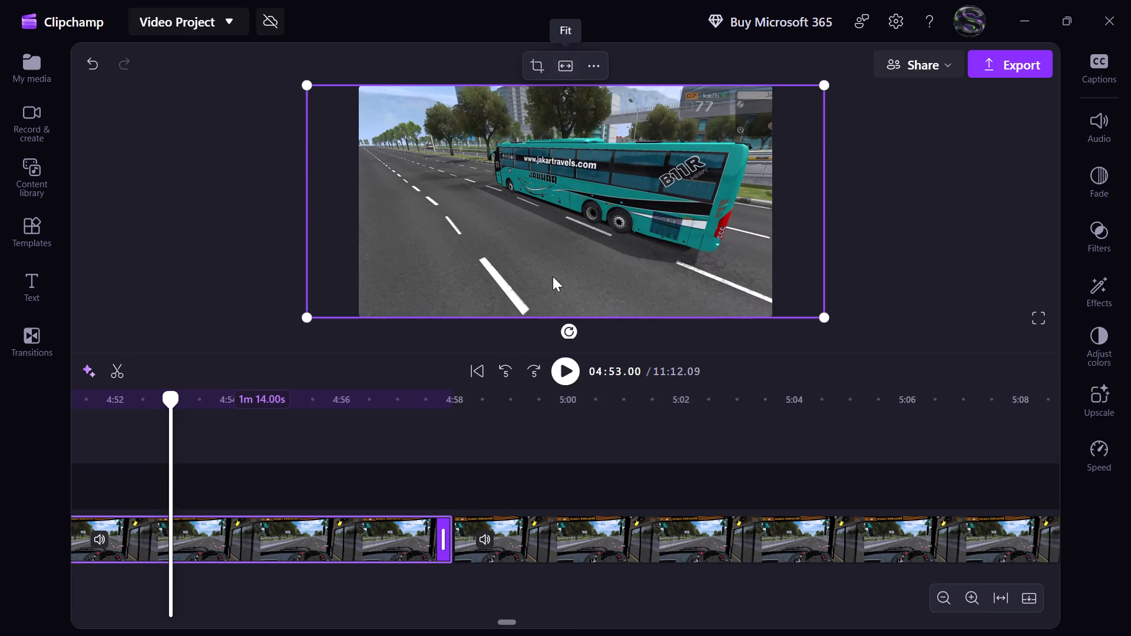
Play and skip ahead past the 4:58 cut, and split the clip at 05:40.00, just before the cab view ends.
left_click(568, 371)
left_click(543, 379)
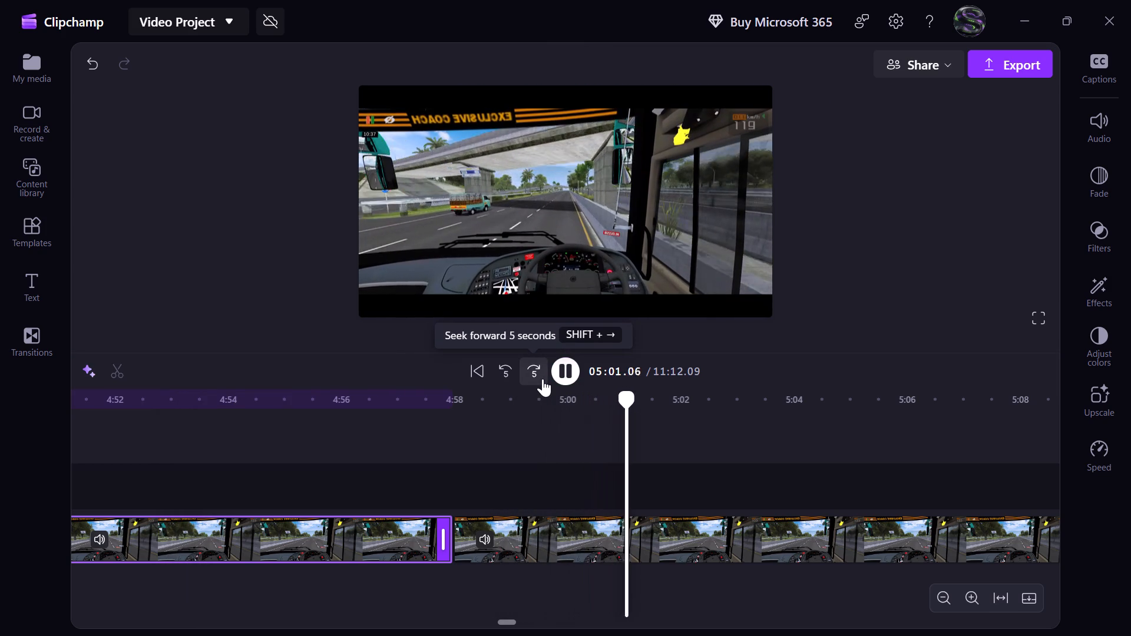
left_click(535, 378)
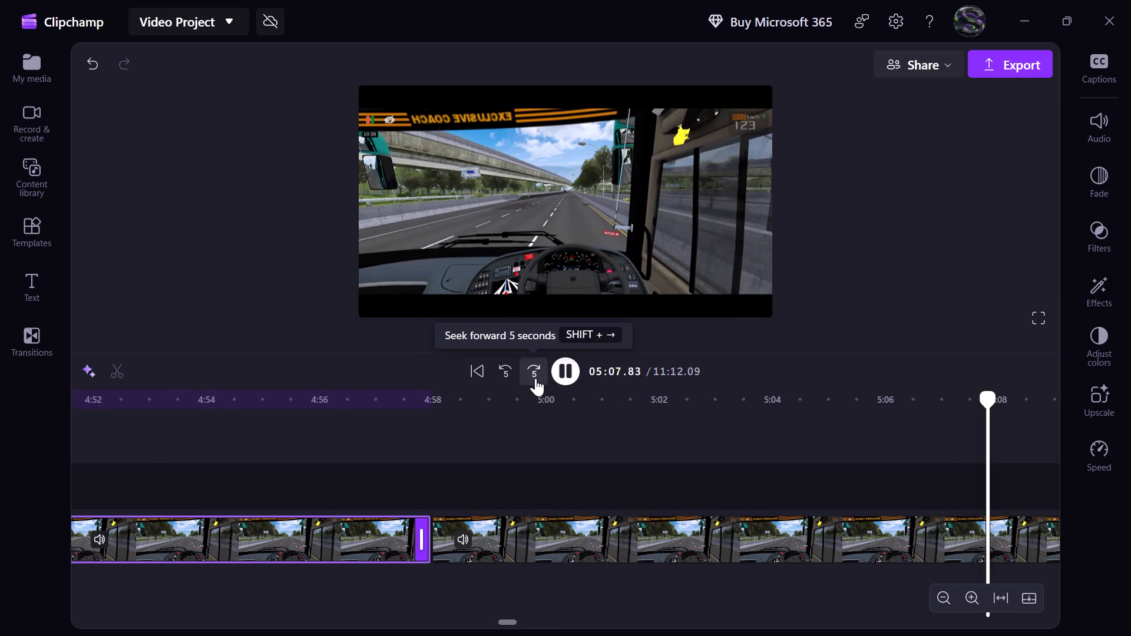
left_click(535, 378)
left_click(535, 378)
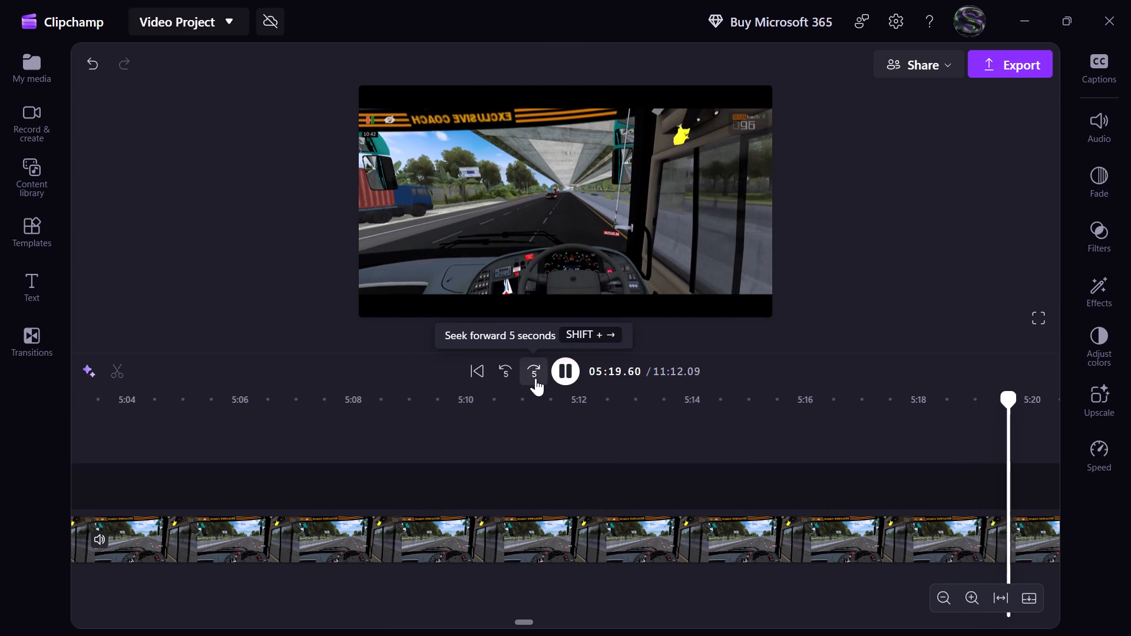
left_click(536, 378)
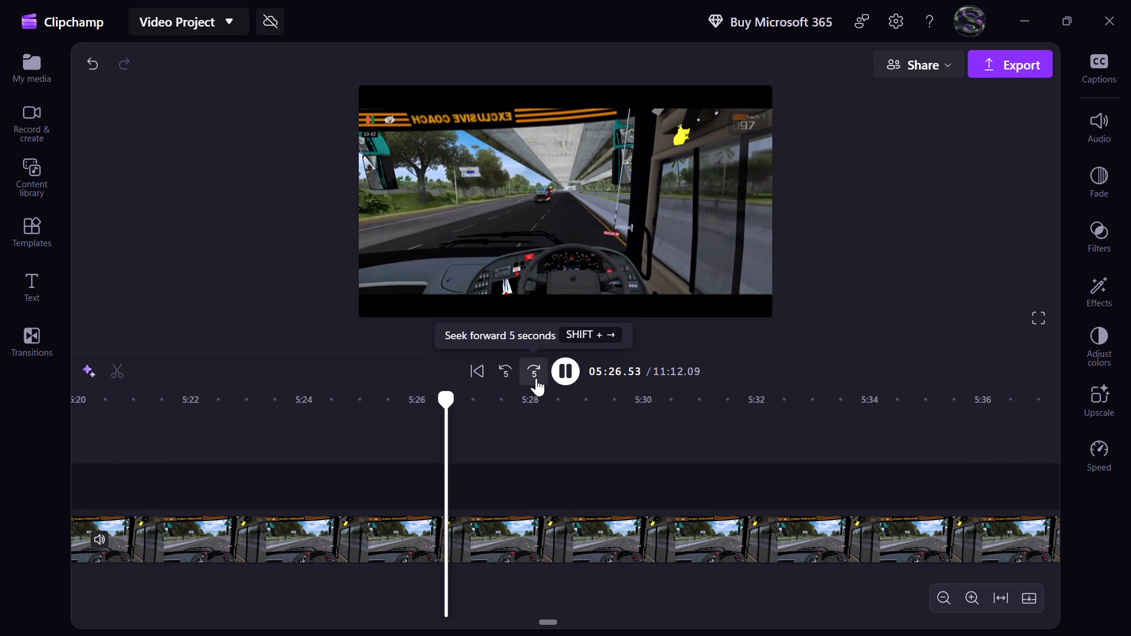
left_click(536, 378)
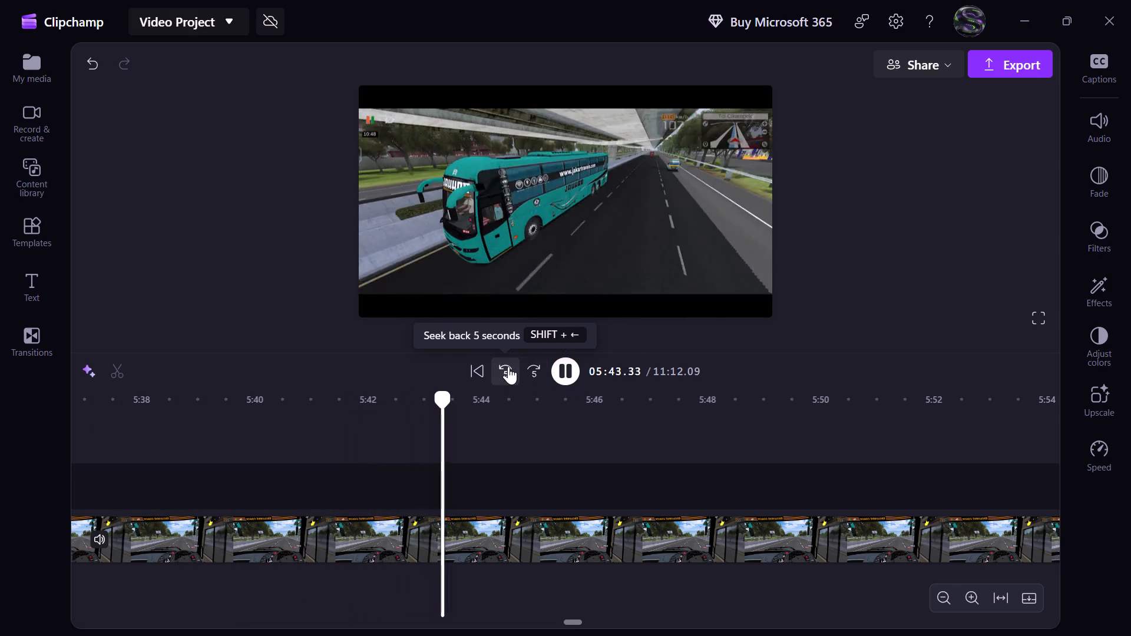
left_click(508, 366)
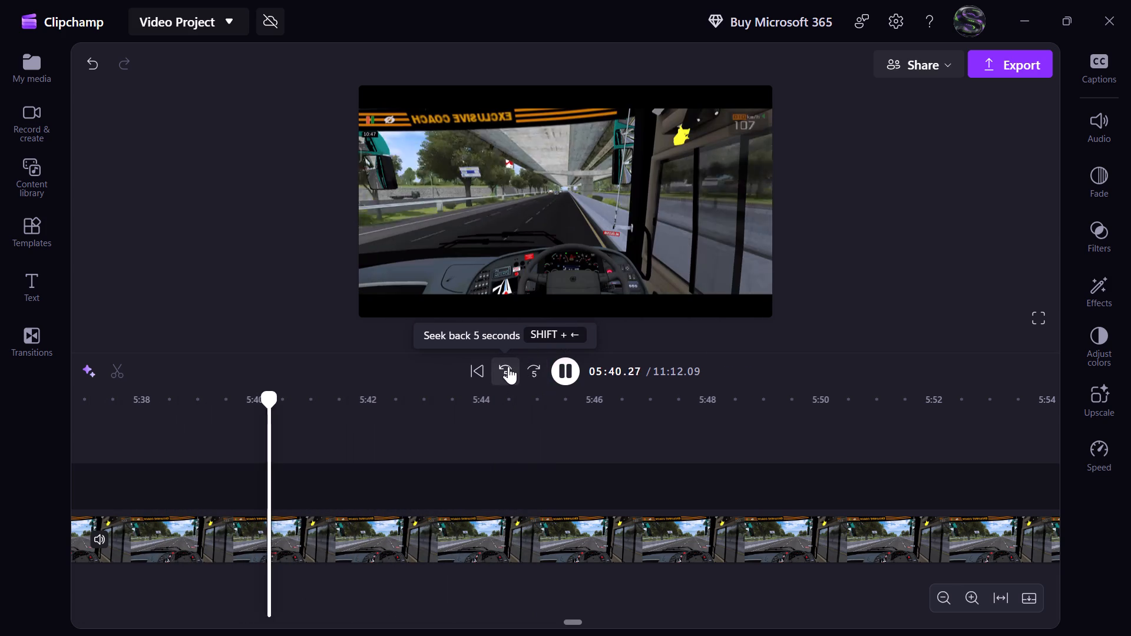
left_click(565, 367)
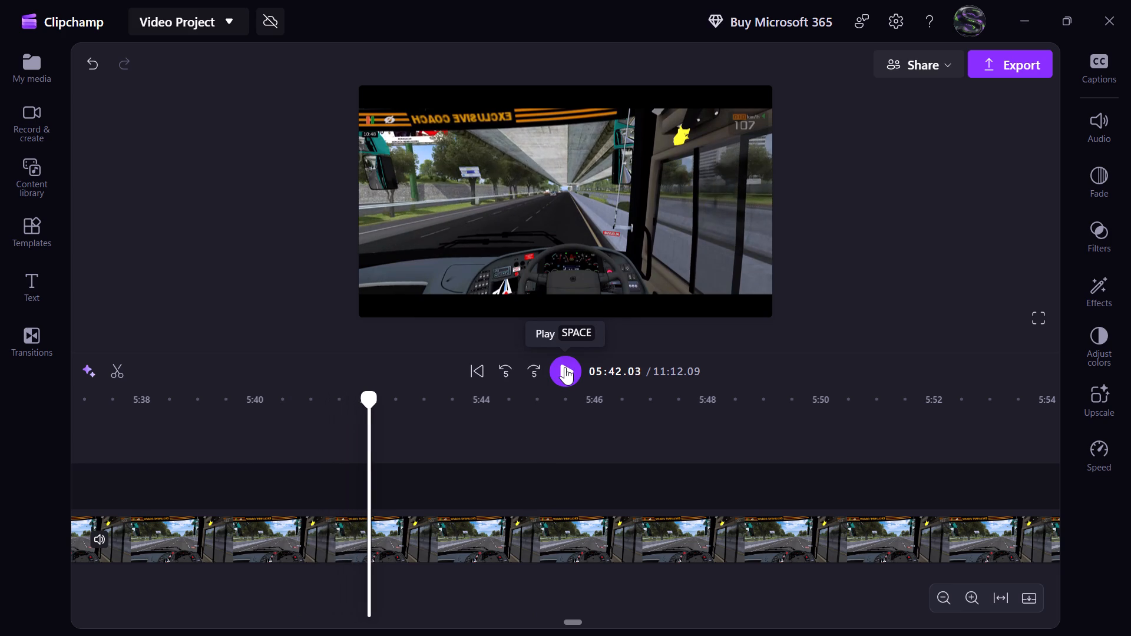
left_click(257, 395)
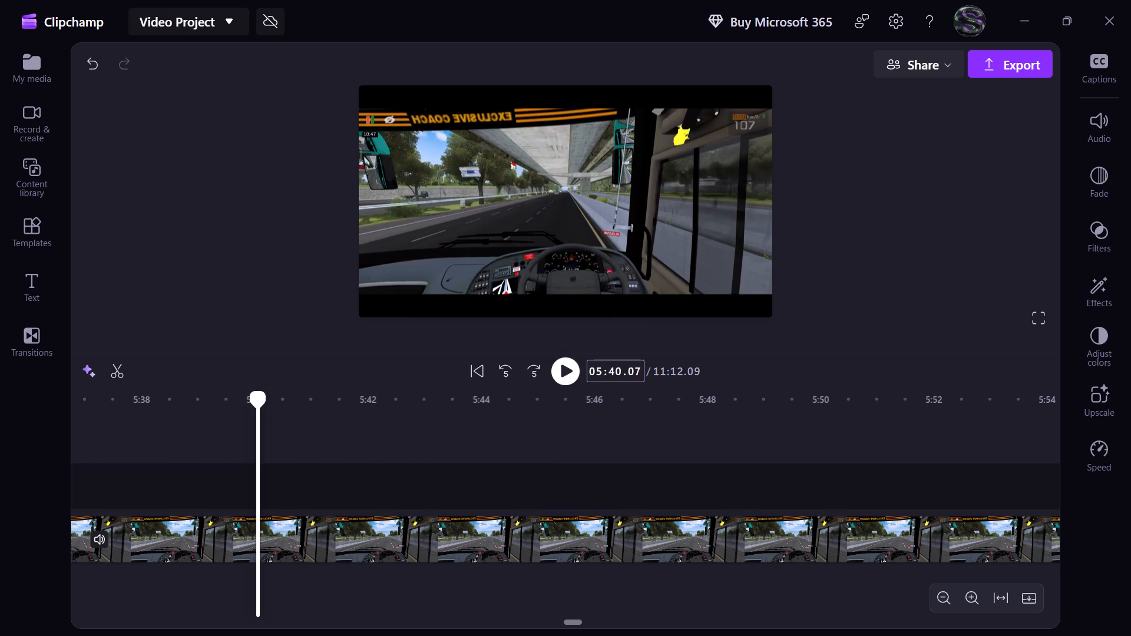
left_click(636, 366)
type("00")
key("Return")
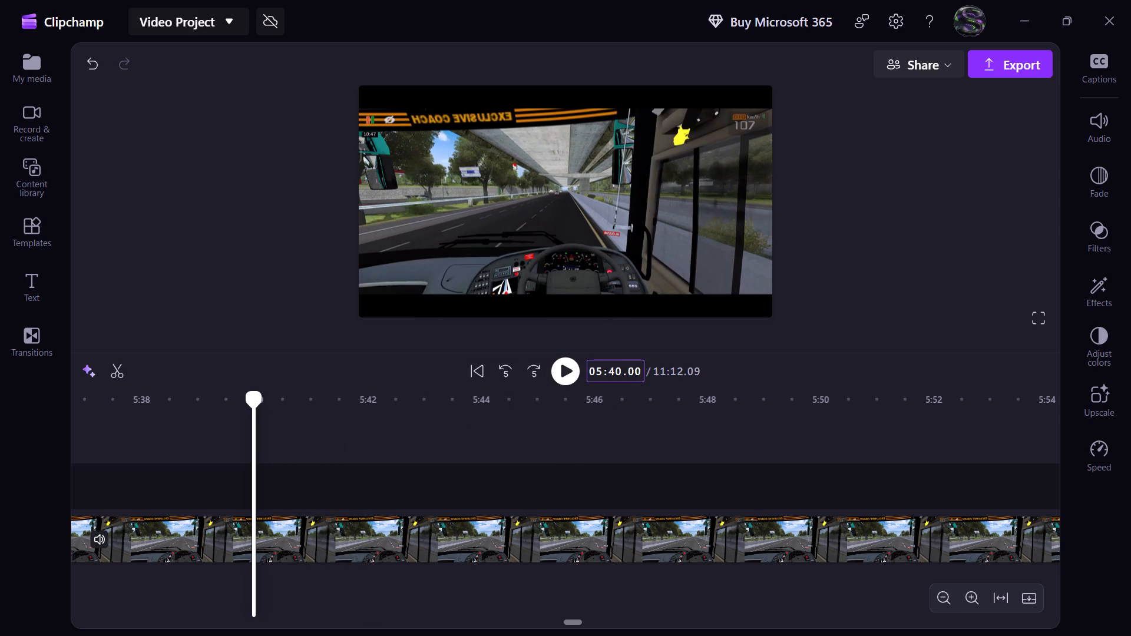
key("s")
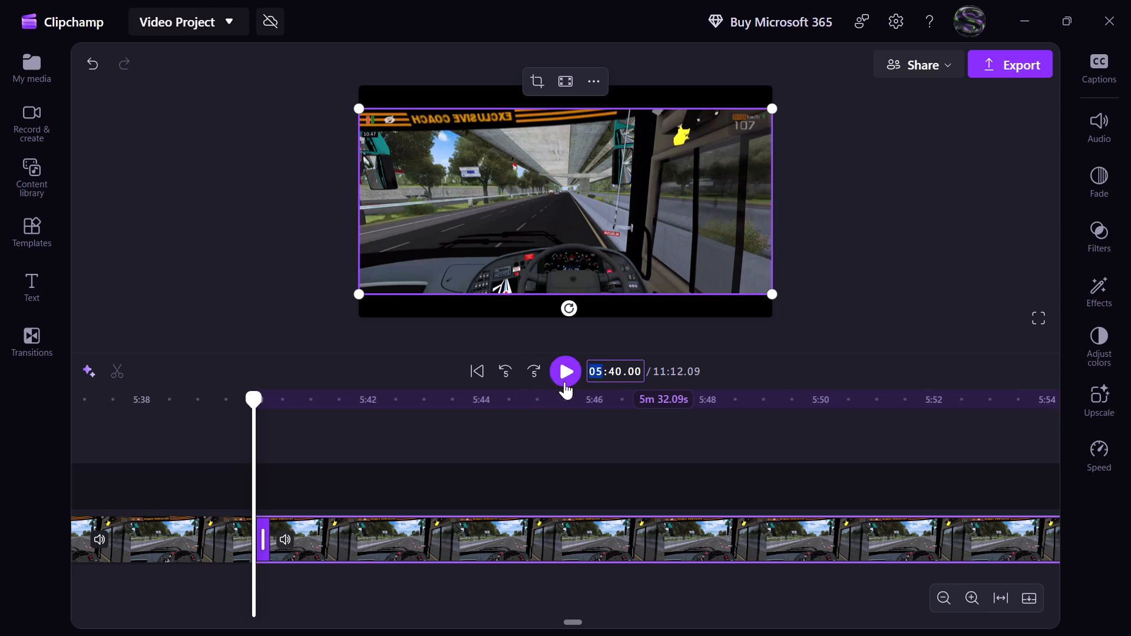
Skip ahead to 05:55.00, where the bus is seen from the front, and split the clip there.
left_click(531, 369)
left_click(530, 367)
left_click(530, 367)
left_click(530, 367)
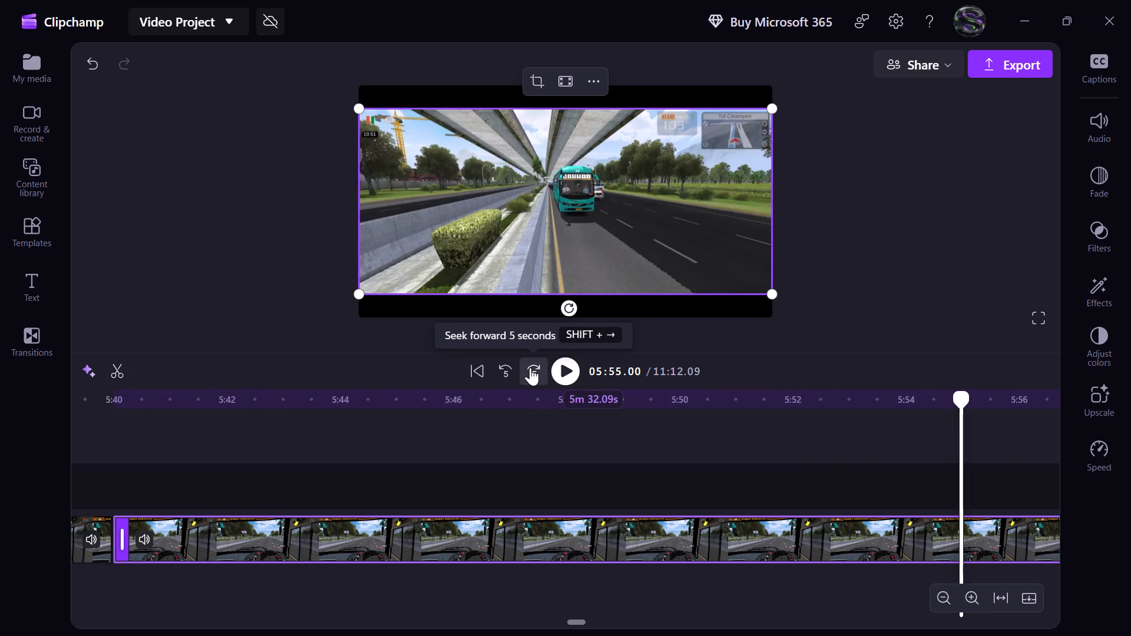
left_click(507, 367)
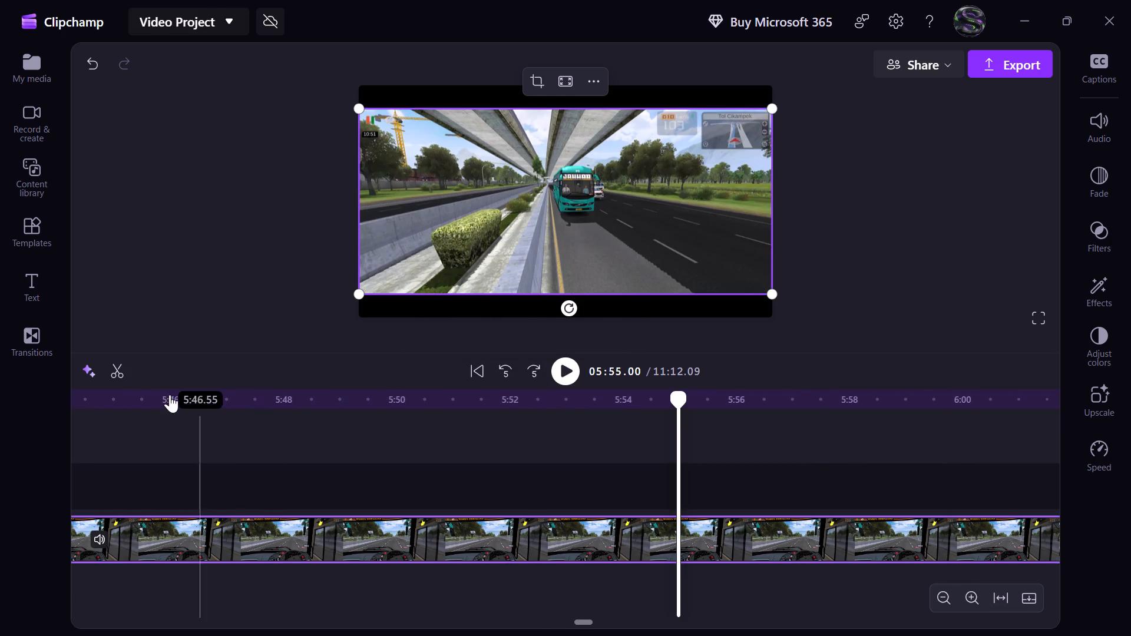
left_click(126, 371)
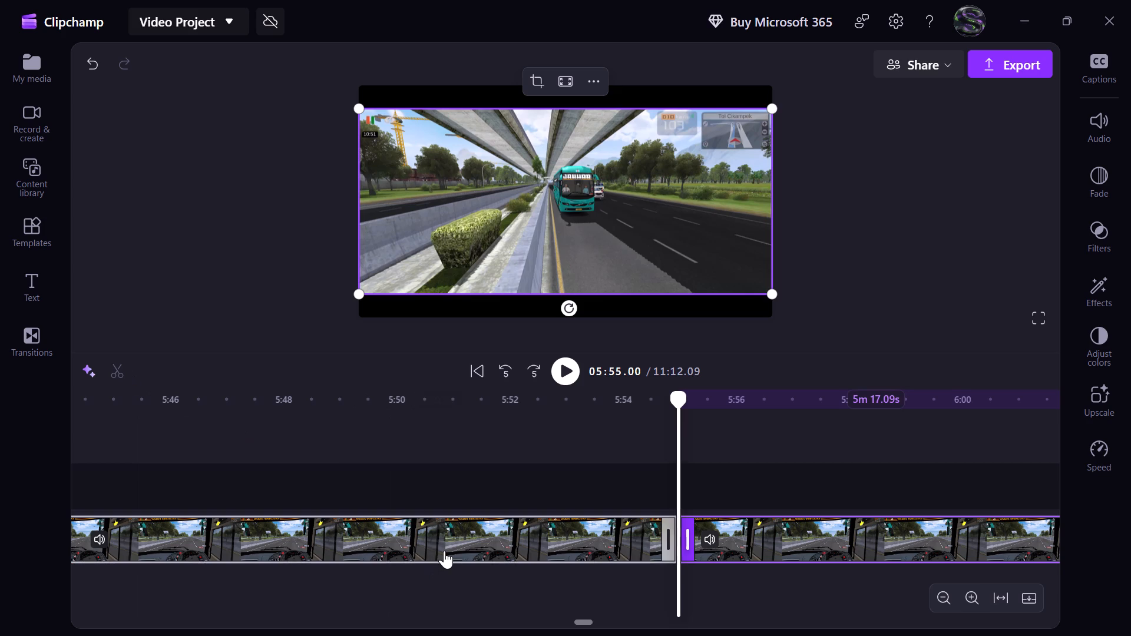
Delete the segment between 5:40 and 5:55 and close the gap it leaves on the timeline.
left_click(444, 551)
key("Delete")
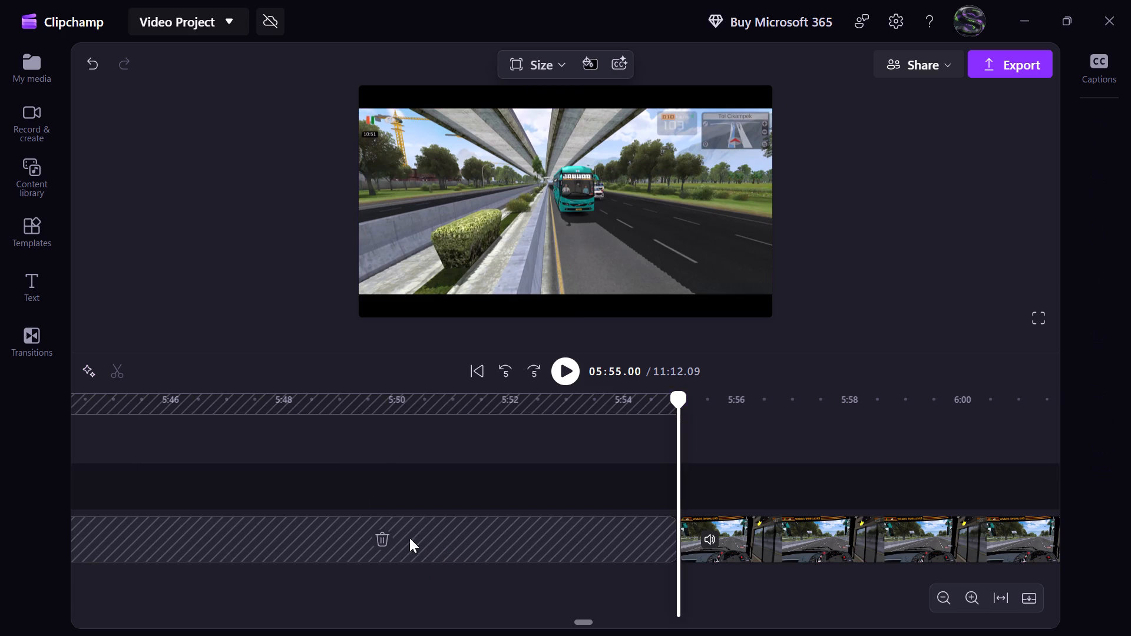
left_click(398, 535)
left_click(382, 536)
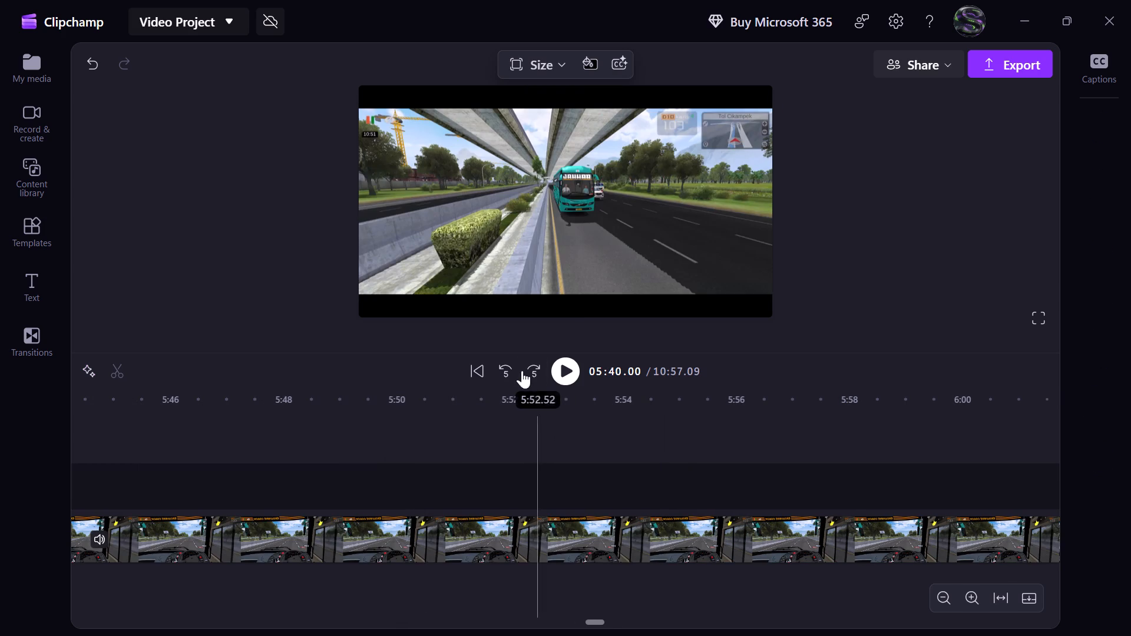
Play across the cut at 5:40, continue through the exterior bus footage, and split the clip at 06:16.00.
left_click(512, 362)
left_click(567, 366)
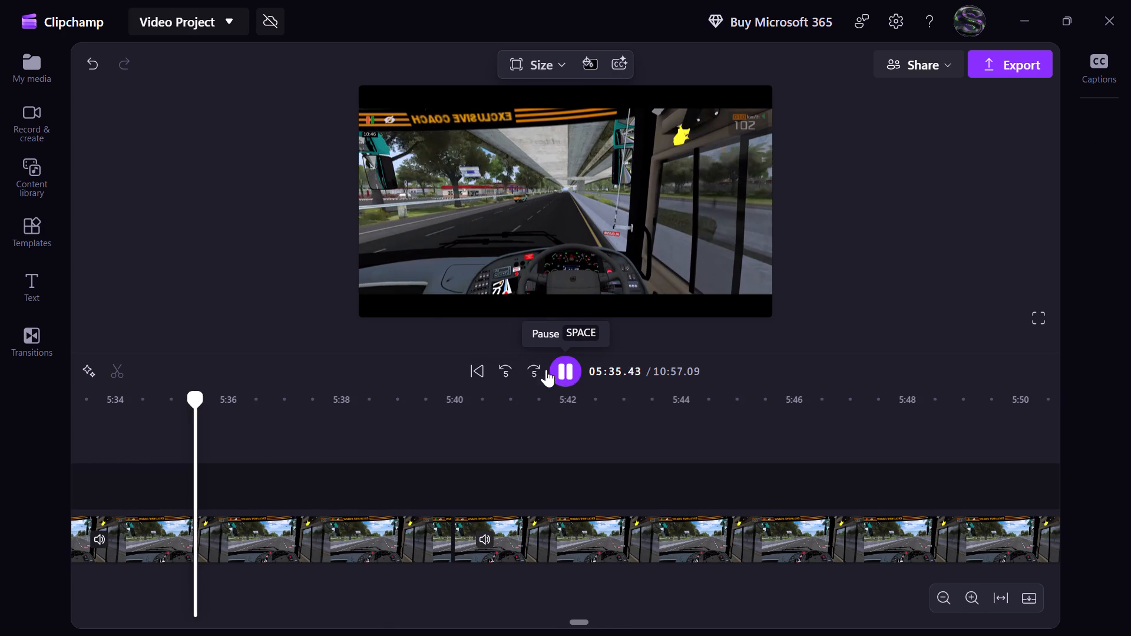
left_click(534, 369)
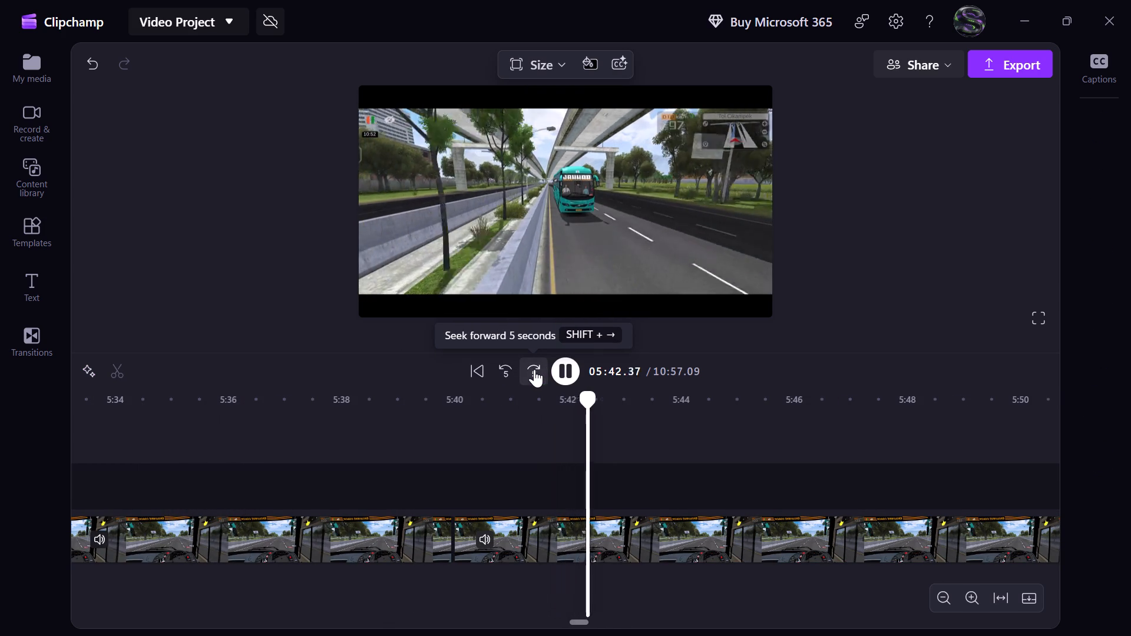
left_click(534, 369)
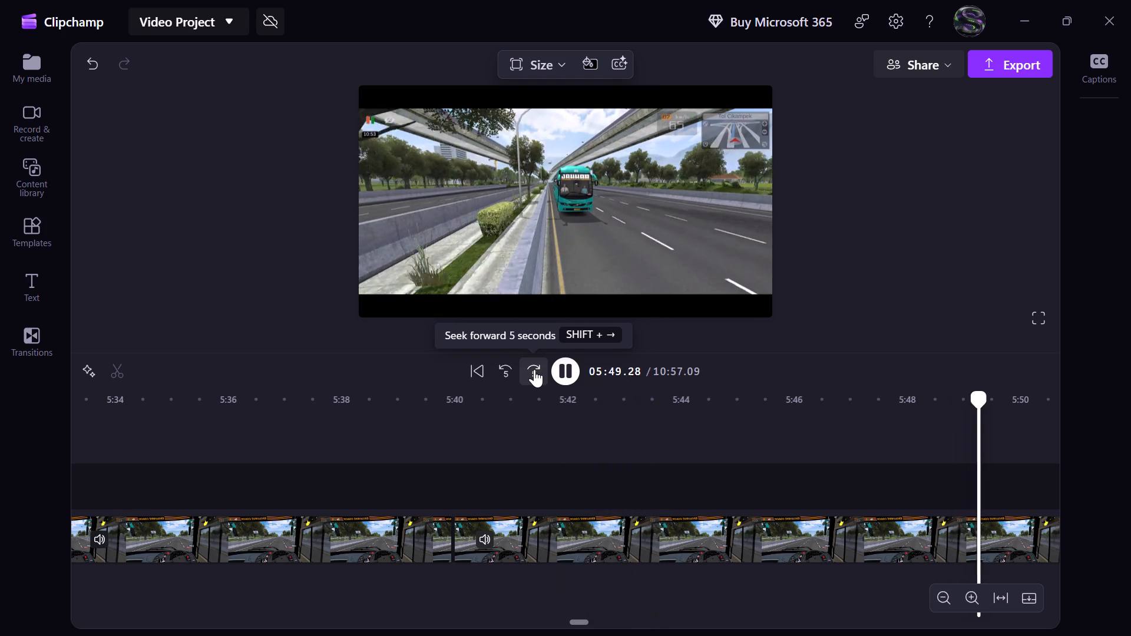
left_click(534, 369)
left_click(534, 369)
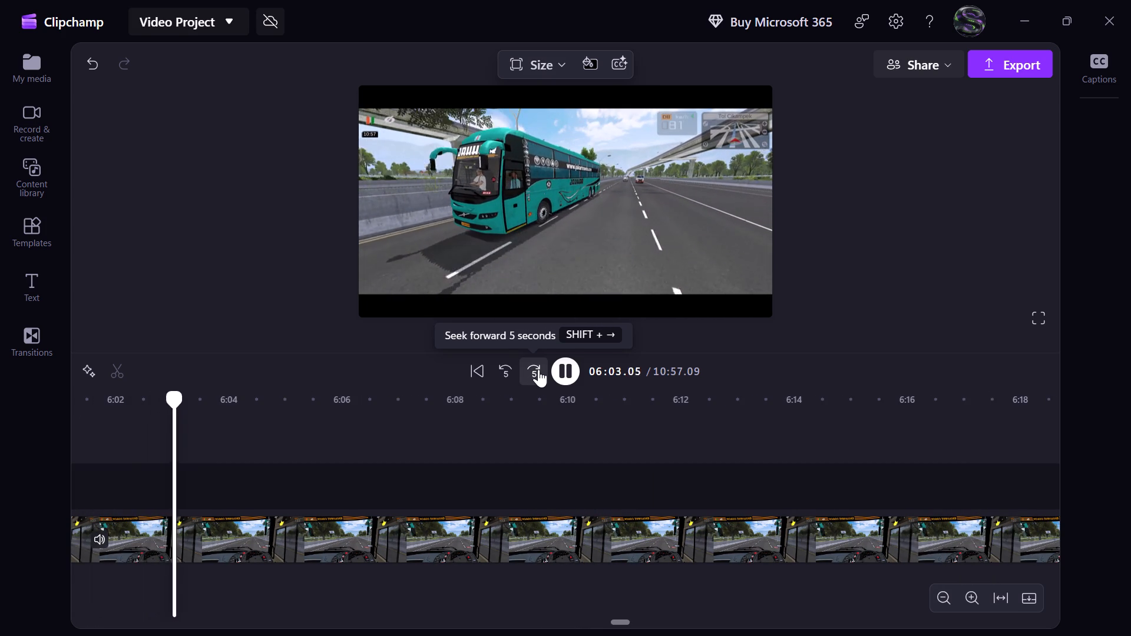
left_click(531, 374)
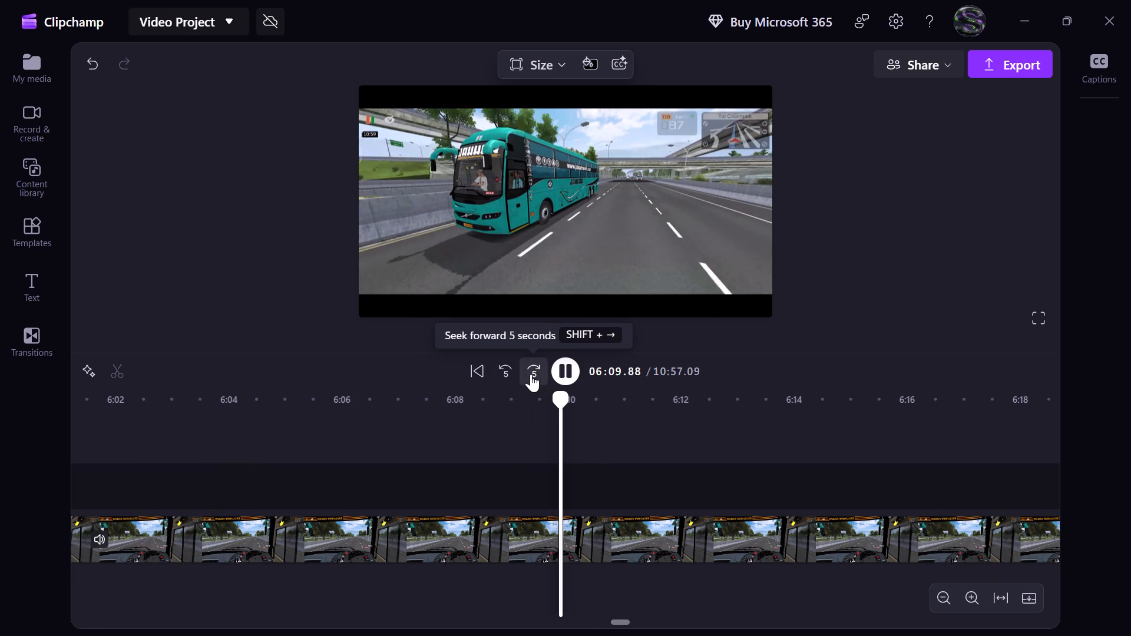
left_click(571, 373)
left_click(634, 372)
type("00")
key("Return")
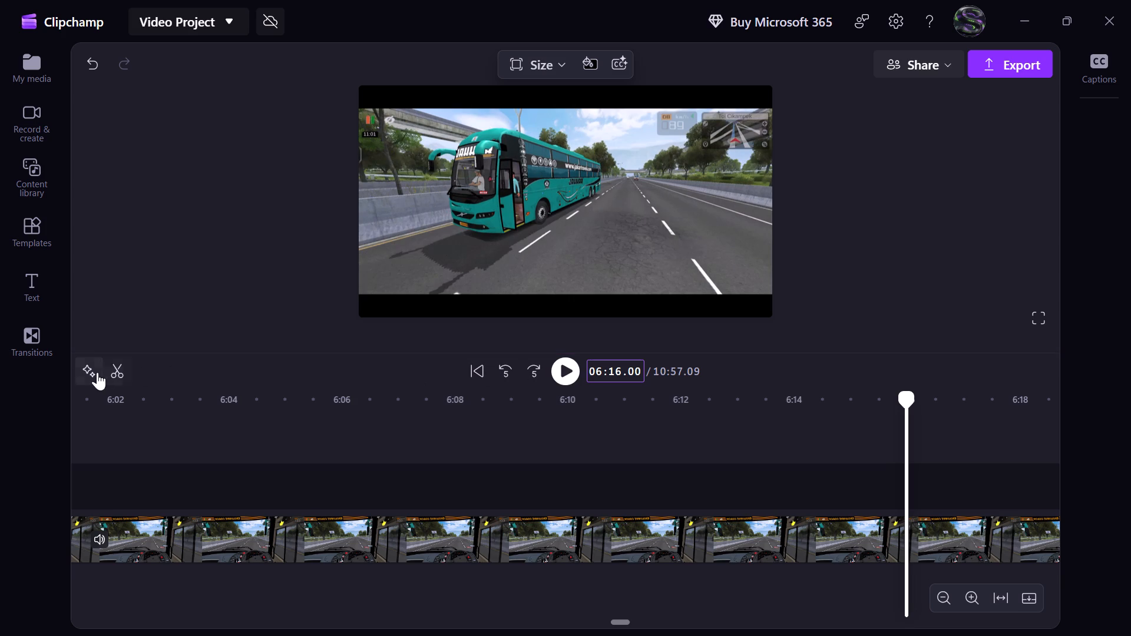
key("s")
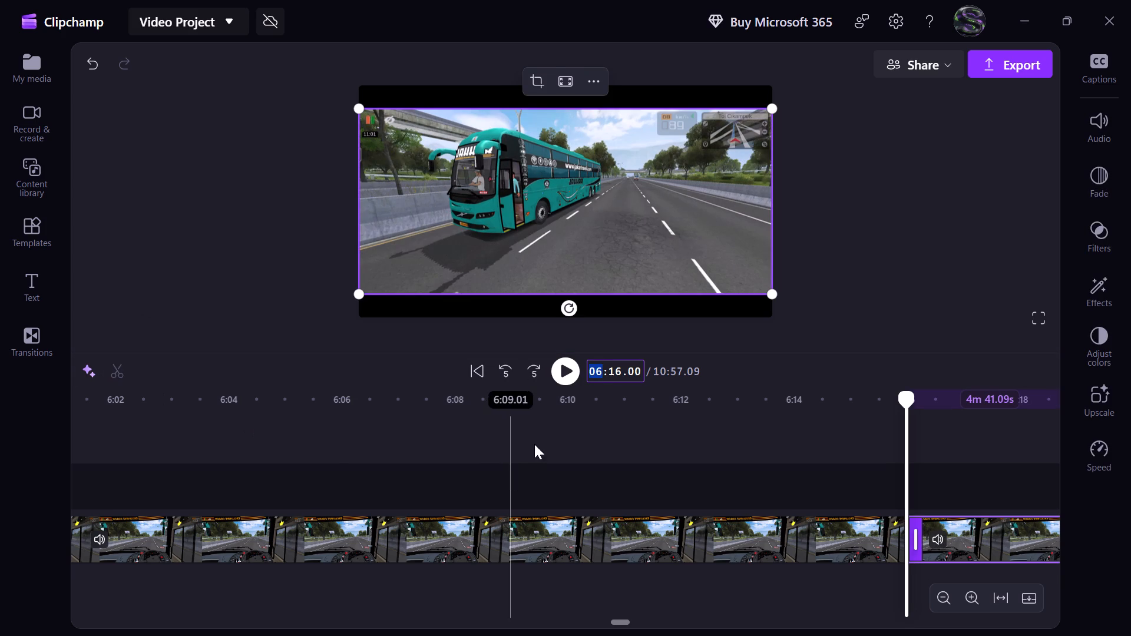
Make the clip between 5:40 and 6:16 fill the frame.
left_click(537, 440)
left_click(574, 239)
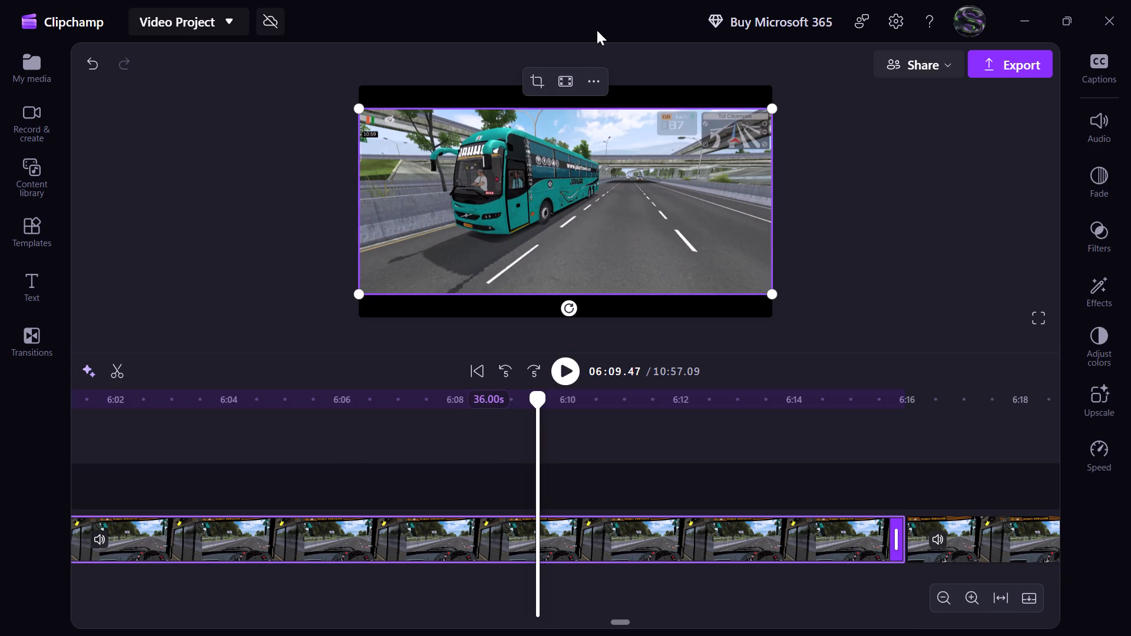
left_click(566, 78)
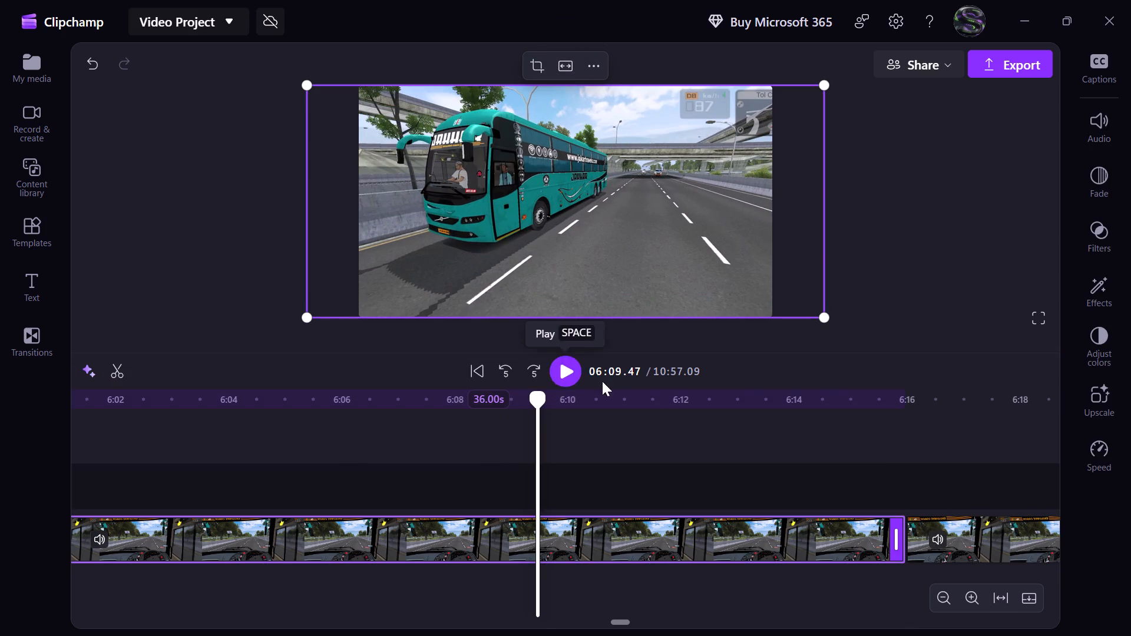
Skip ahead through the exterior bus footage to 08:38.00, where the bus is seen from behind, and split the clip there.
left_click_drag(809, 409, 815, 410)
left_click(564, 367)
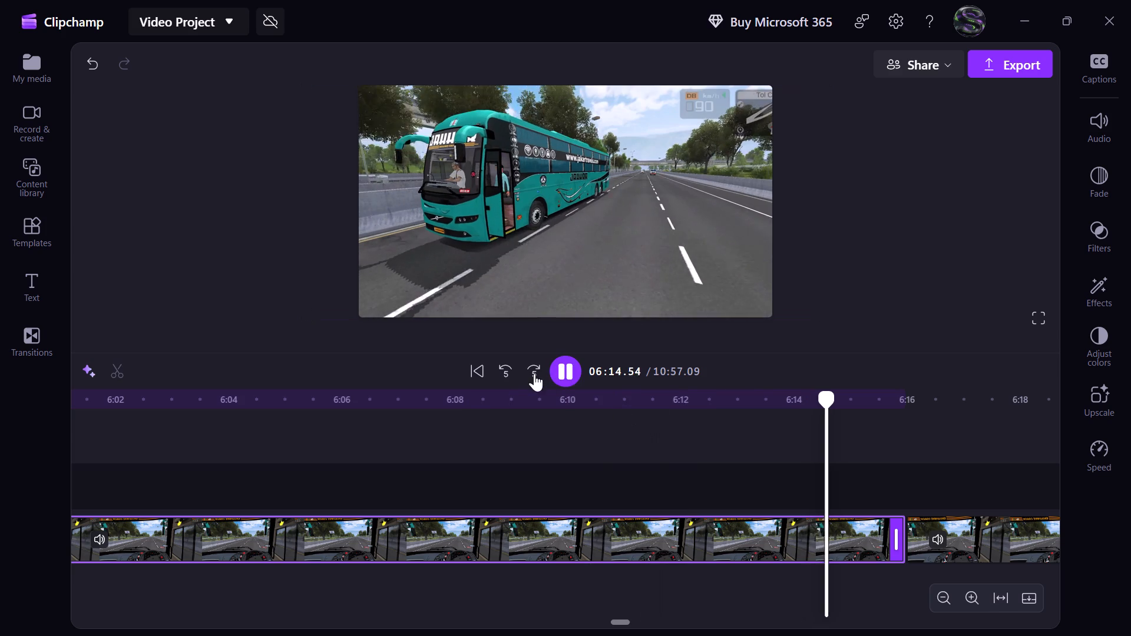
left_click(524, 375)
triple_click(524, 375)
triple_click(524, 375)
left_click(524, 375)
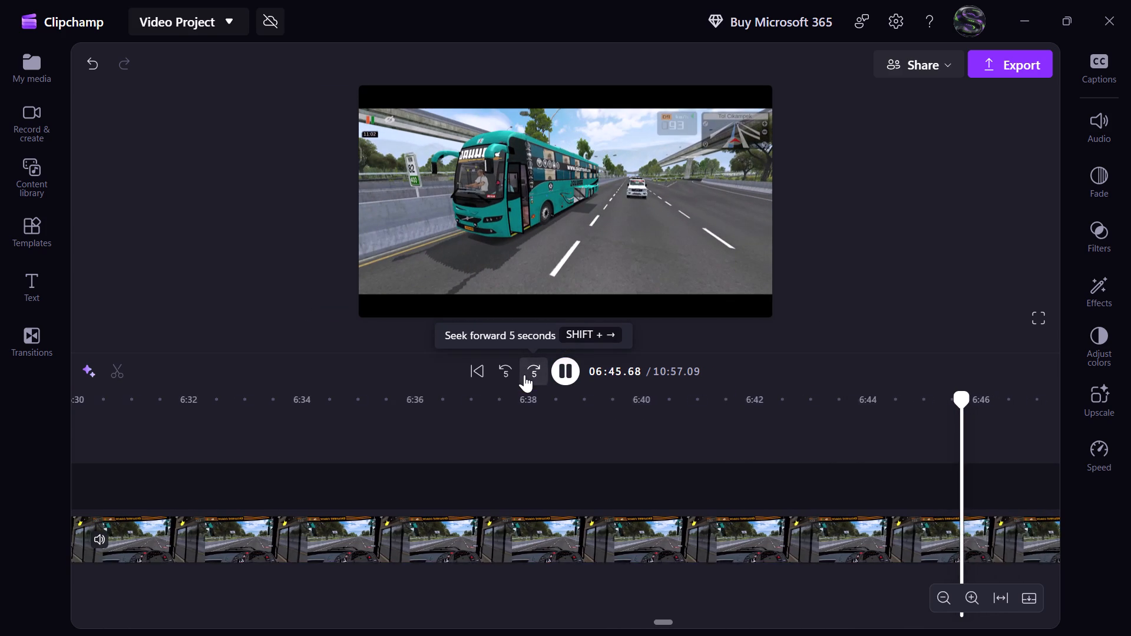
triple_click(525, 375)
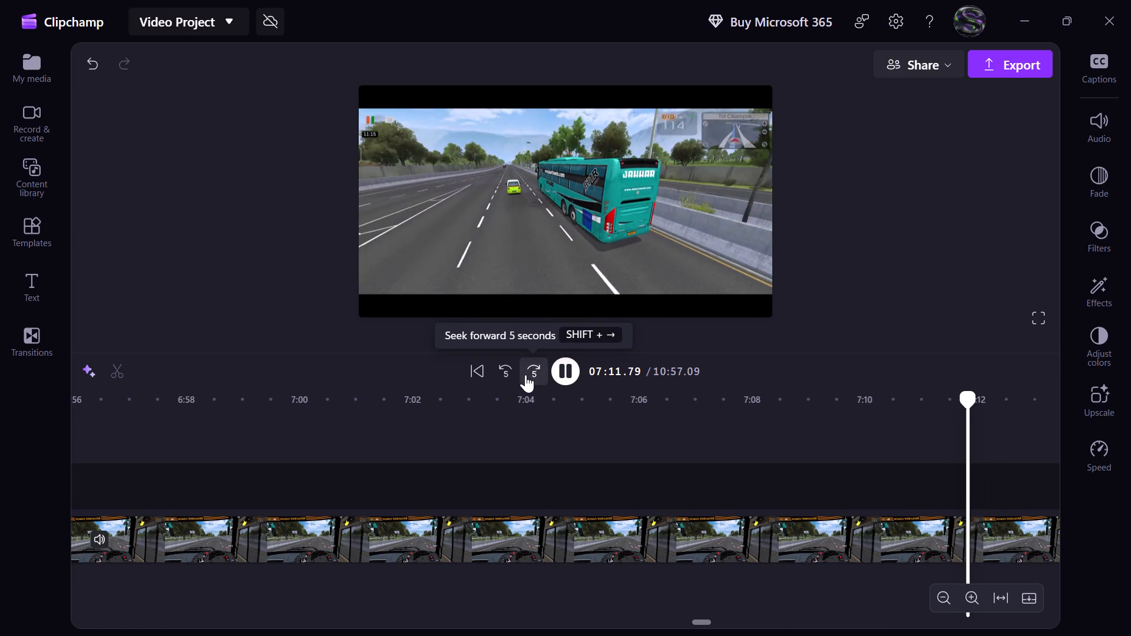
triple_click(525, 375)
triple_click(525, 375)
triple_click(525, 375)
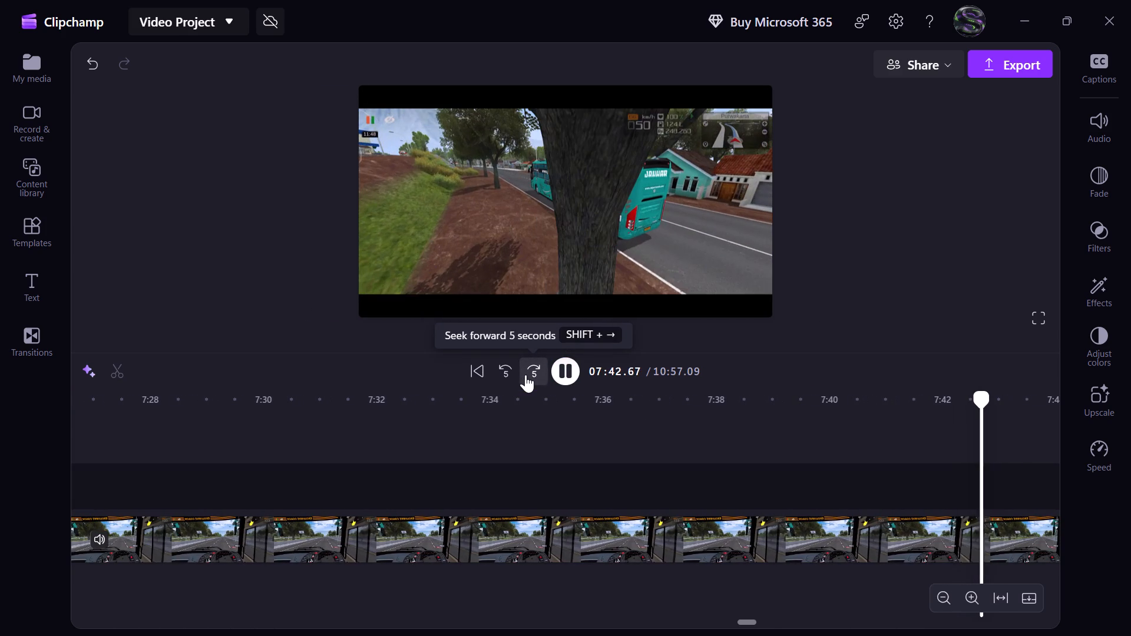
left_click(525, 375)
double_click(525, 375)
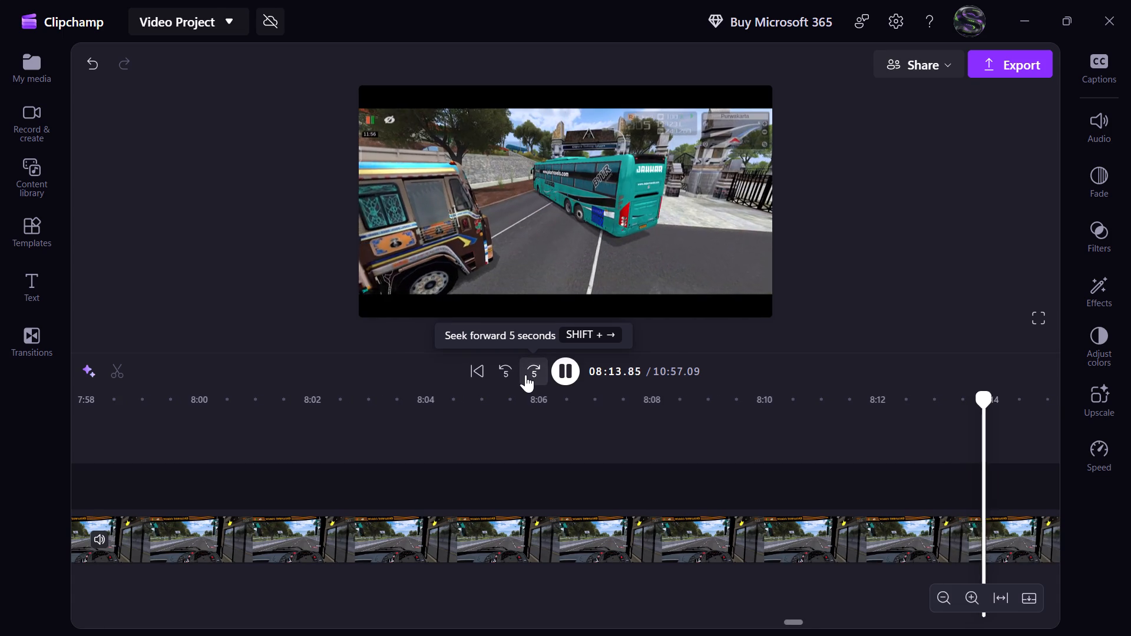
triple_click(525, 375)
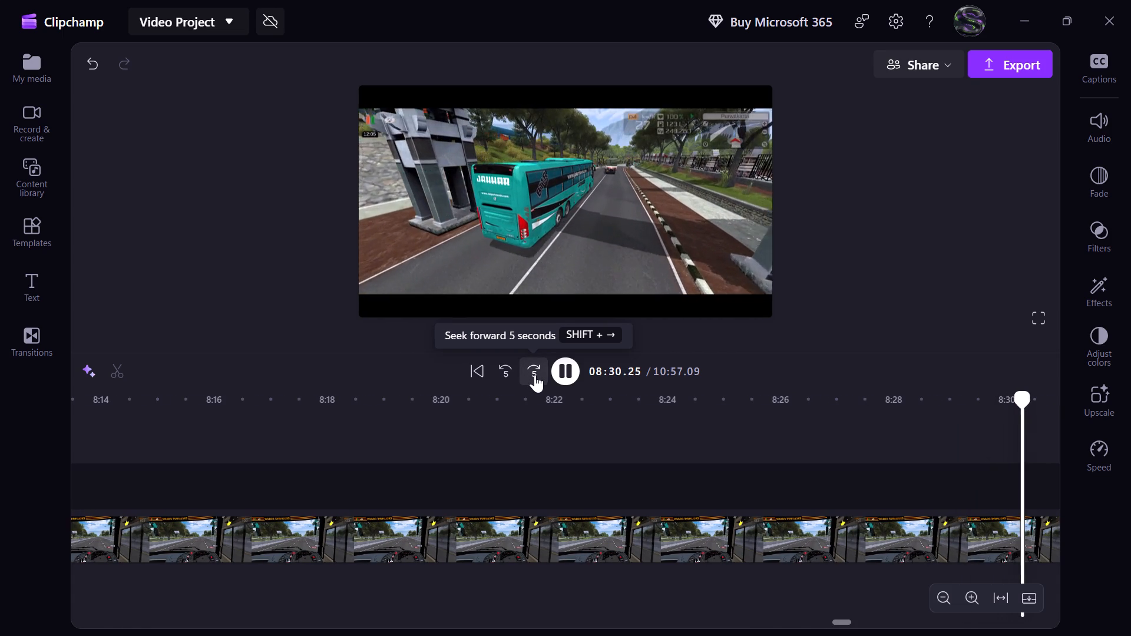
left_click(535, 375)
left_click(564, 373)
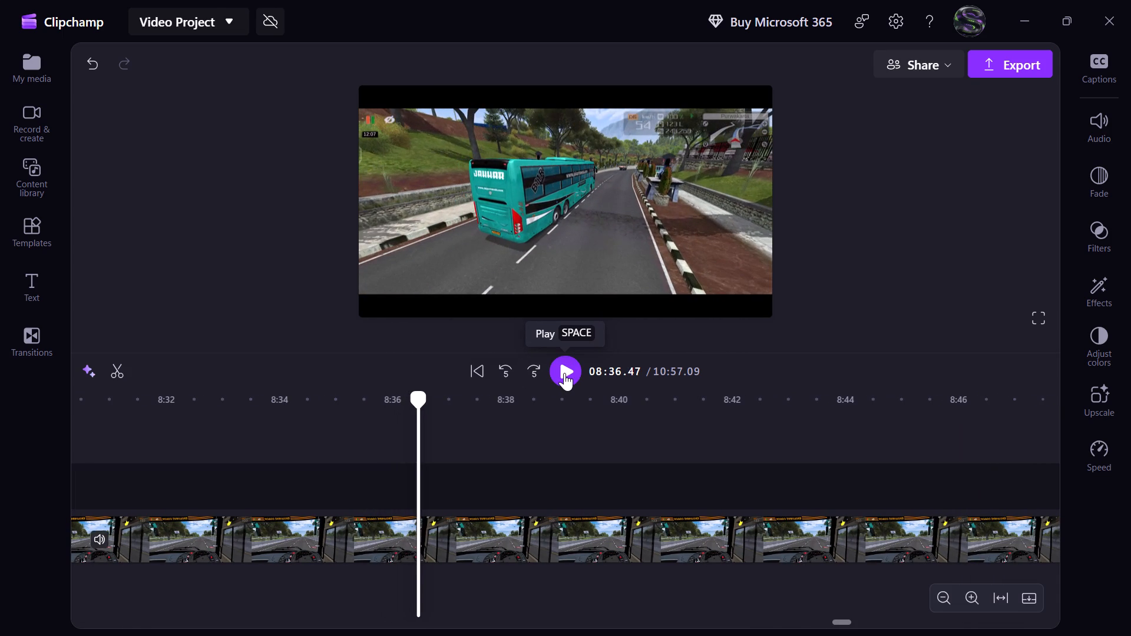
left_click(564, 373)
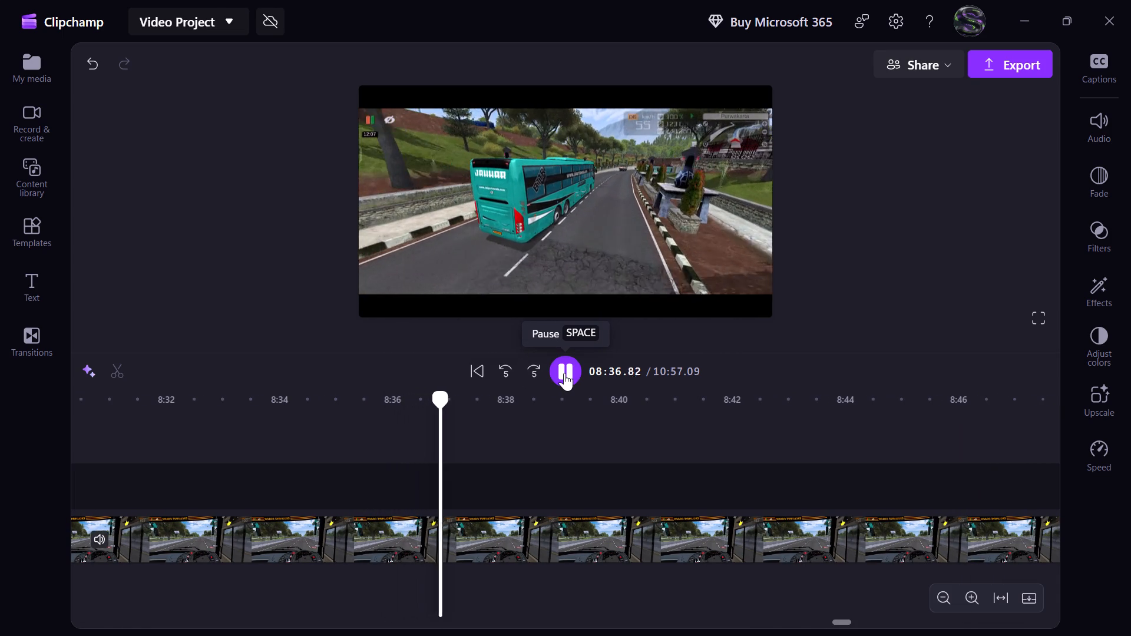
left_click(564, 373)
double_click(564, 373)
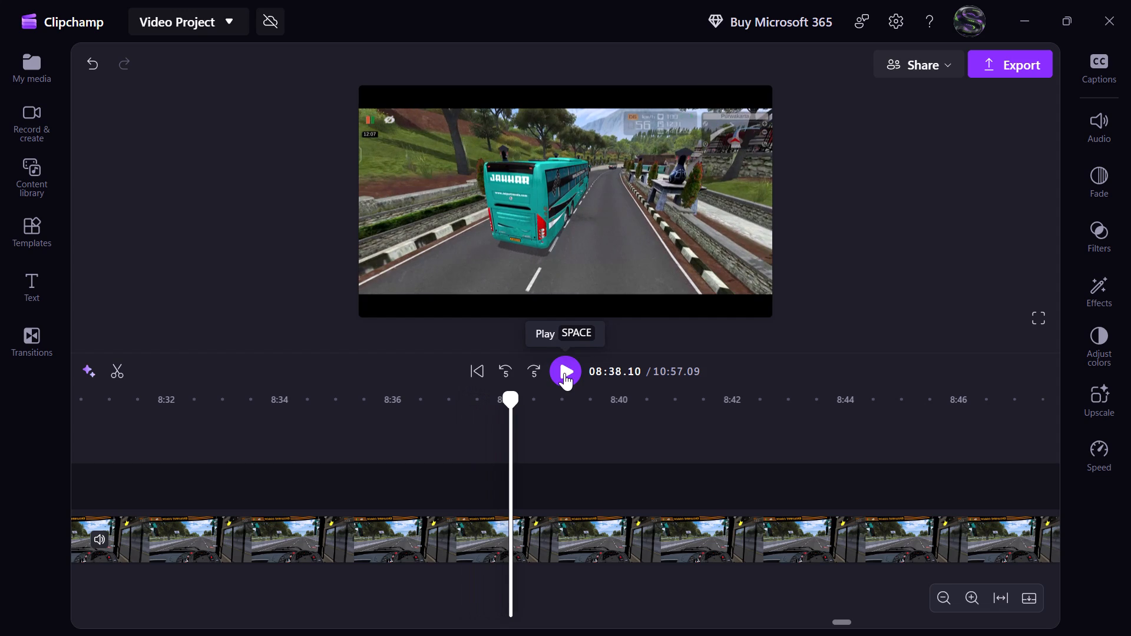
left_click(631, 370)
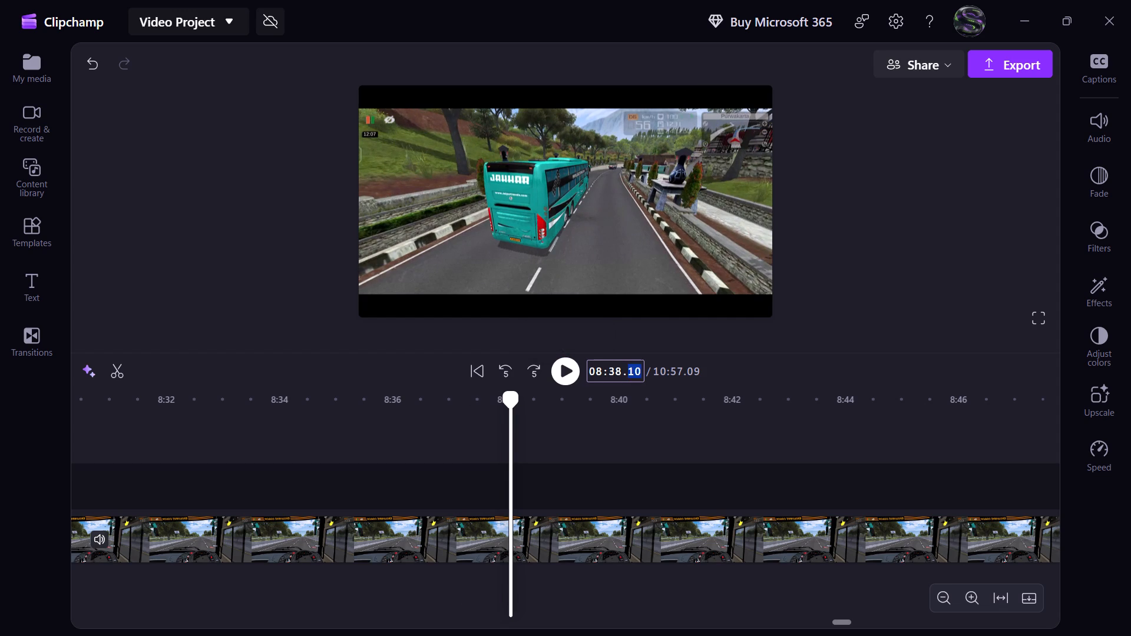
type("00")
key("Return")
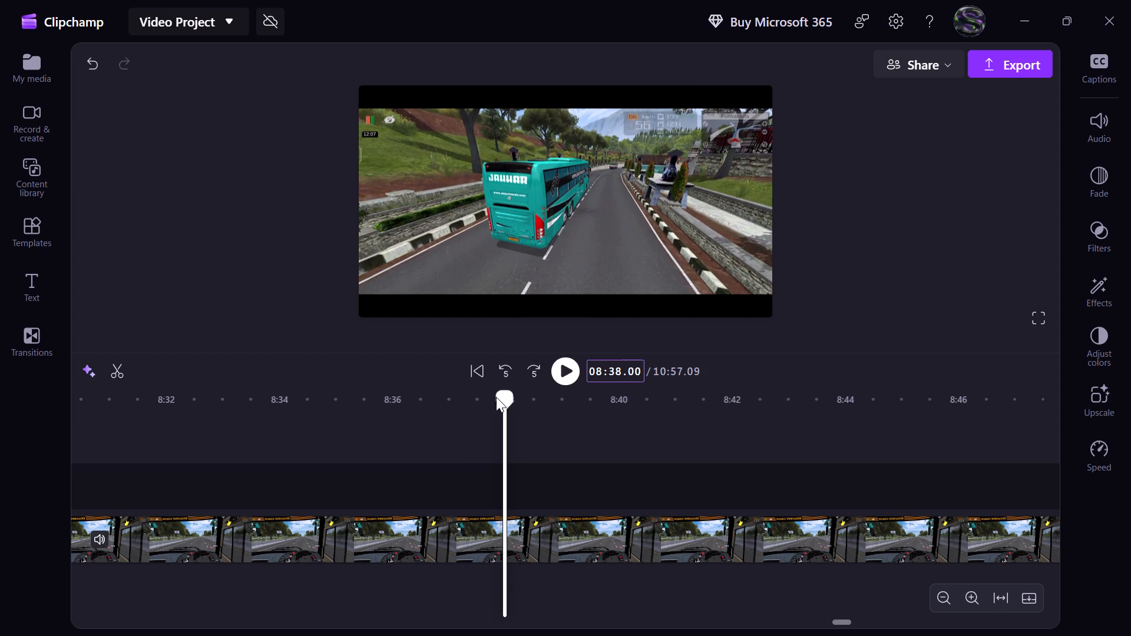
left_click(124, 377)
left_click(109, 375)
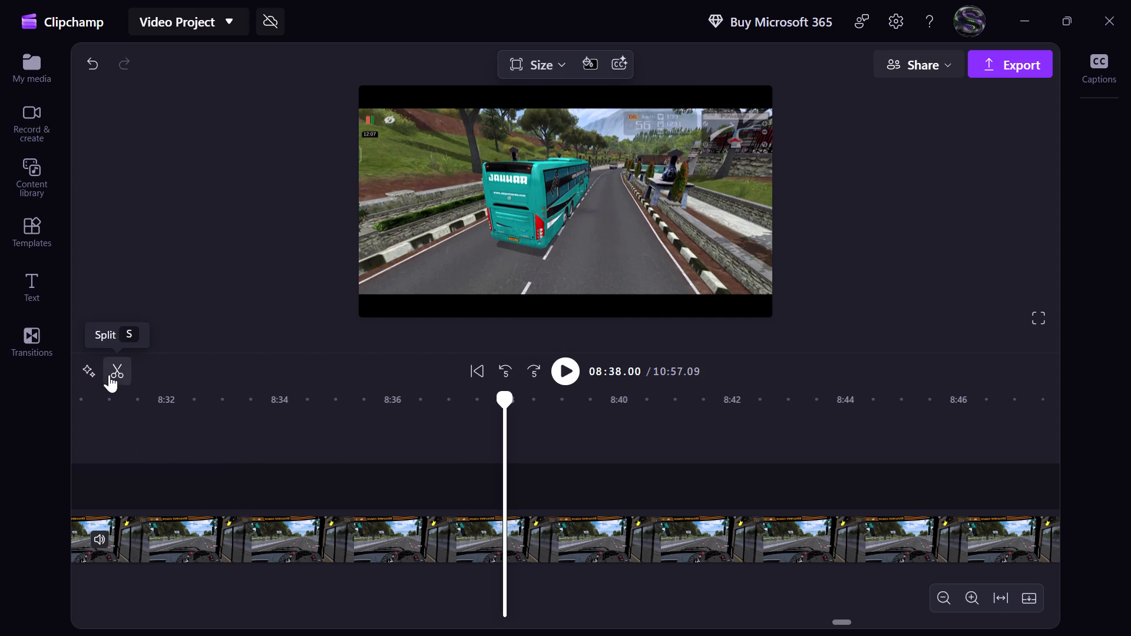
Delete the segment between 6:16 and 8:38 and close the gap it leaves on the timeline.
left_click(270, 538)
key("Delete")
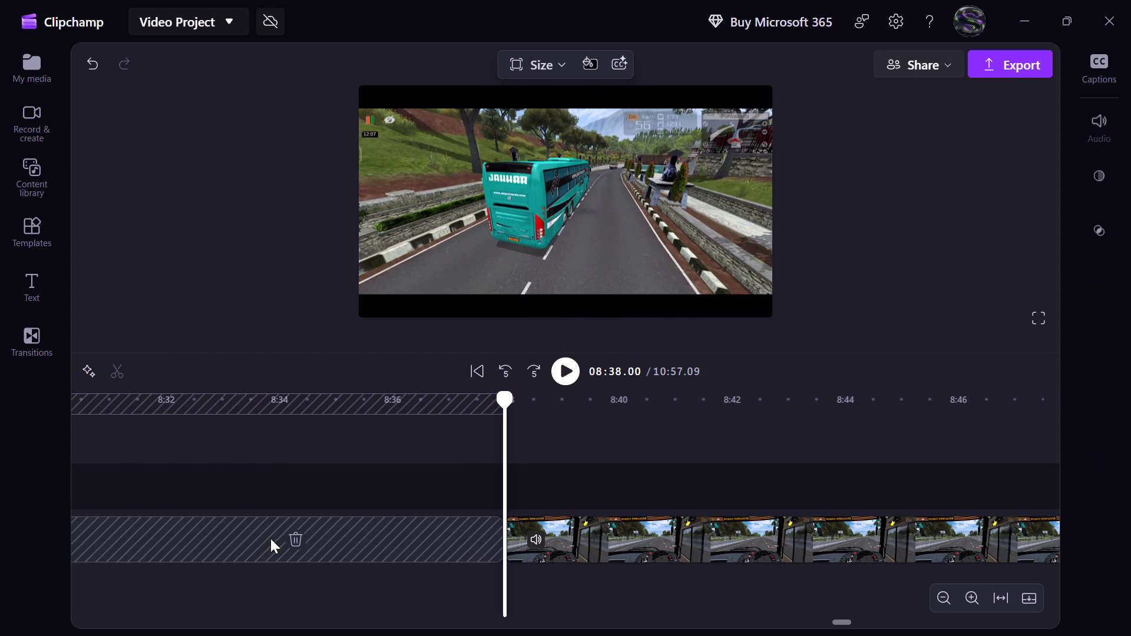
left_click(295, 539)
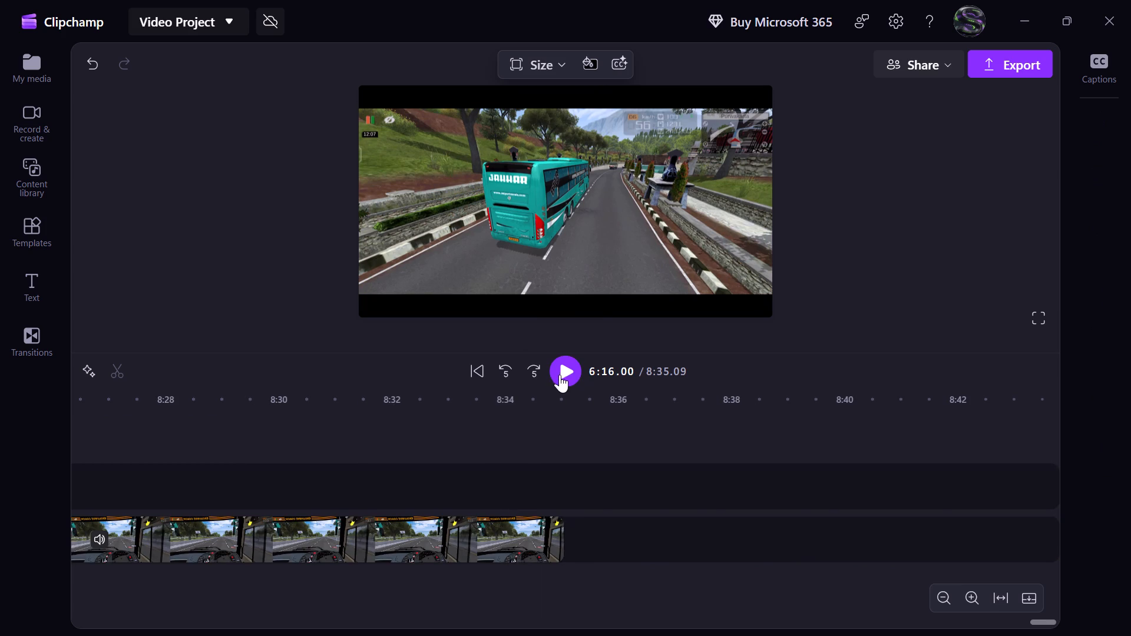
Play on from 6:16 through the rear-view bus footage and split the clip at 7:40.00, where the bus stands still.
left_click(560, 375)
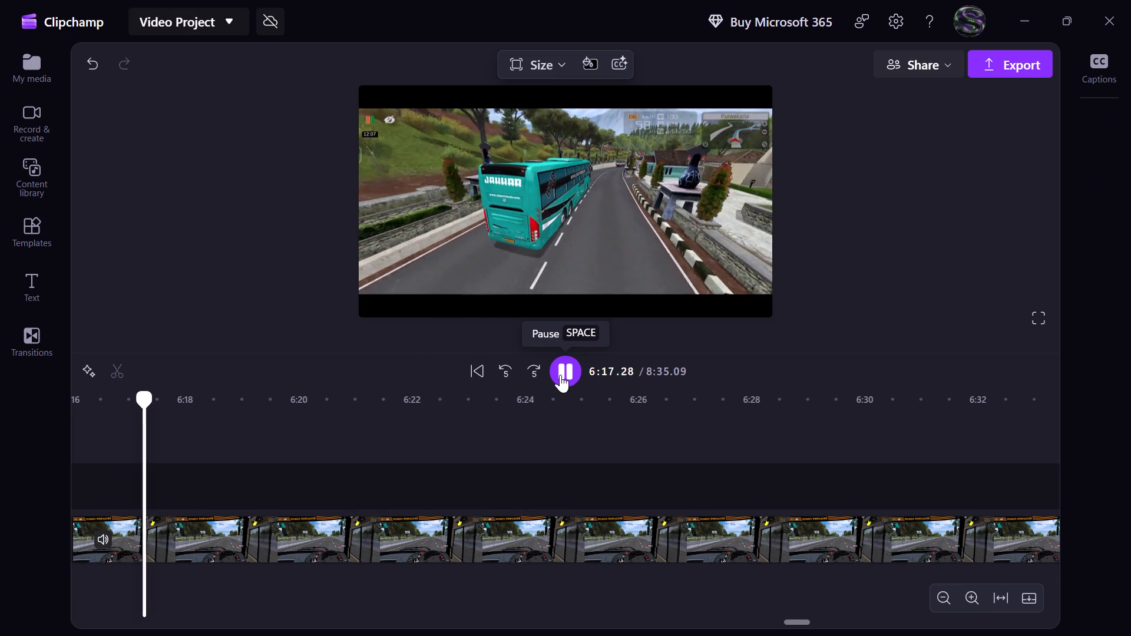
left_click(540, 375)
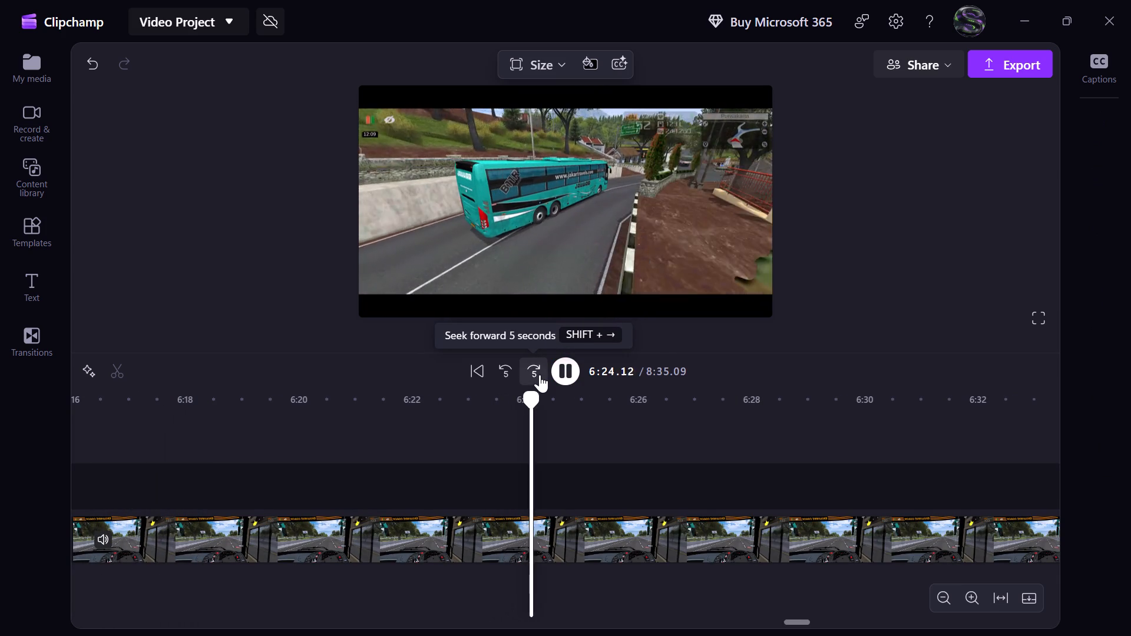
left_click(540, 375)
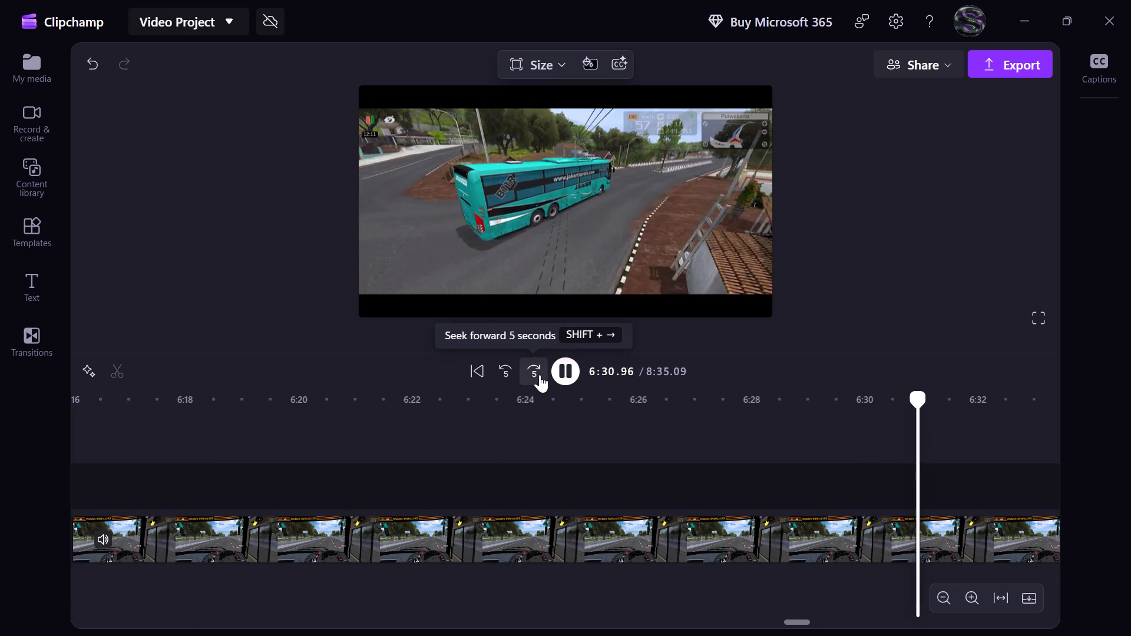
left_click(540, 375)
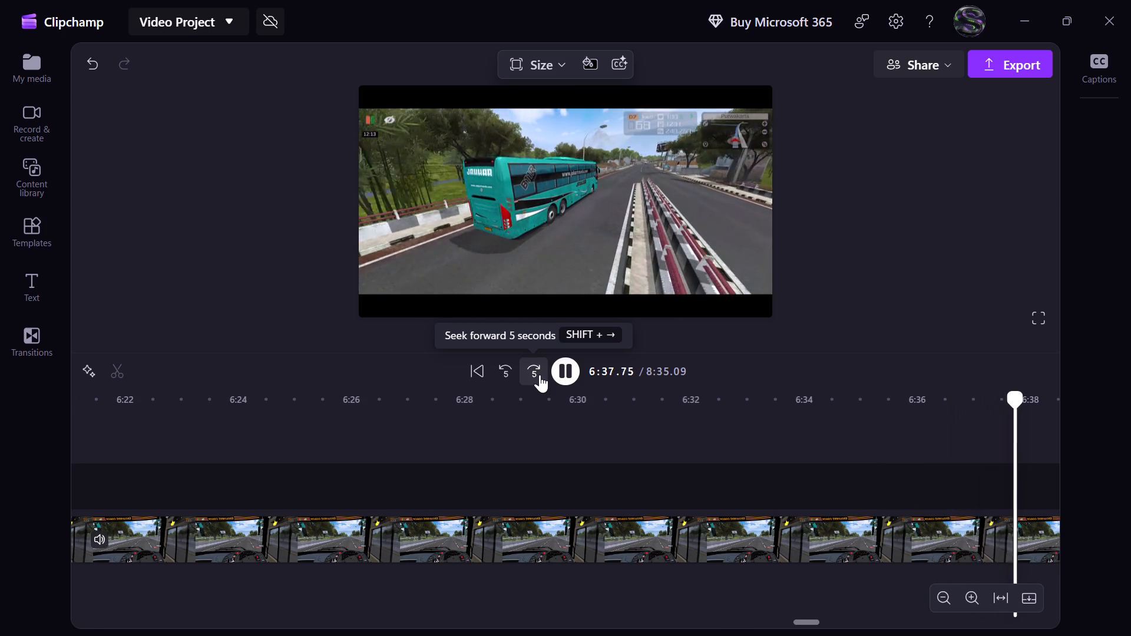
left_click(540, 375)
left_click(541, 375)
left_click(541, 375)
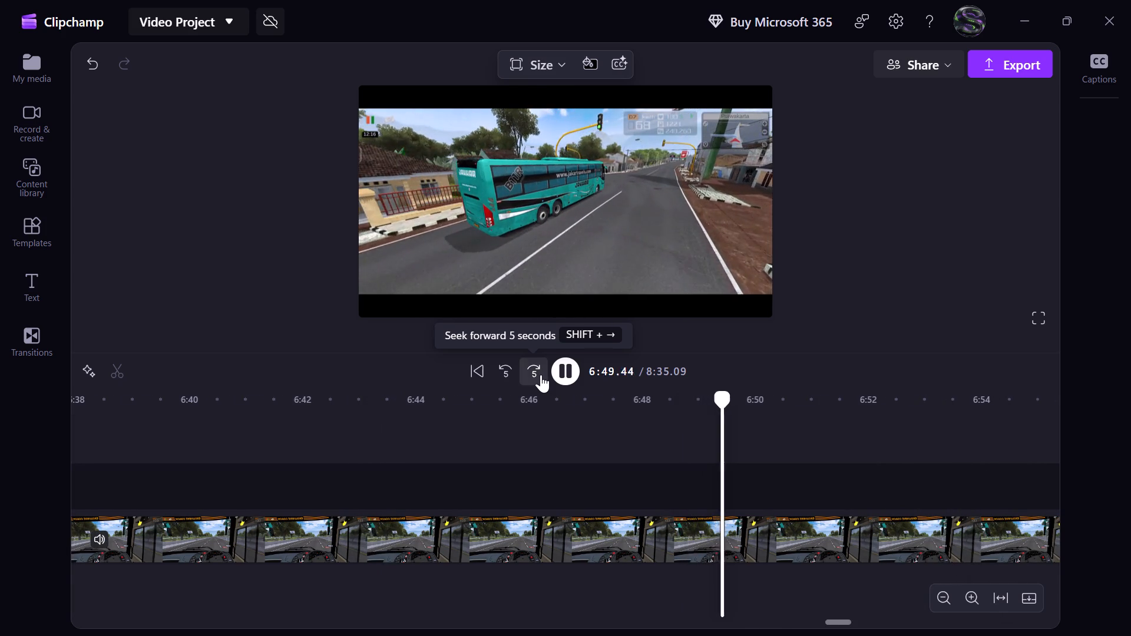
left_click(541, 375)
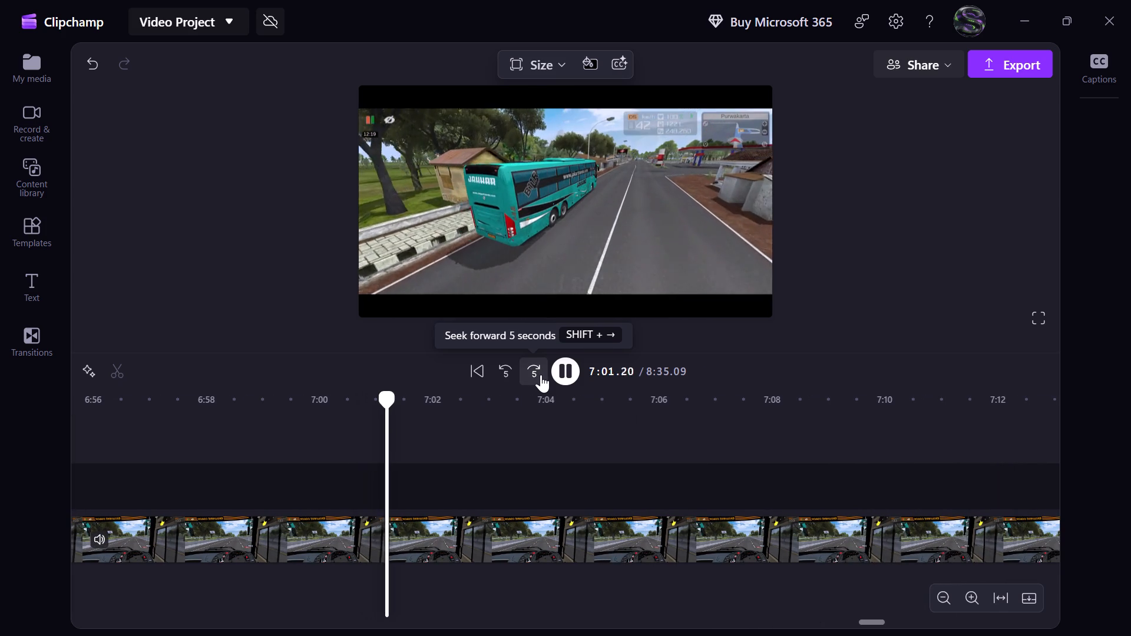
left_click(541, 375)
left_click(541, 375)
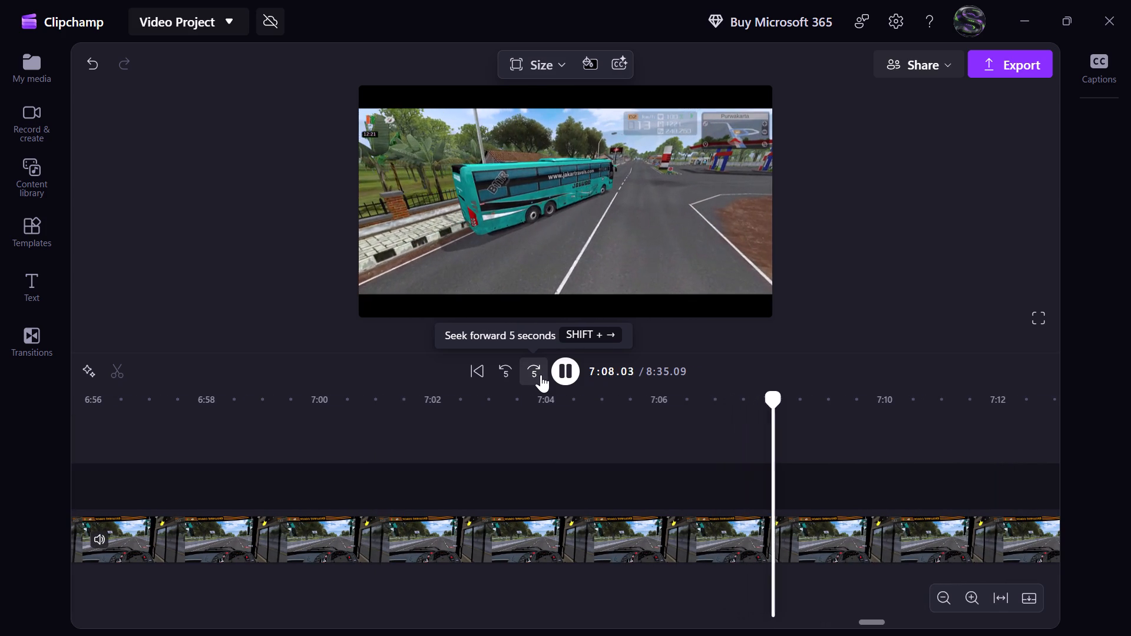
left_click(541, 375)
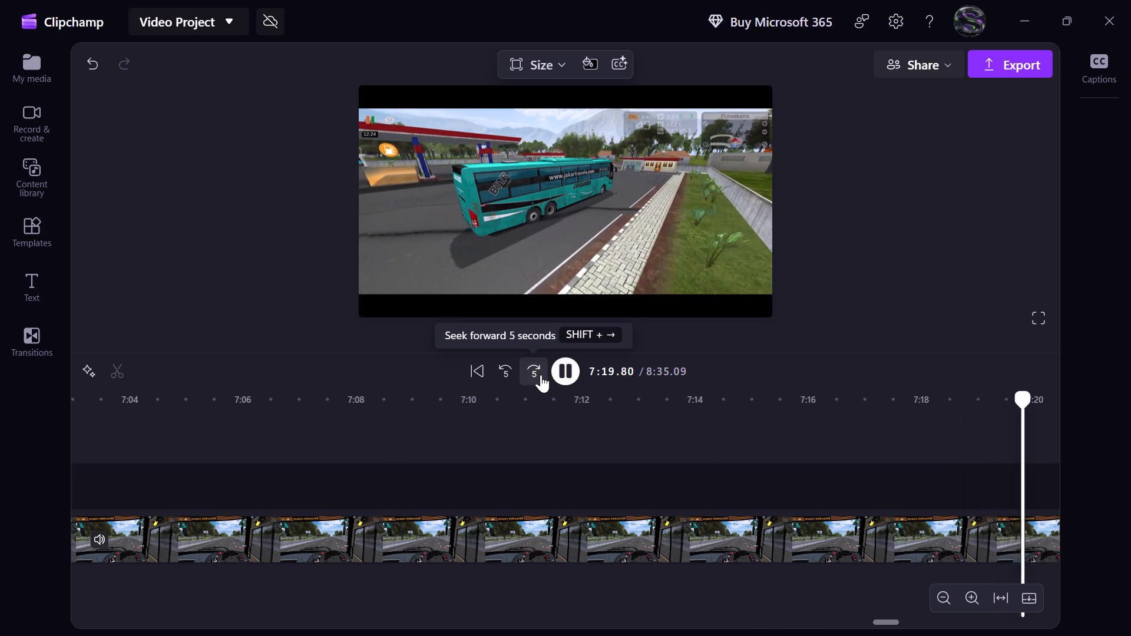
left_click(540, 377)
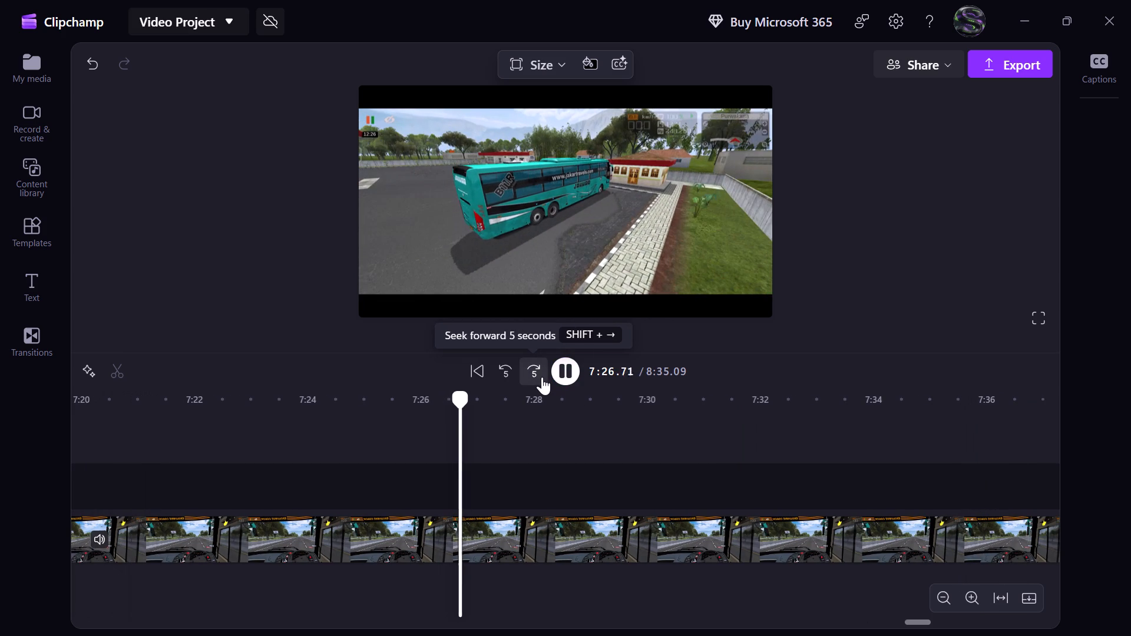
left_click(543, 377)
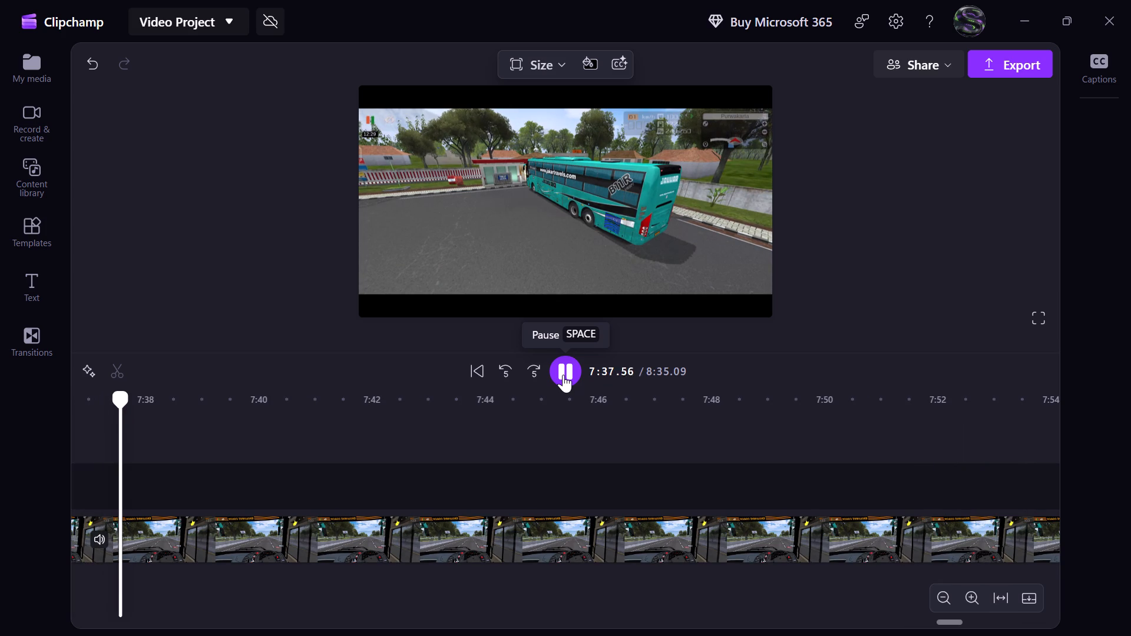
left_click(563, 375)
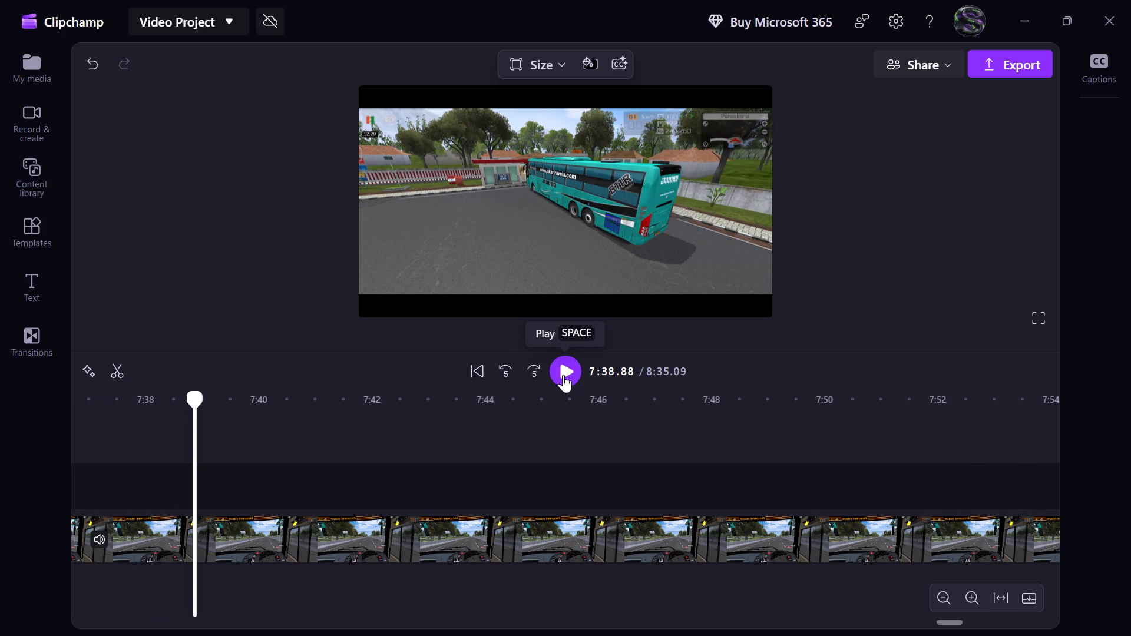
left_click(563, 375)
left_click(563, 375)
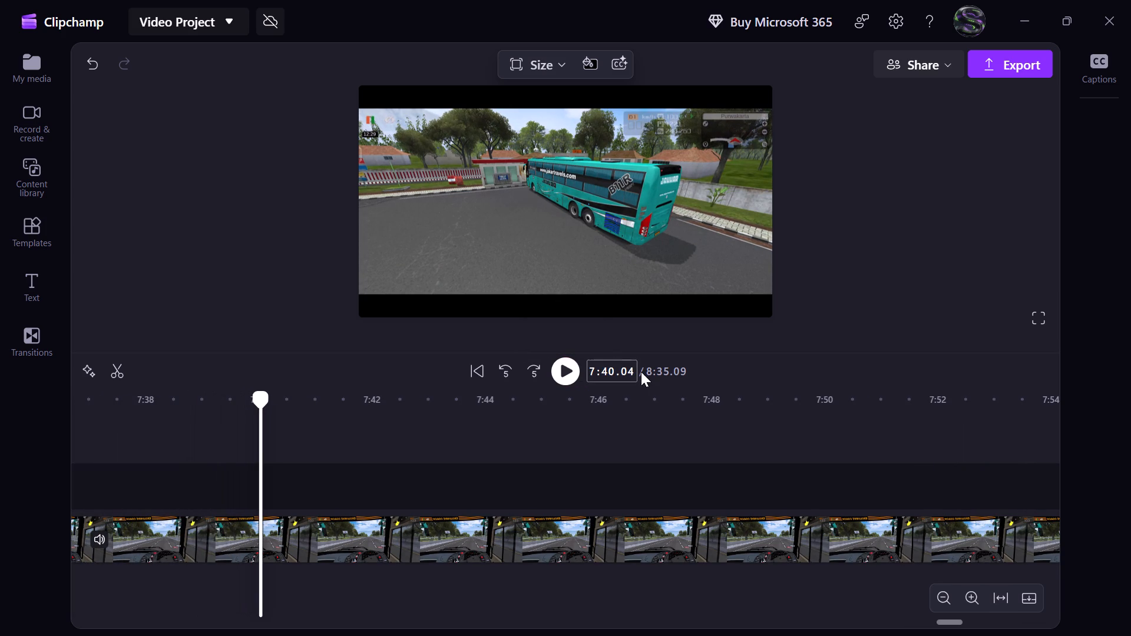
left_click(625, 373)
type("-00")
key("Return")
key("s")
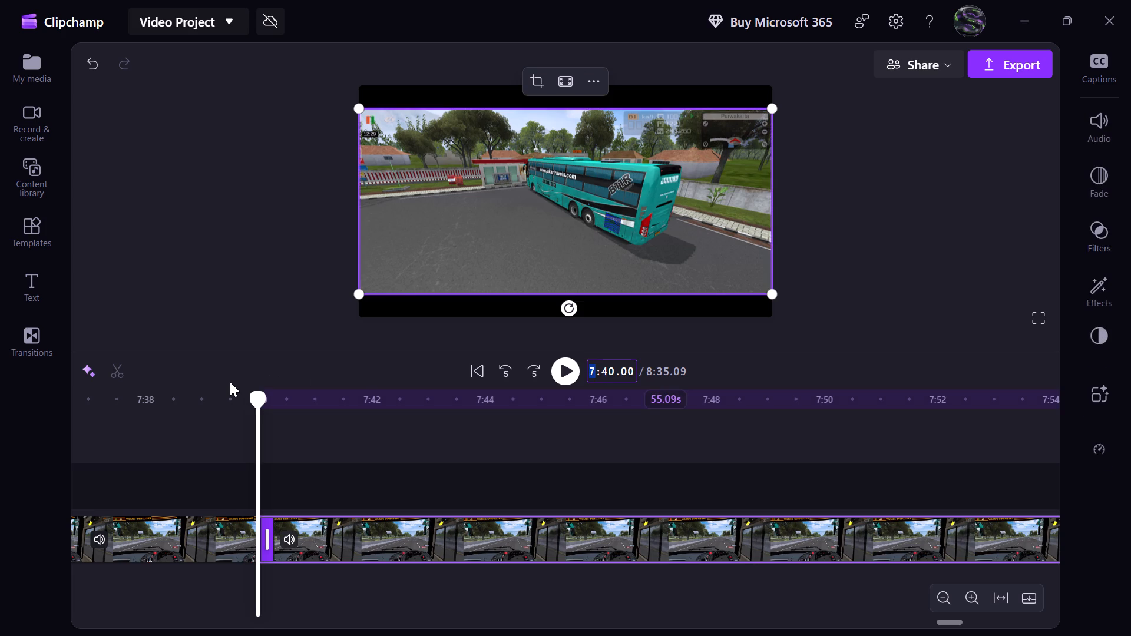
Skip ahead to 7:54.00, where the overlay with round icons covers the view of the bus, and split the clip there.
left_click(540, 367)
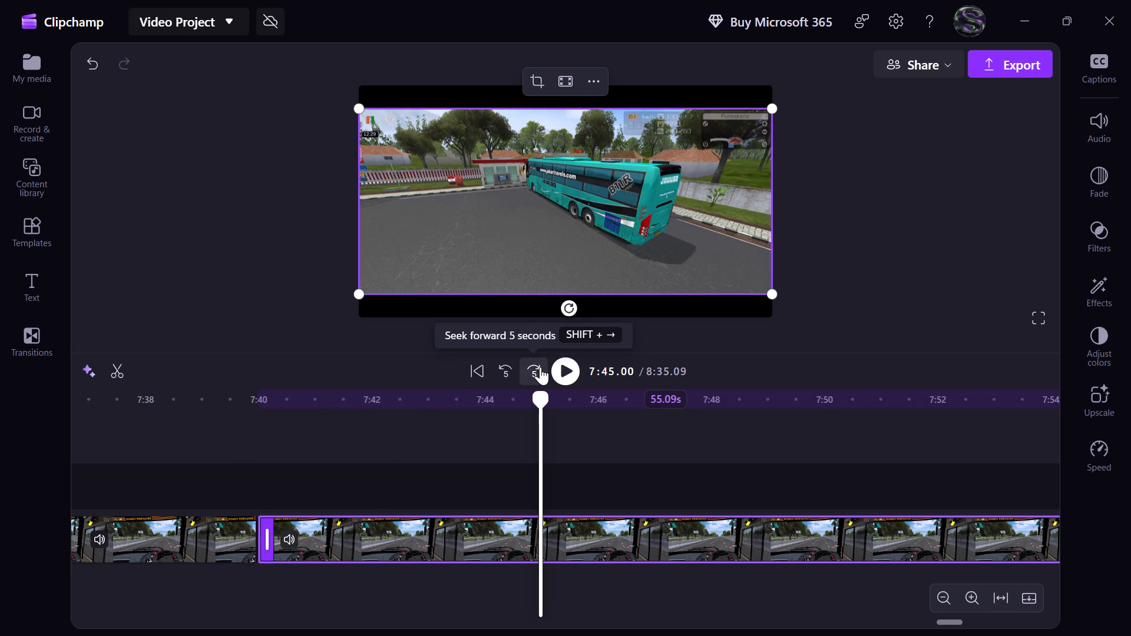
left_click(562, 367)
left_click(544, 373)
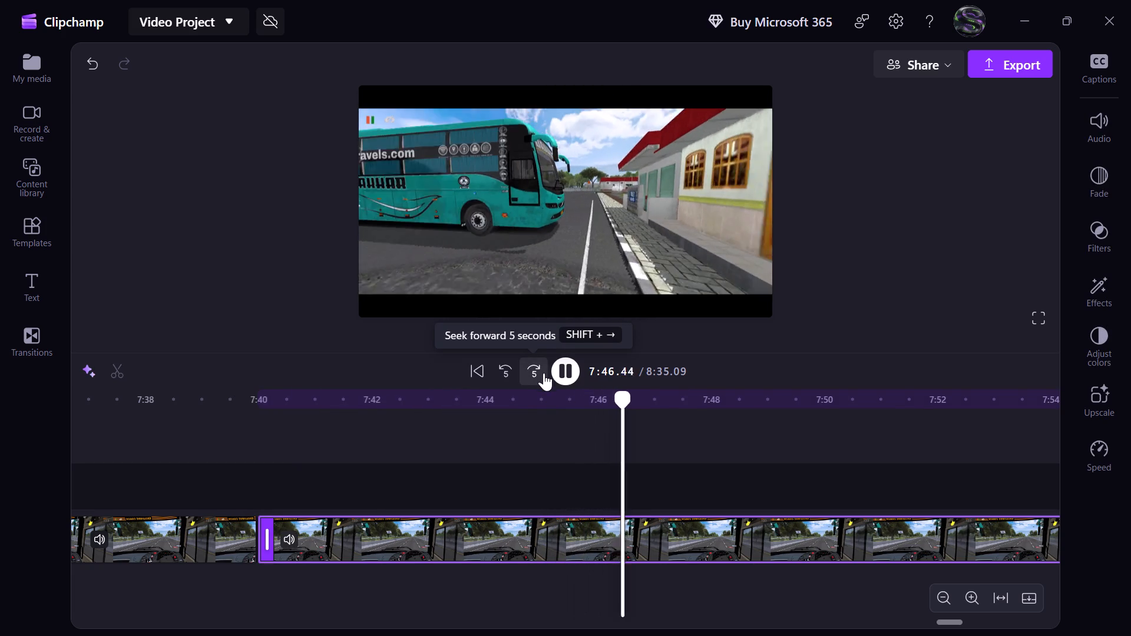
left_click(563, 373)
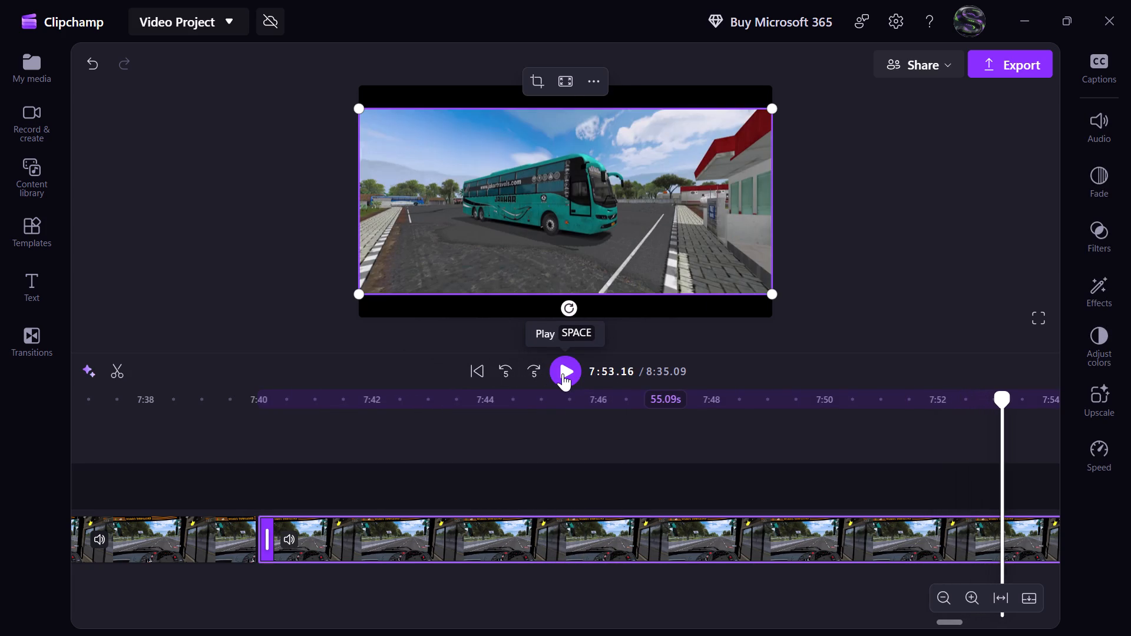
left_click(563, 373)
left_click(563, 373)
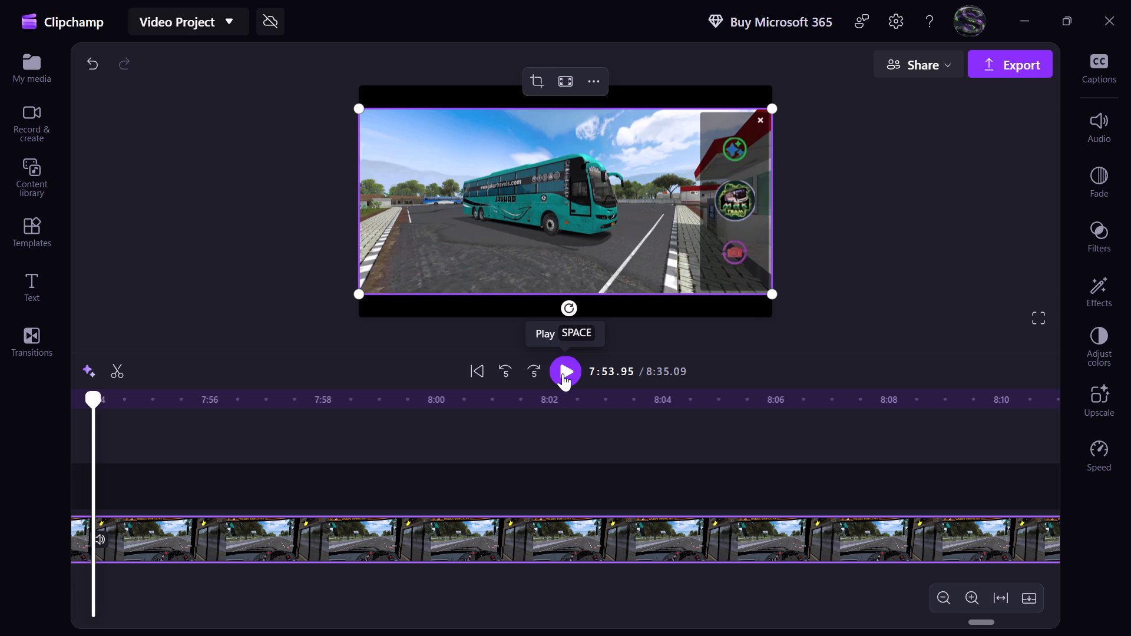
double_click(563, 373)
left_click(626, 366)
type("00")
key("Return")
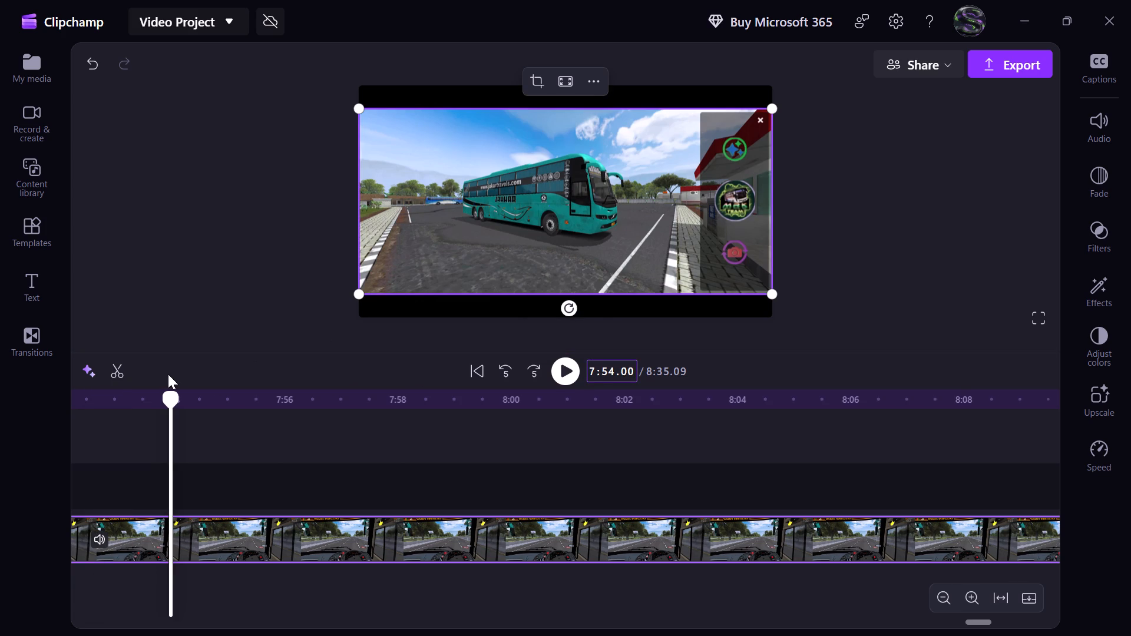
key("s")
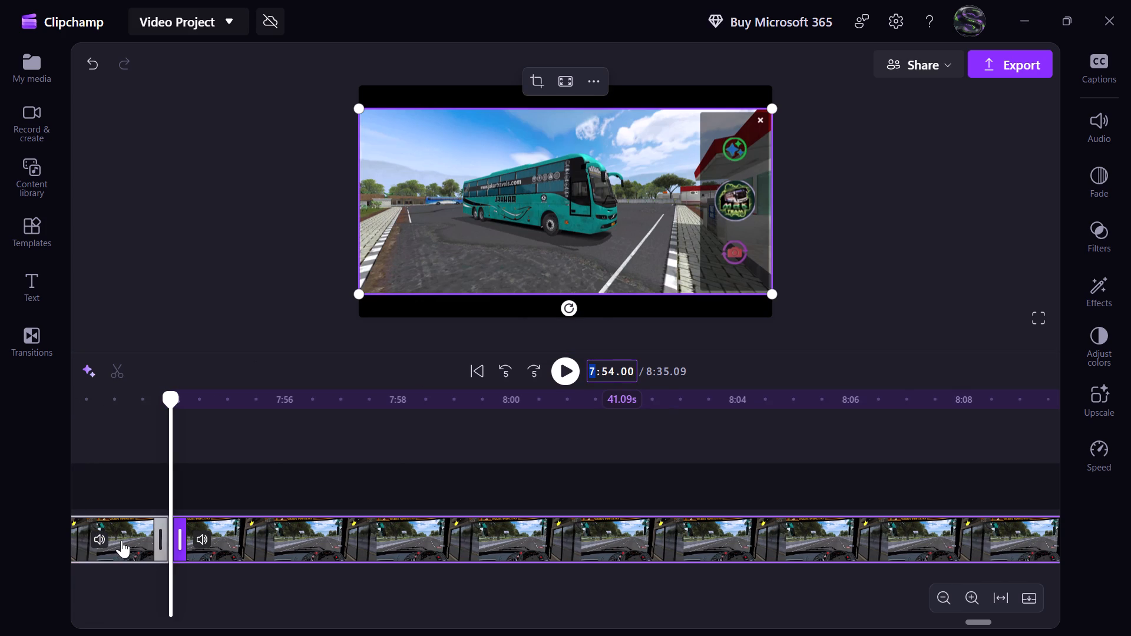
Delete the segment between 7:40 and 7:54 and close the gap it leaves on the timeline.
left_click(122, 540)
key("asterisk")
key("Delete")
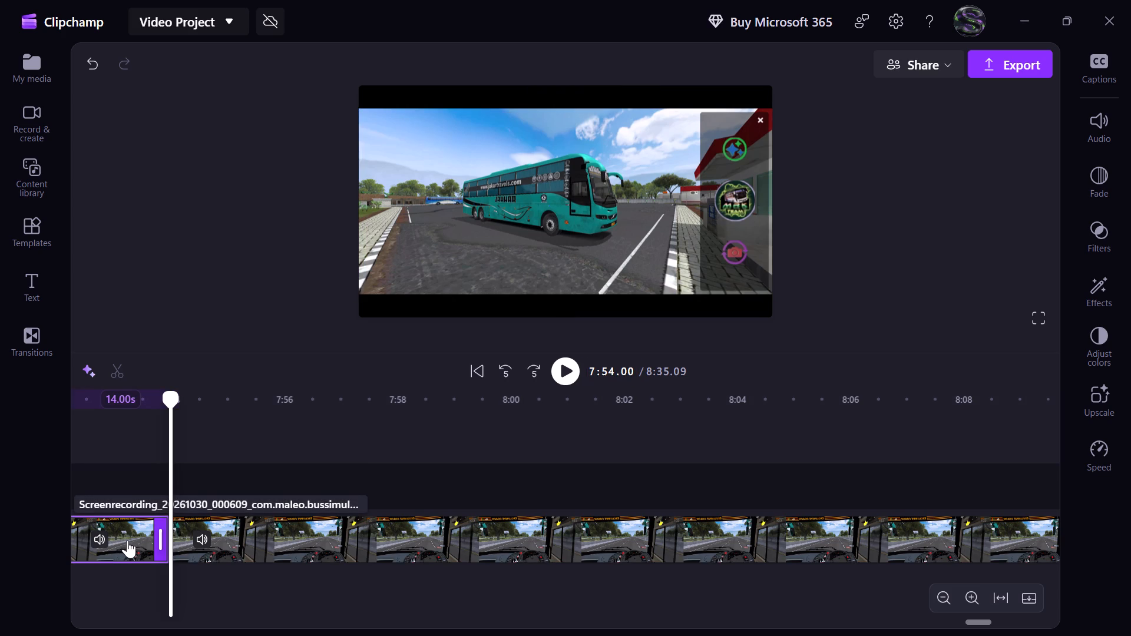
key("Delete")
left_click(135, 539)
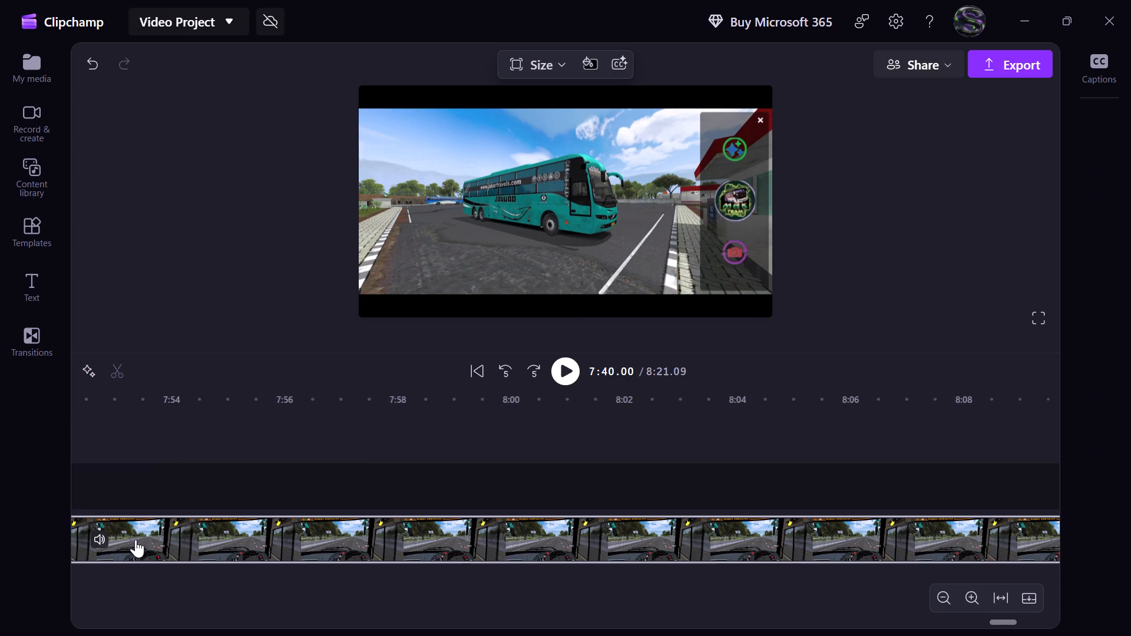
Play on from 7:40 through the parked bus footage and split the clip at 7:54.00.
left_click(569, 365)
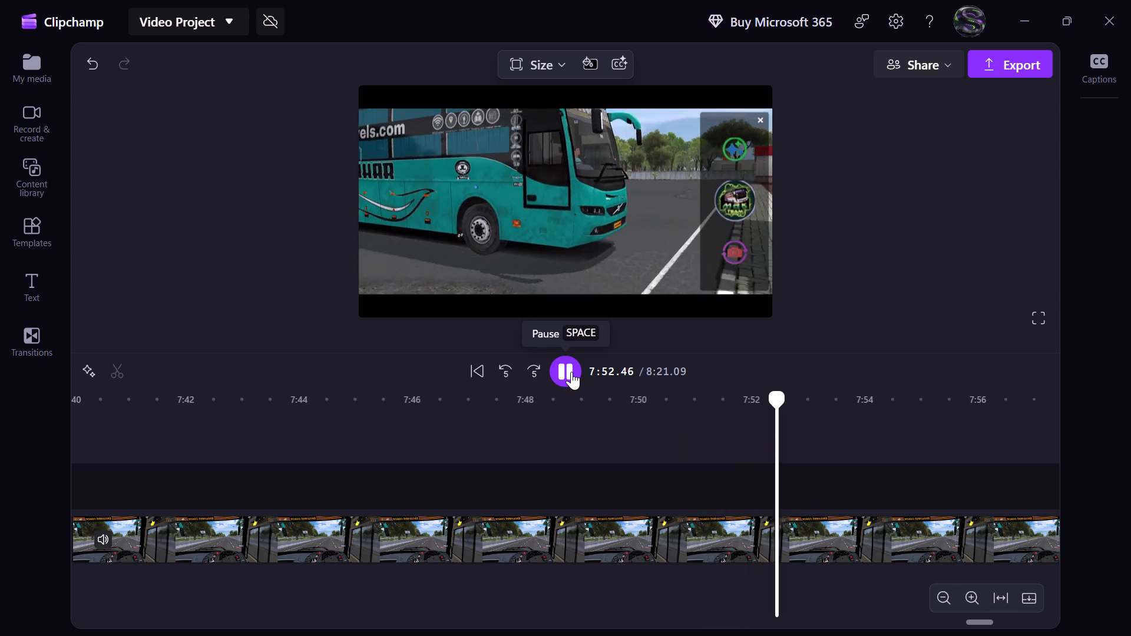
left_click(571, 372)
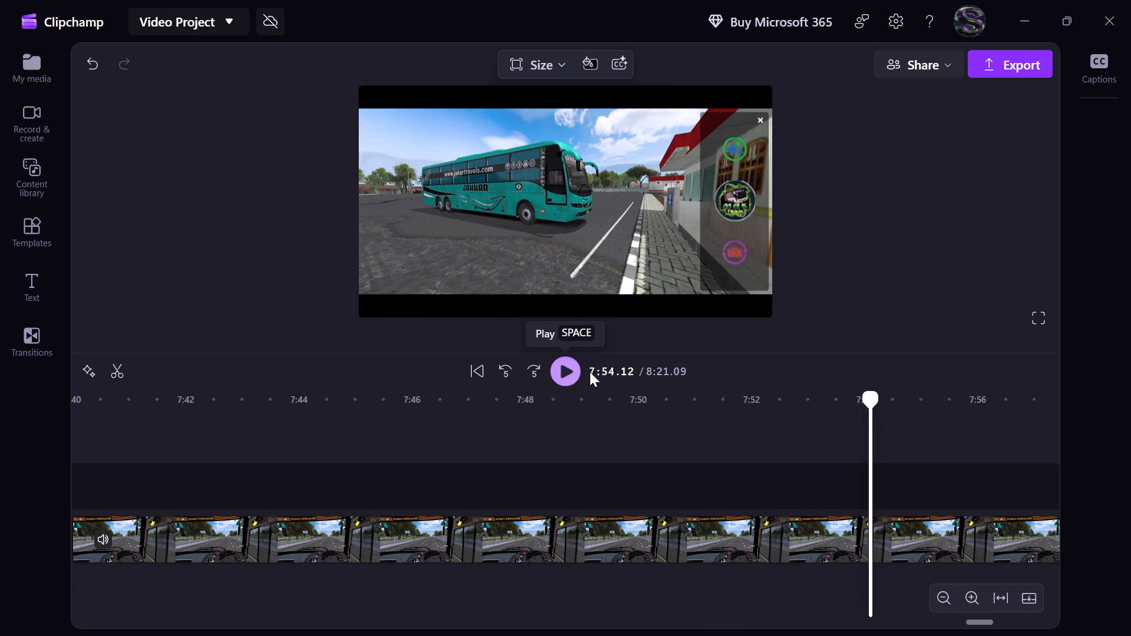
left_click(633, 373)
type("00")
key("Return")
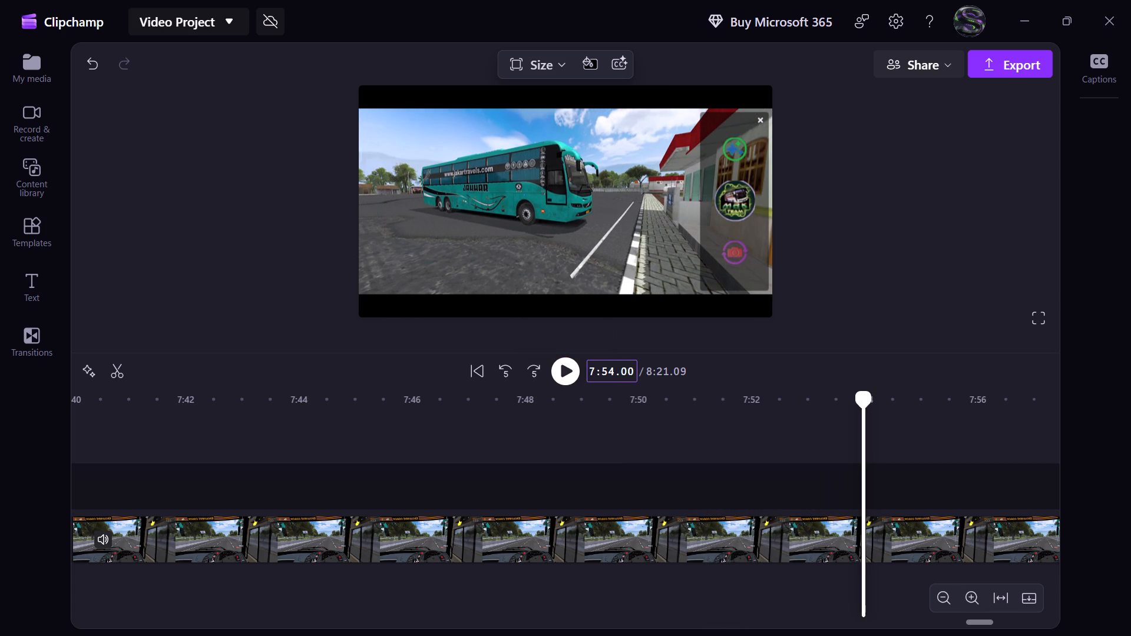
key("s")
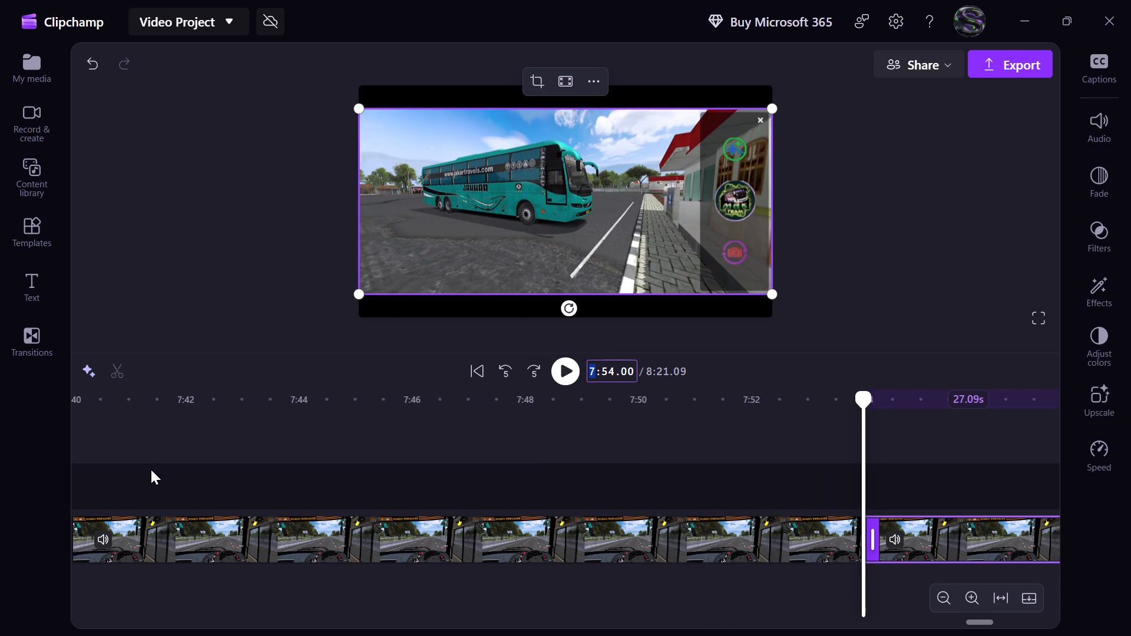
Make the clip between 7:40 and 7:54 fill the frame and shift it rightward until the round-icon overlay is outside the picture.
left_click(478, 449)
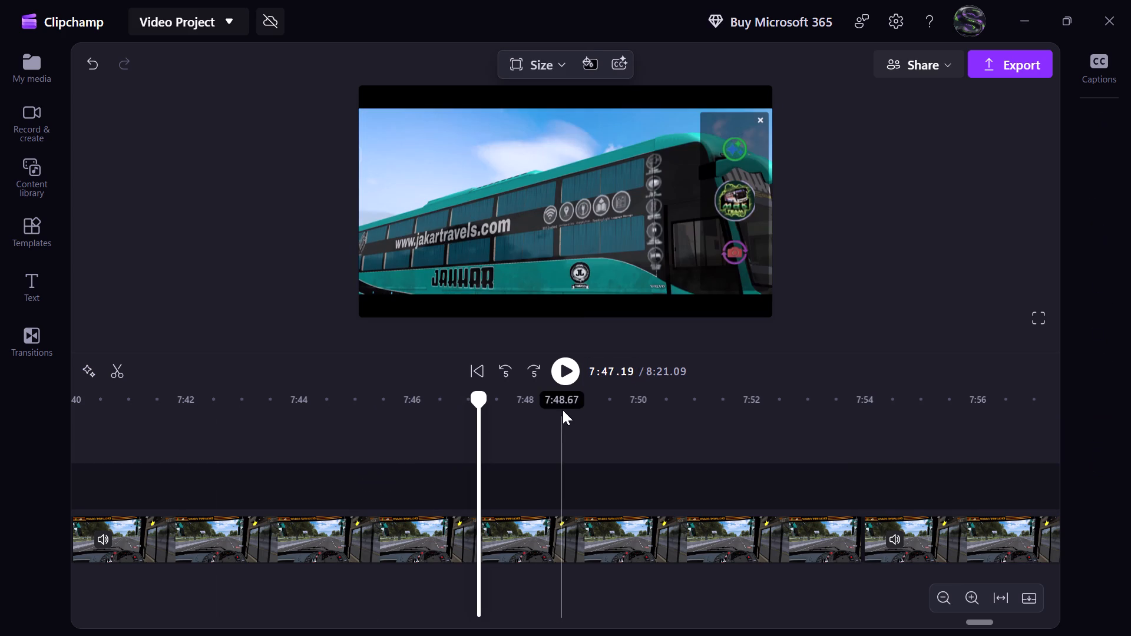
left_click(604, 231)
left_click(571, 81)
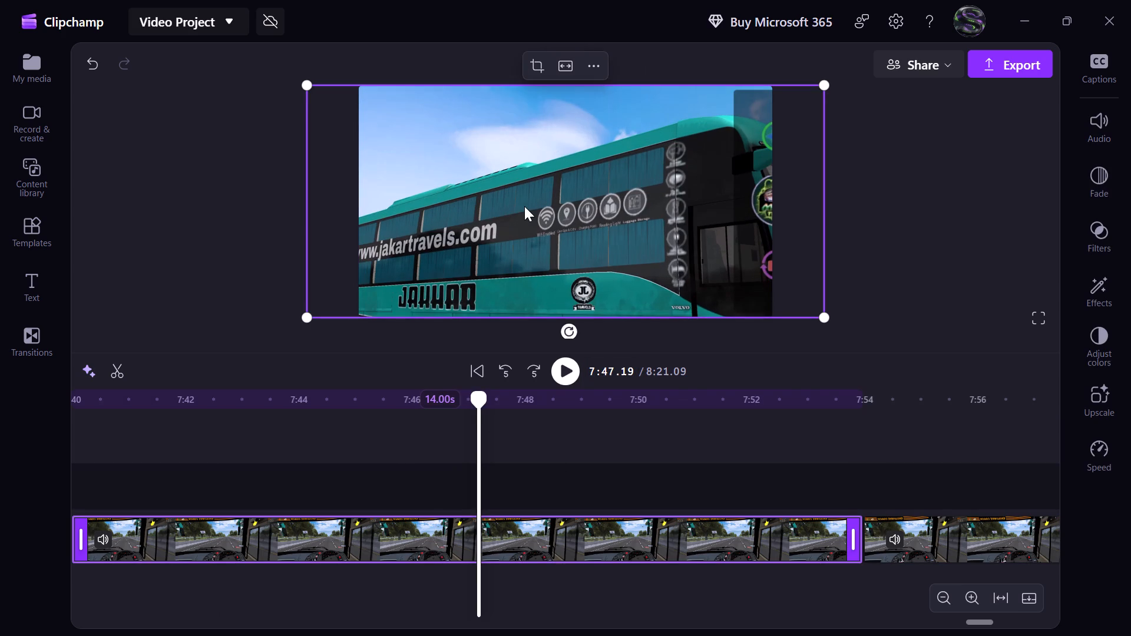
left_click(524, 206)
left_click_drag(524, 206, 564, 206)
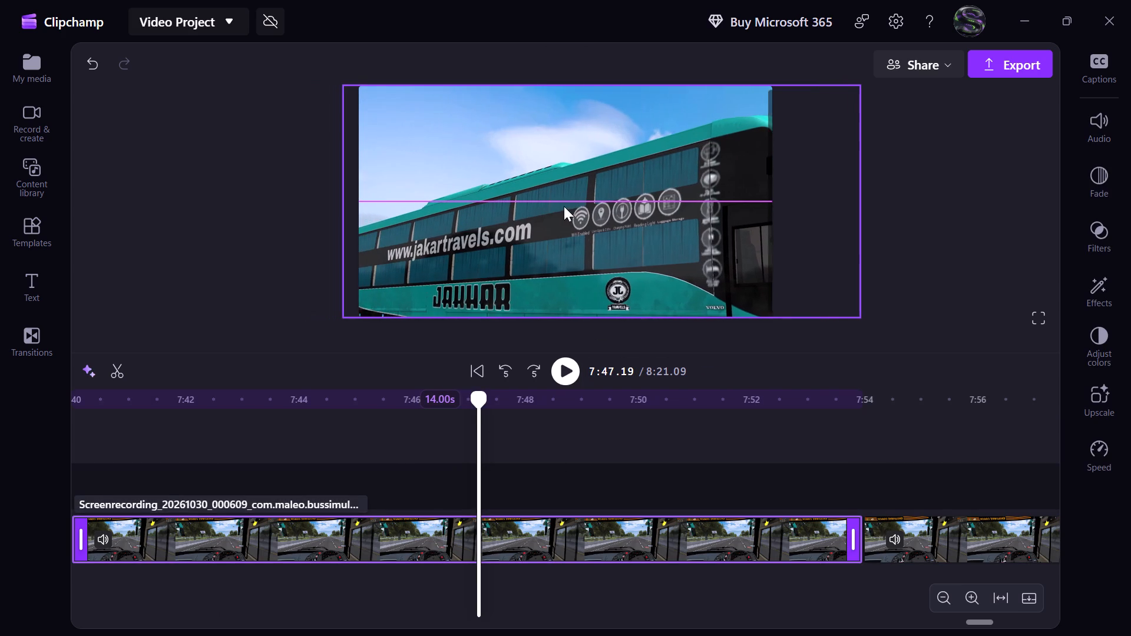
left_click_drag(564, 206, 570, 206)
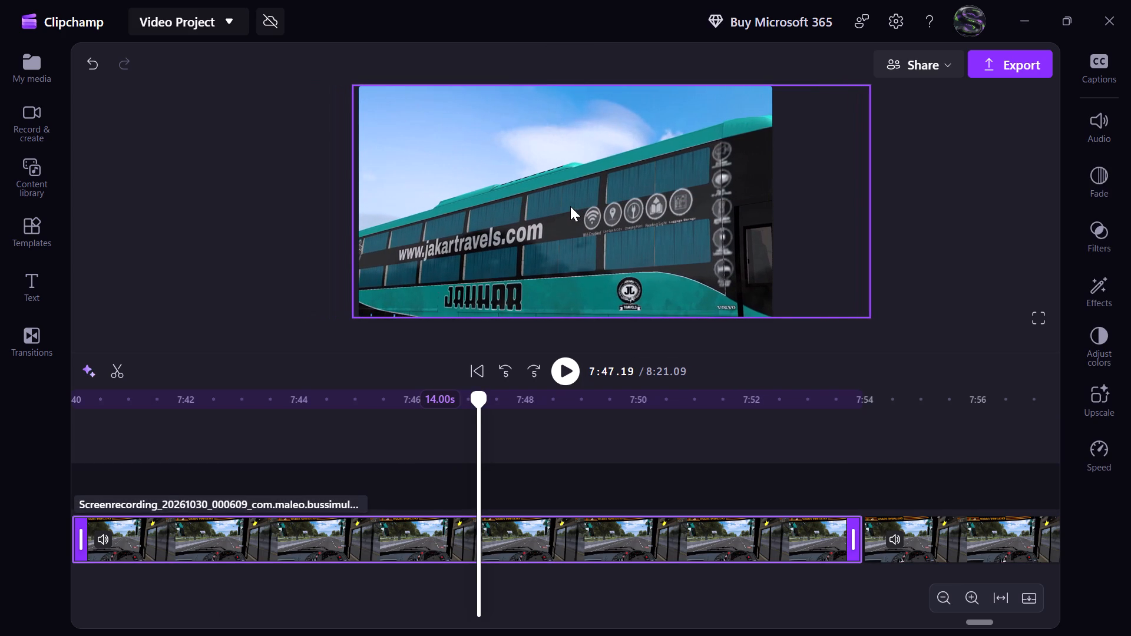
left_click_drag(570, 206, 573, 206)
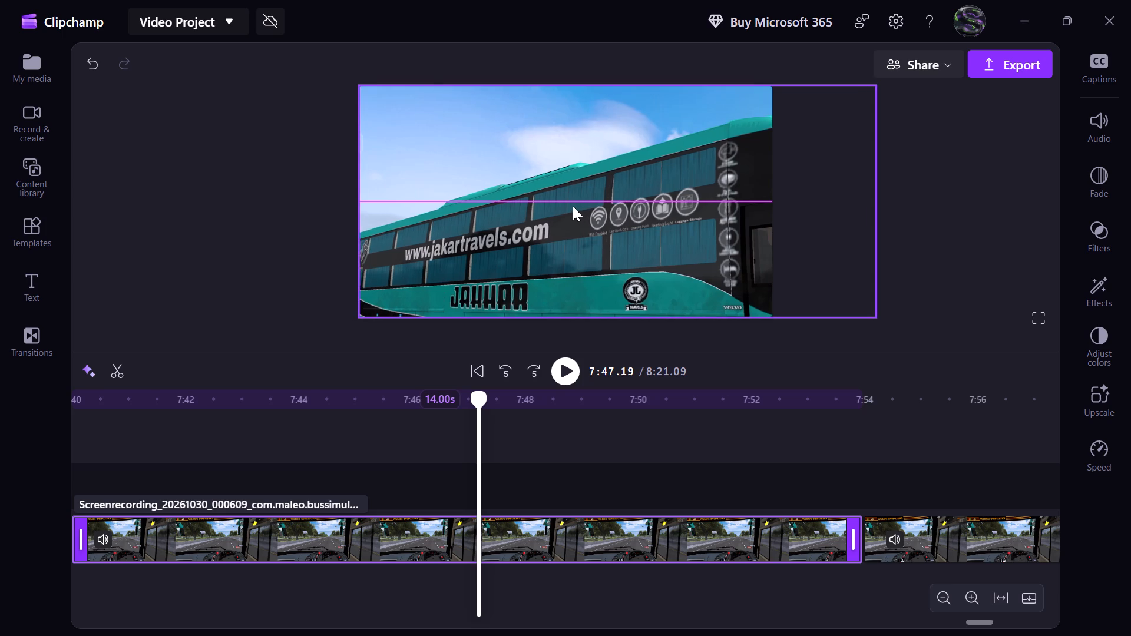
left_click_drag(573, 206, 571, 207)
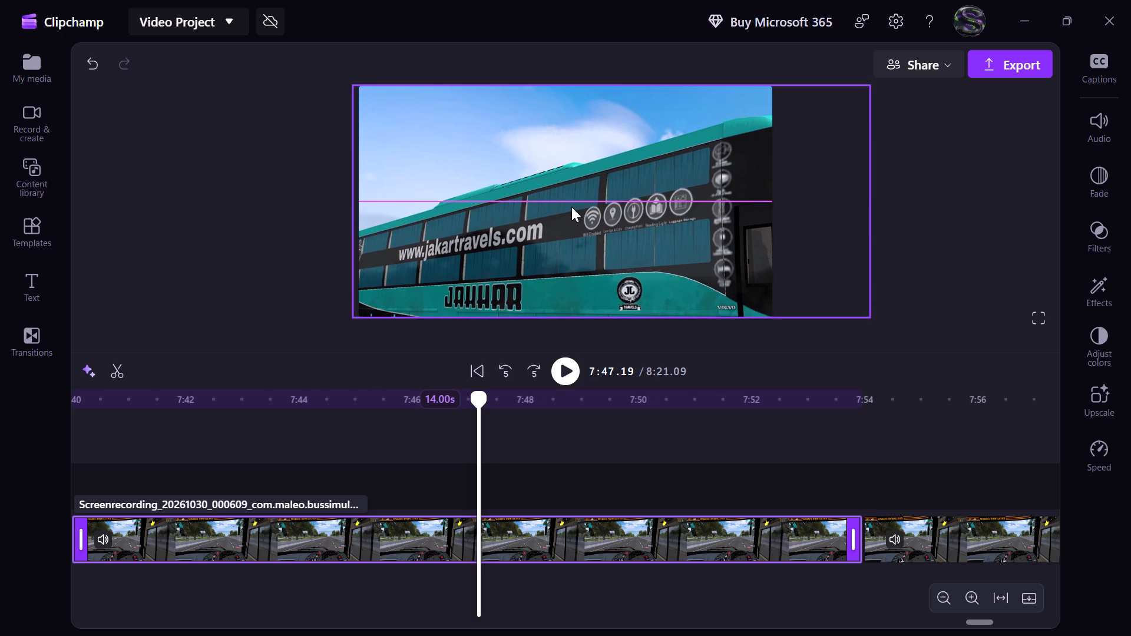
left_click_drag(571, 207, 573, 207)
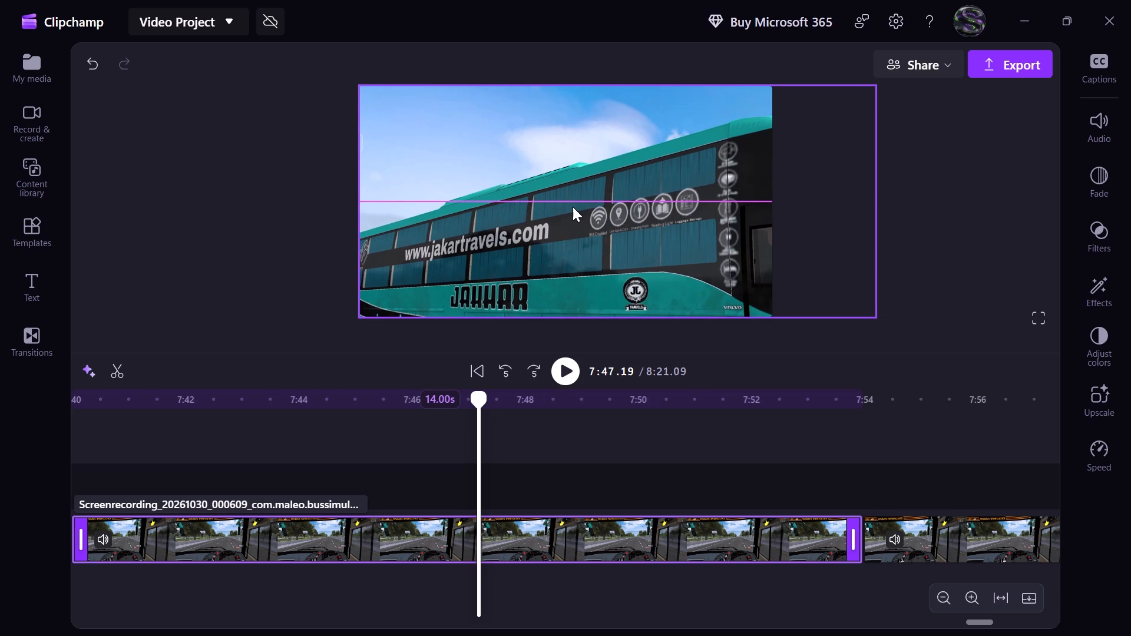
left_click_drag(573, 207, 570, 207)
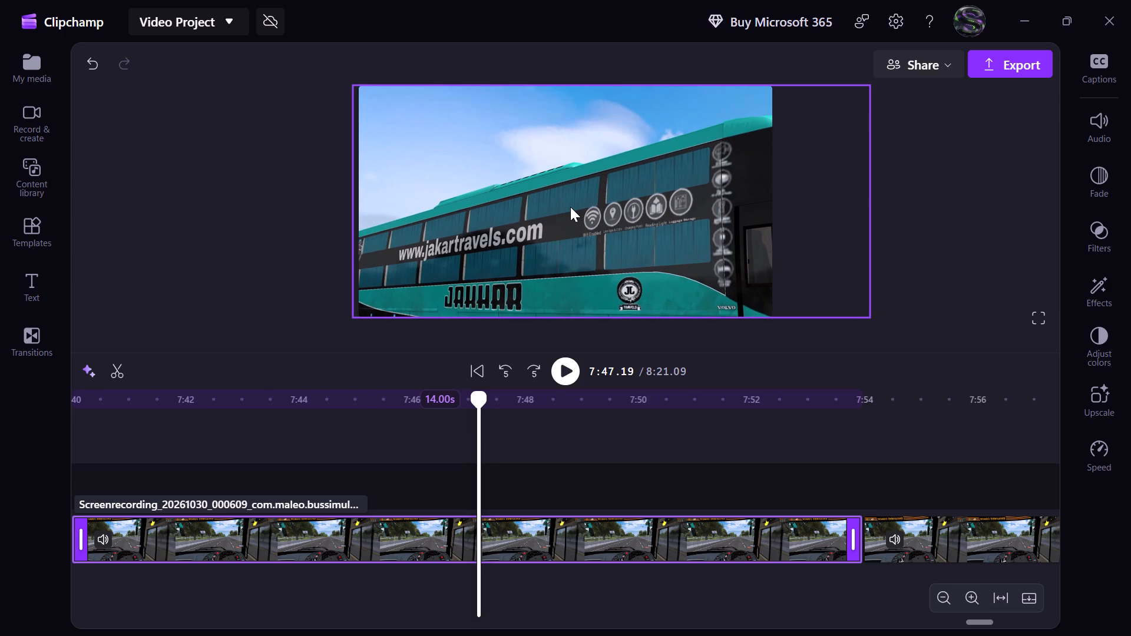
left_click_drag(570, 207, 571, 207)
left_click(210, 250)
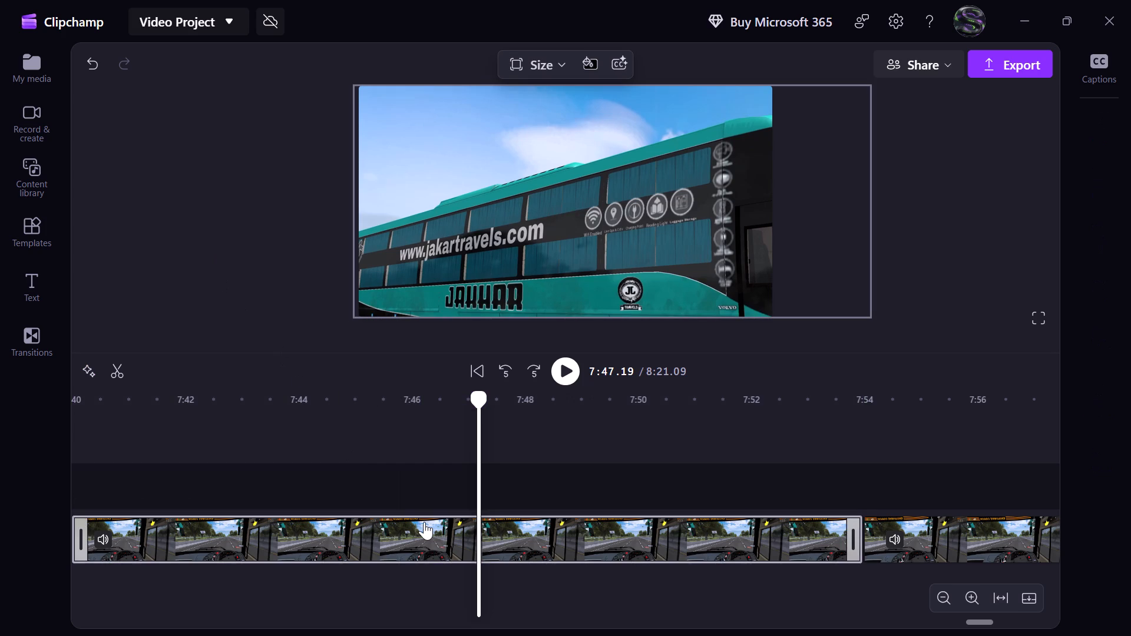
left_click(466, 274)
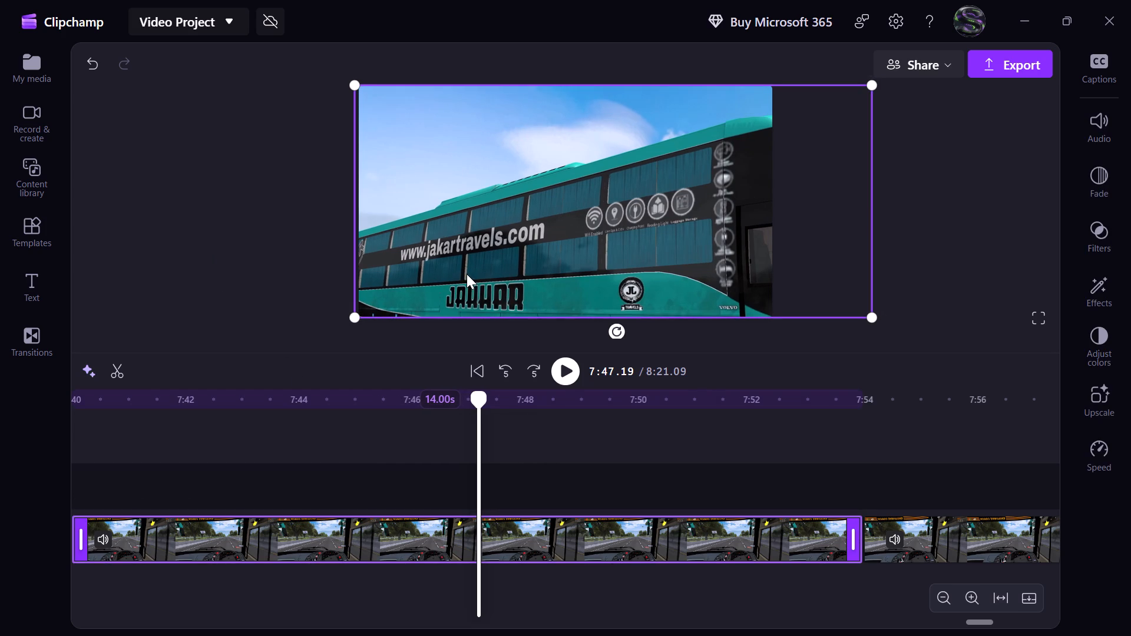
left_click(304, 251)
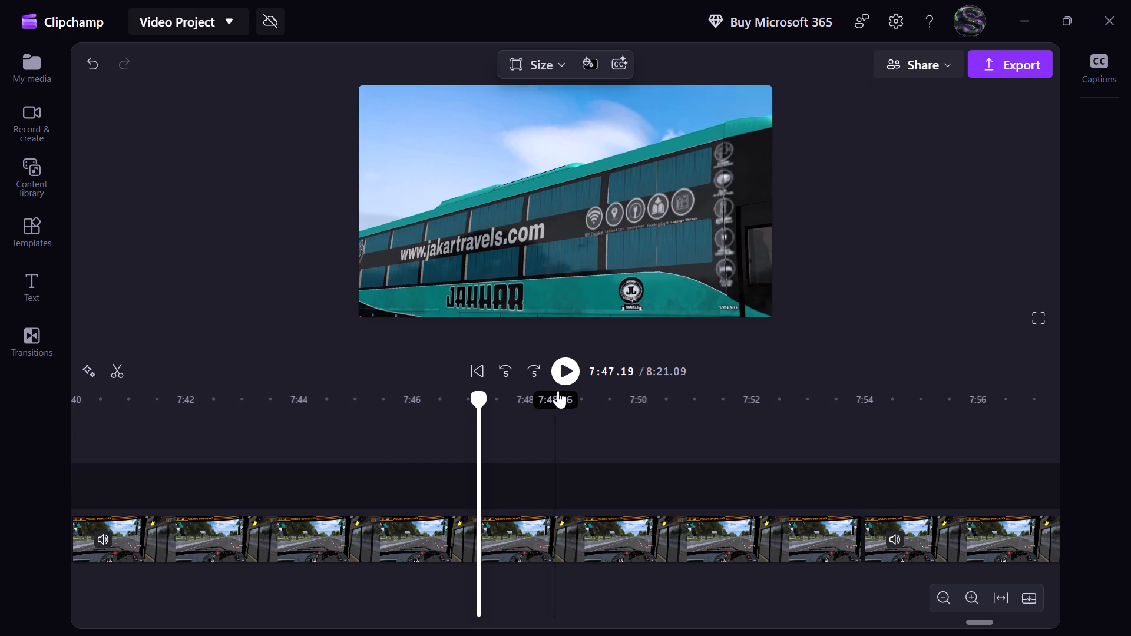
Play on past 7:54 to where the bus front comes into view beside the building, and split the clip at 7:56.00.
left_click(565, 380)
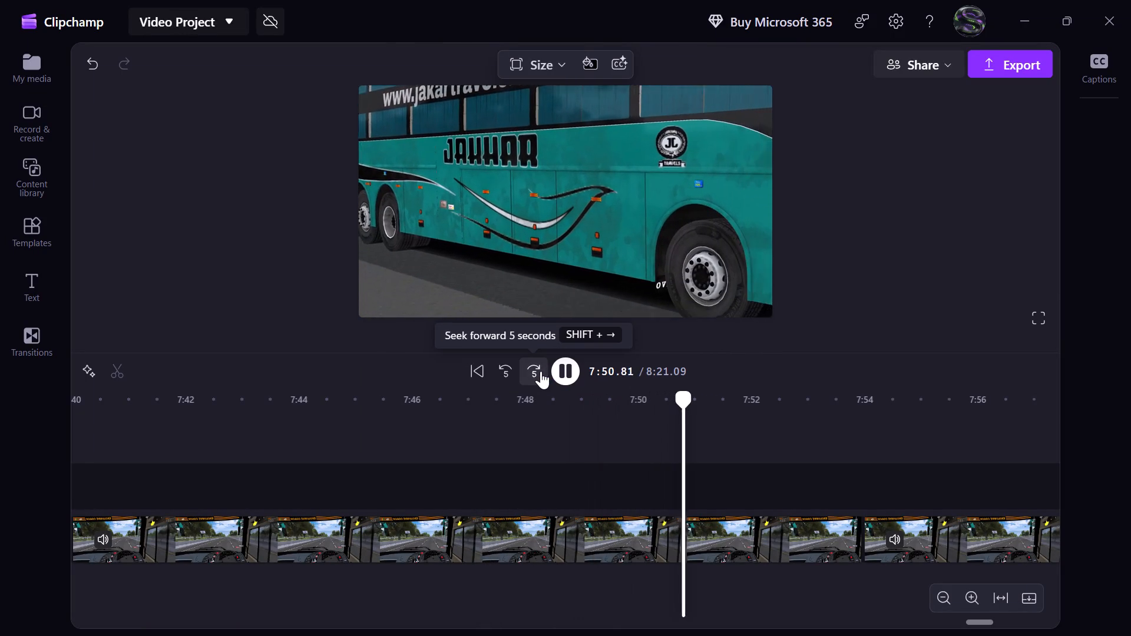
left_click(541, 371)
left_click(501, 368)
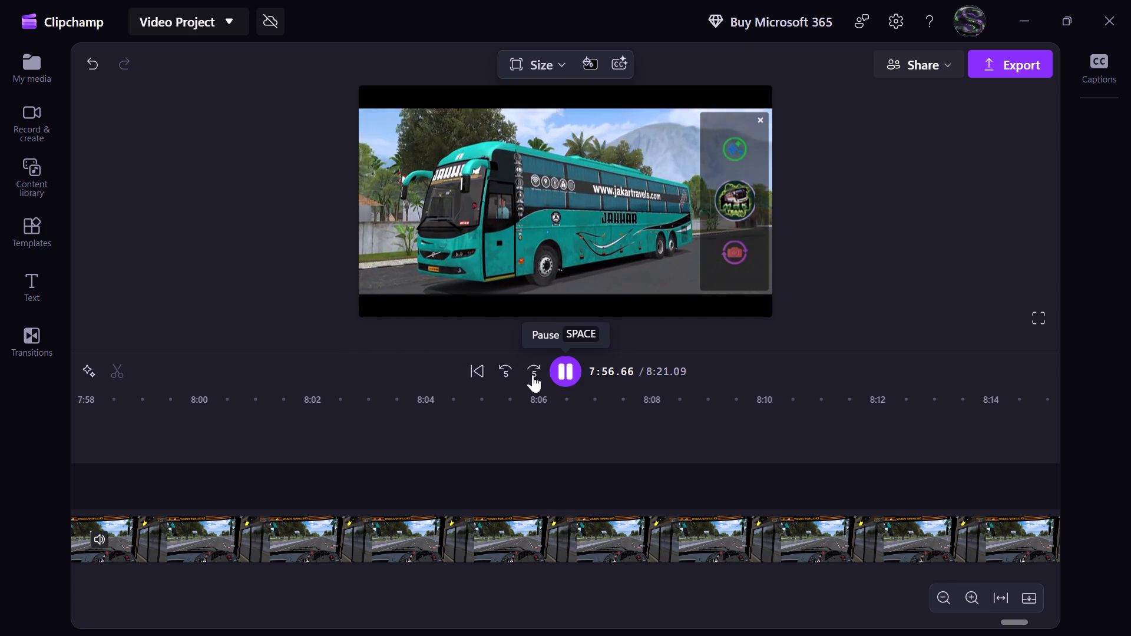
left_click(501, 373)
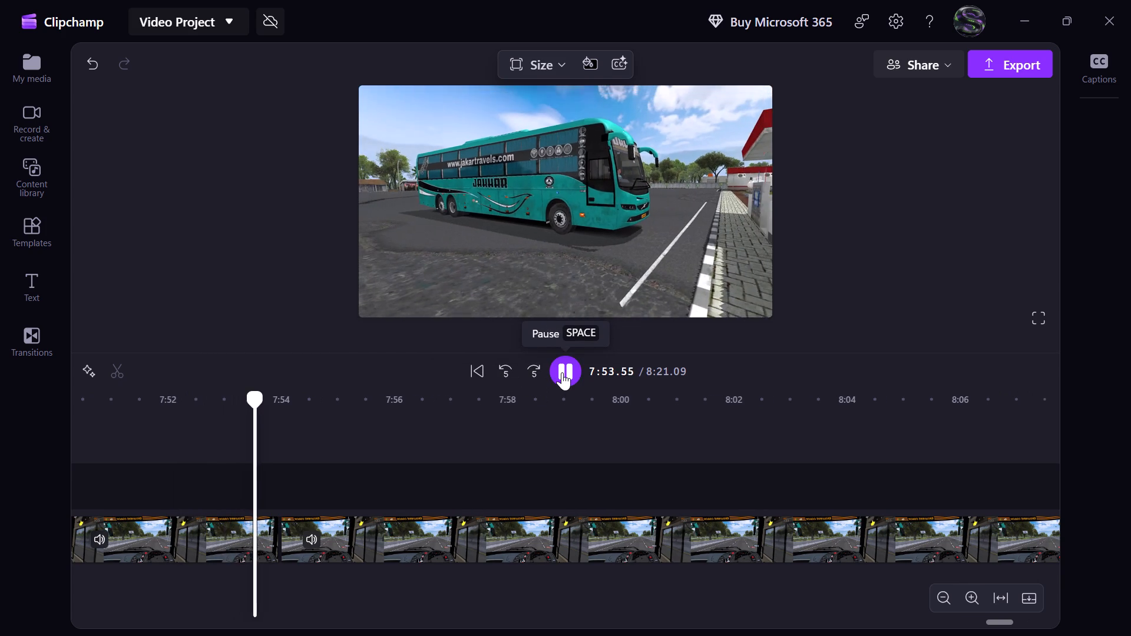
left_click(562, 372)
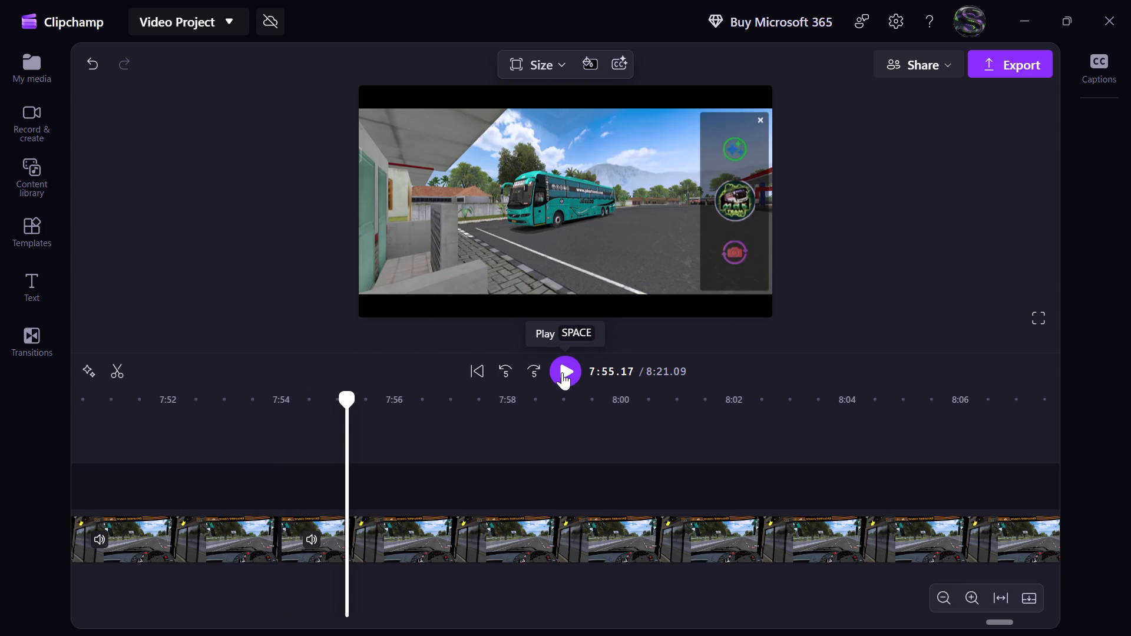
double_click(562, 372)
left_click(562, 372)
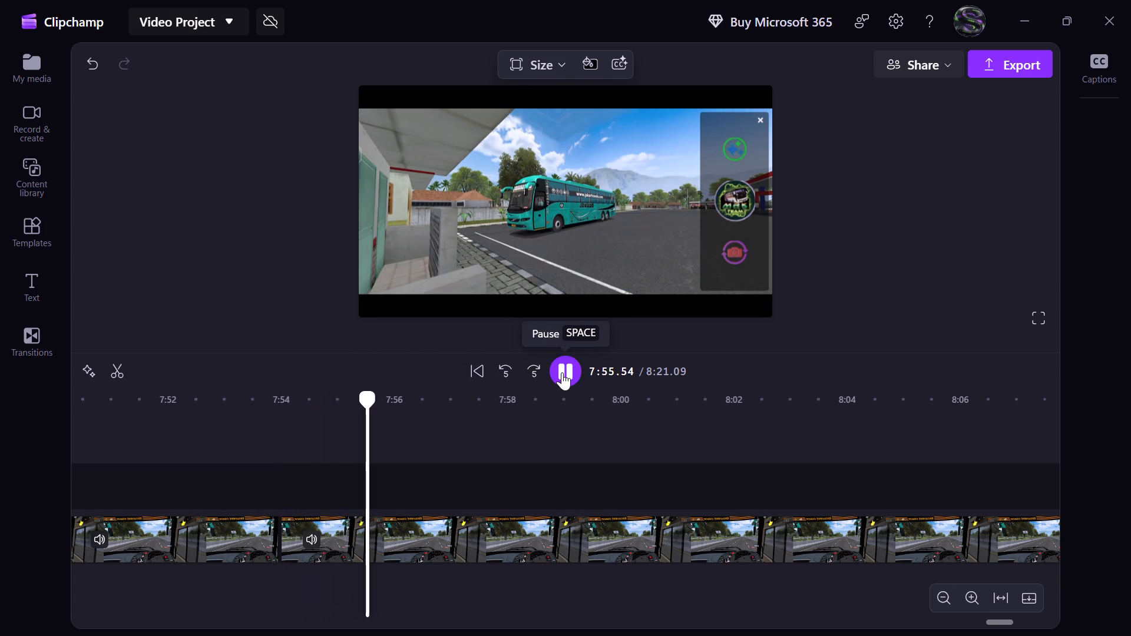
left_click(562, 372)
left_click(626, 369)
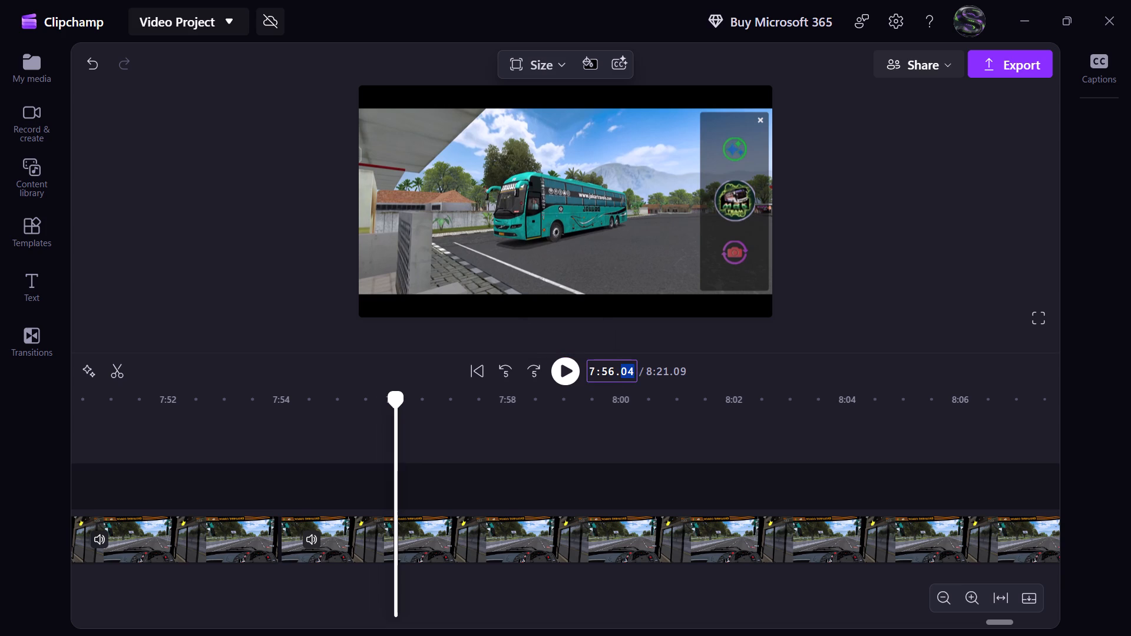
type("00")
key("Return")
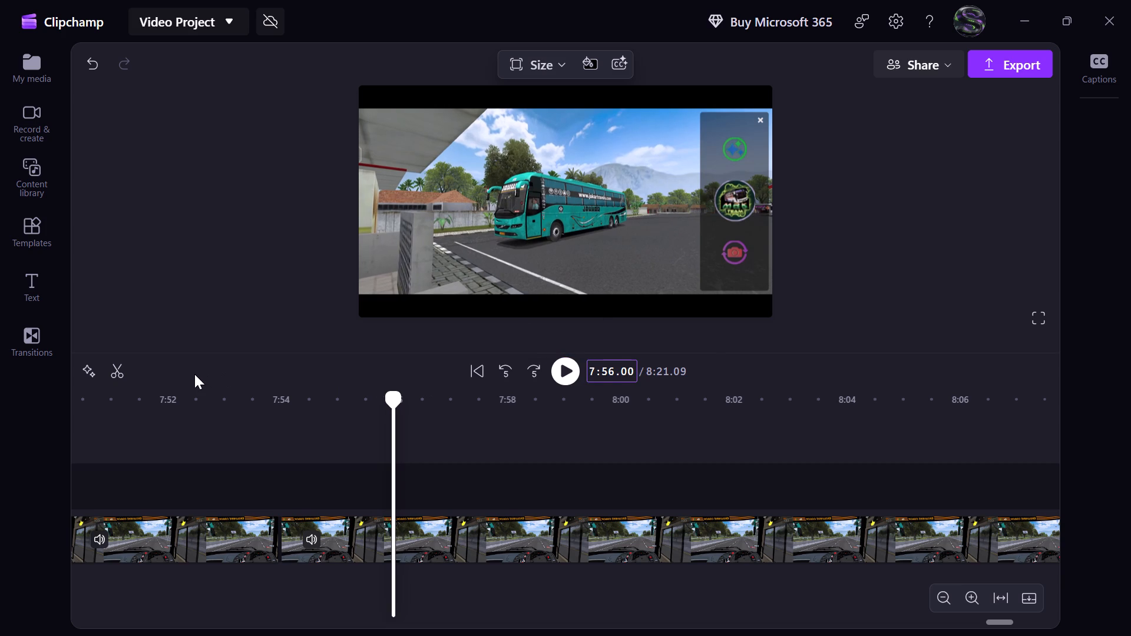
key("s")
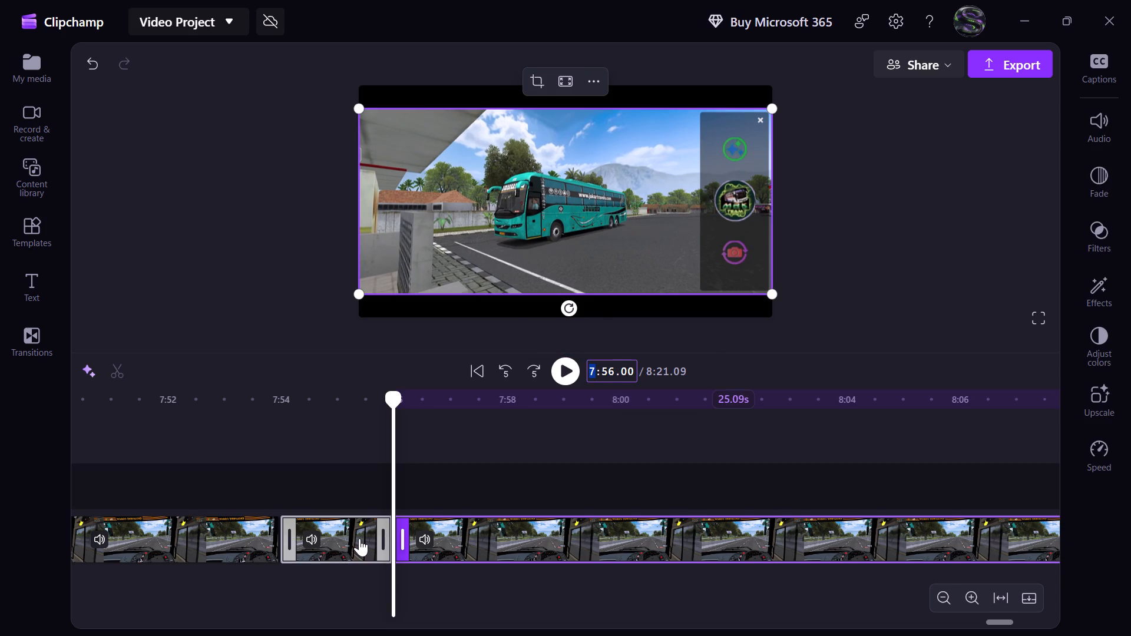
Delete the short segment between 7:54 and 7:56 and close the gap it leaves.
left_click(359, 538)
key("Delete")
left_click(330, 548)
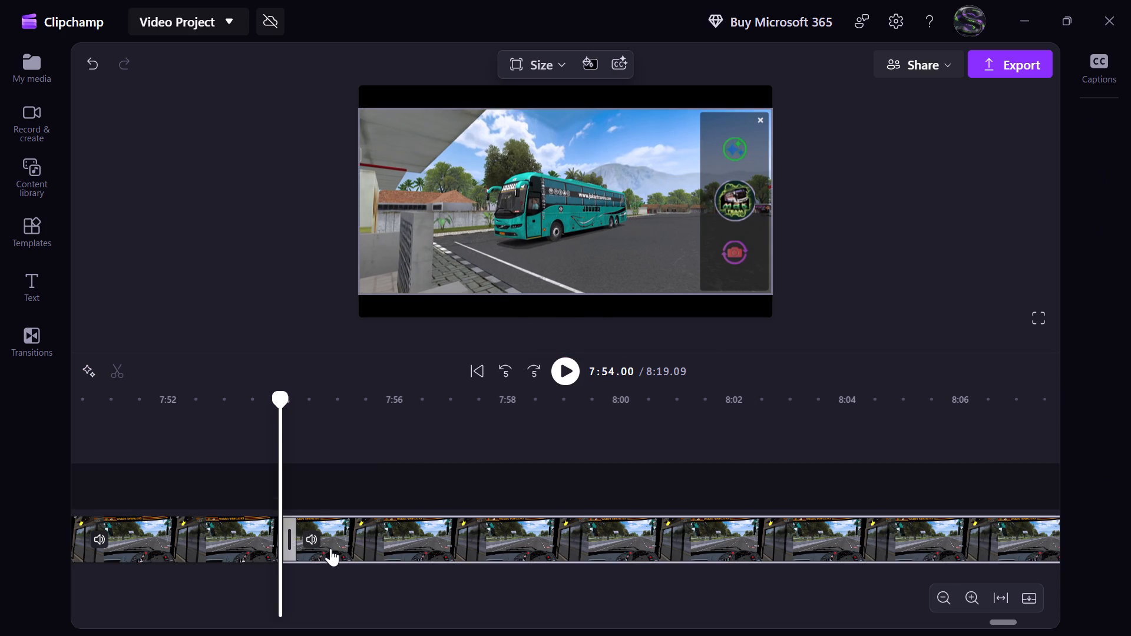
Review the footage after 7:54 and split the clip at 8:03.50, just before the view changes to the distant bus.
left_click(574, 380)
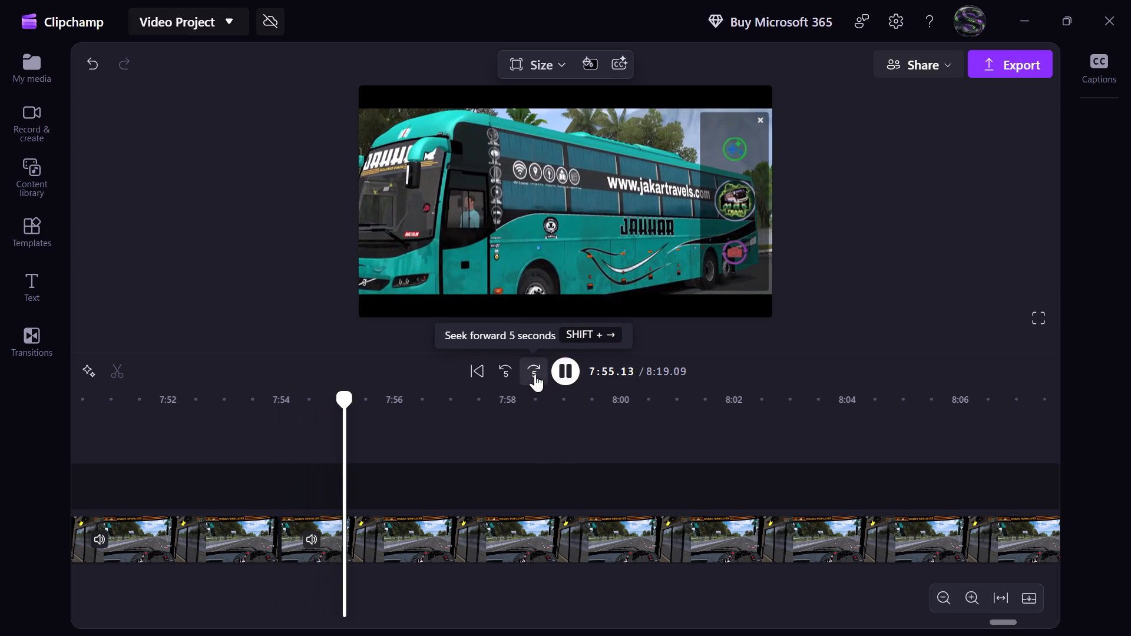
left_click(534, 374)
left_click(537, 374)
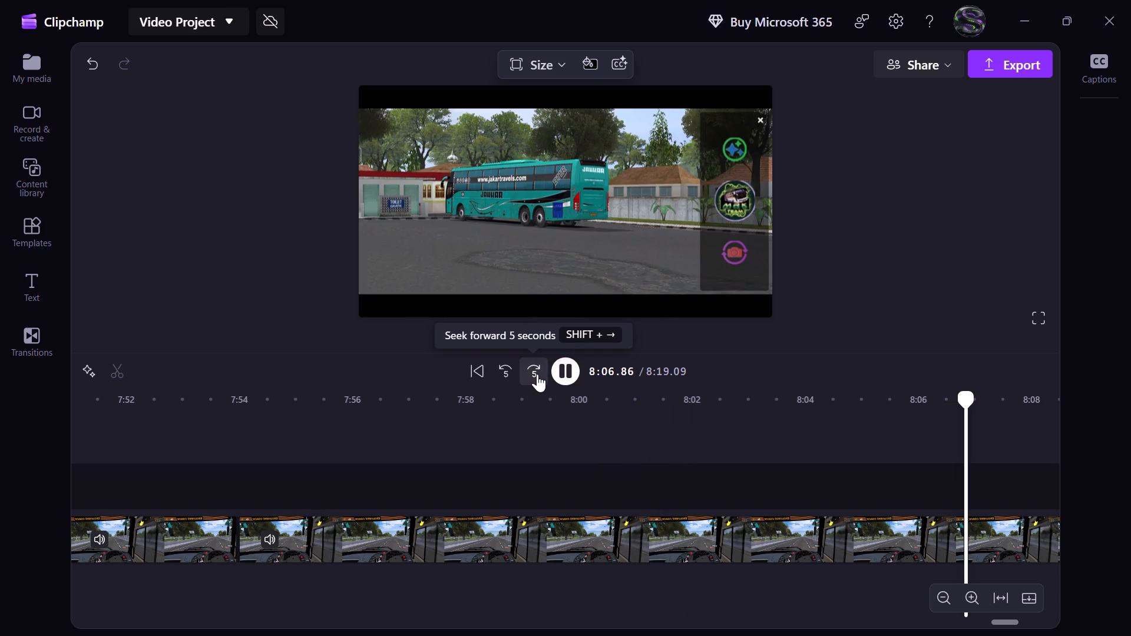
left_click(508, 378)
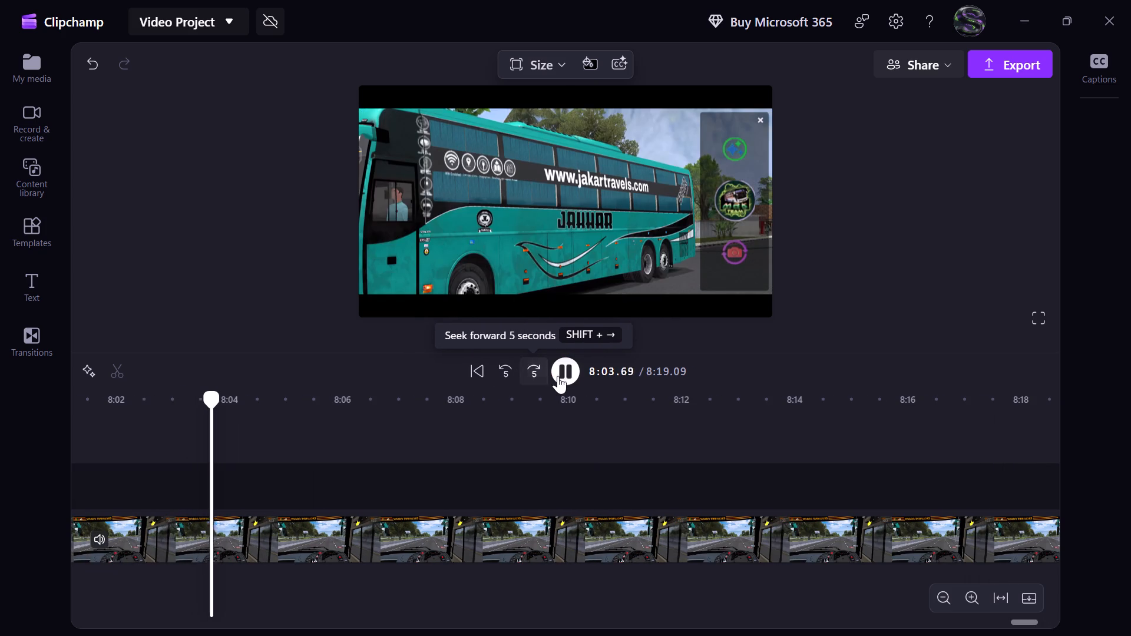
left_click(506, 376)
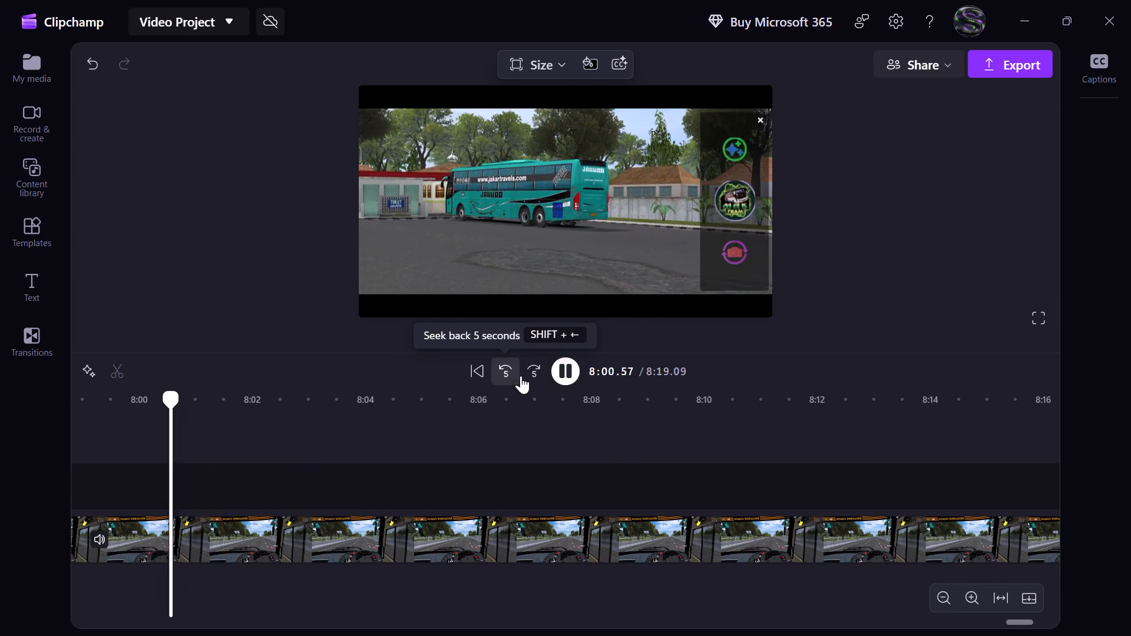
left_click(568, 369)
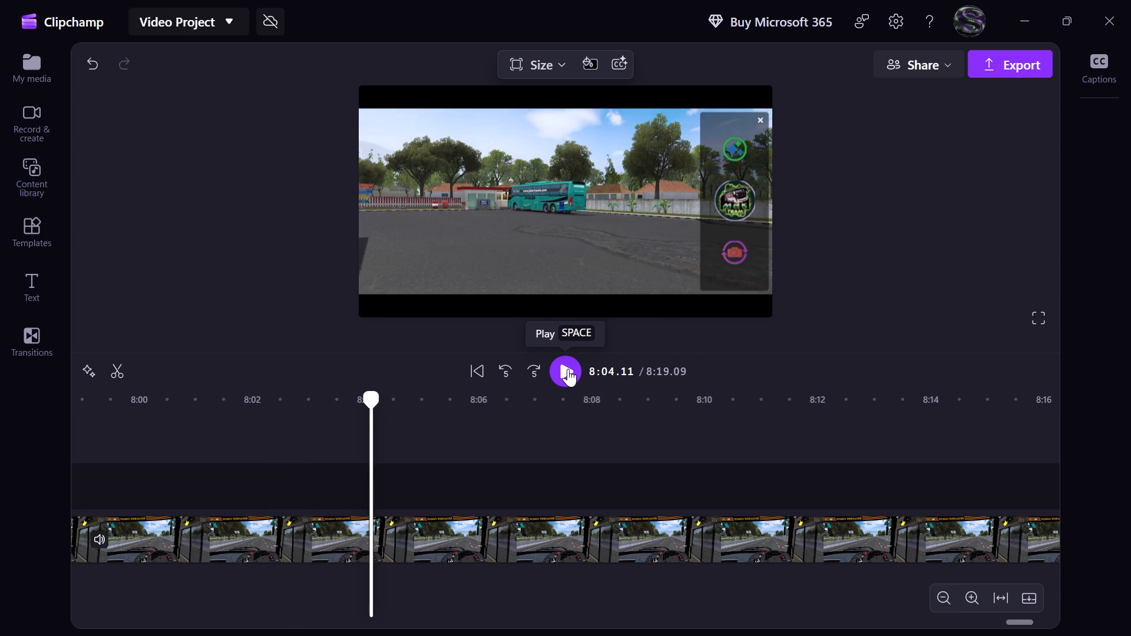
left_click(339, 407)
left_click(628, 373)
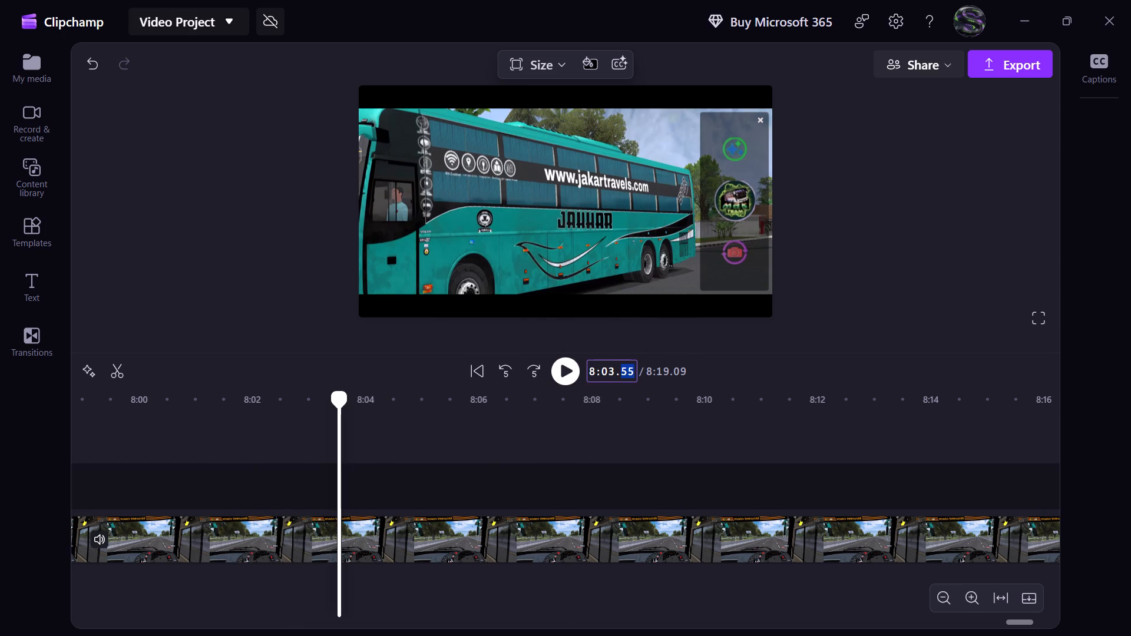
left_click(628, 373)
type("50")
key("Return")
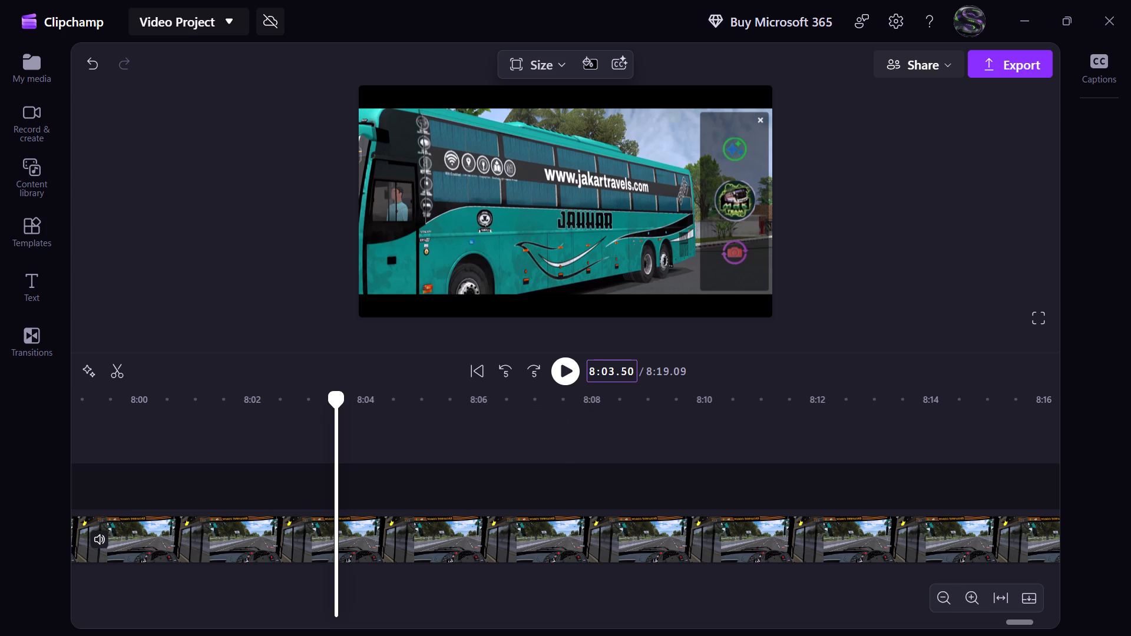
left_click(125, 374)
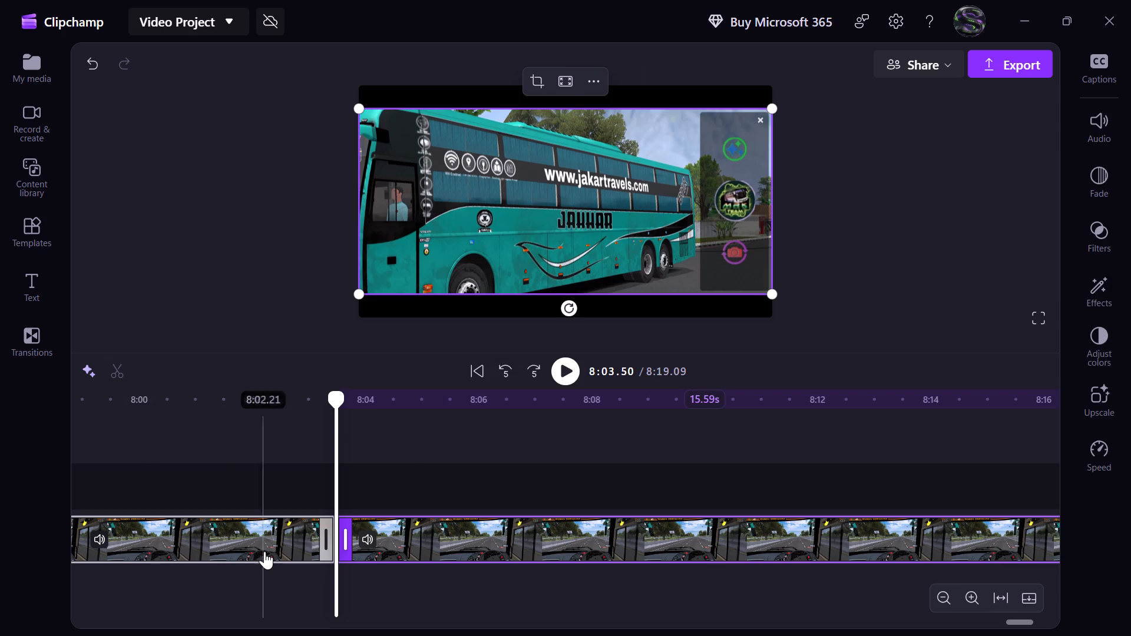
Make the clip ending at 8:03.50 fill the frame and shift it rightward until the round-icon overlay is outside the picture.
left_click(232, 485)
left_click(263, 544)
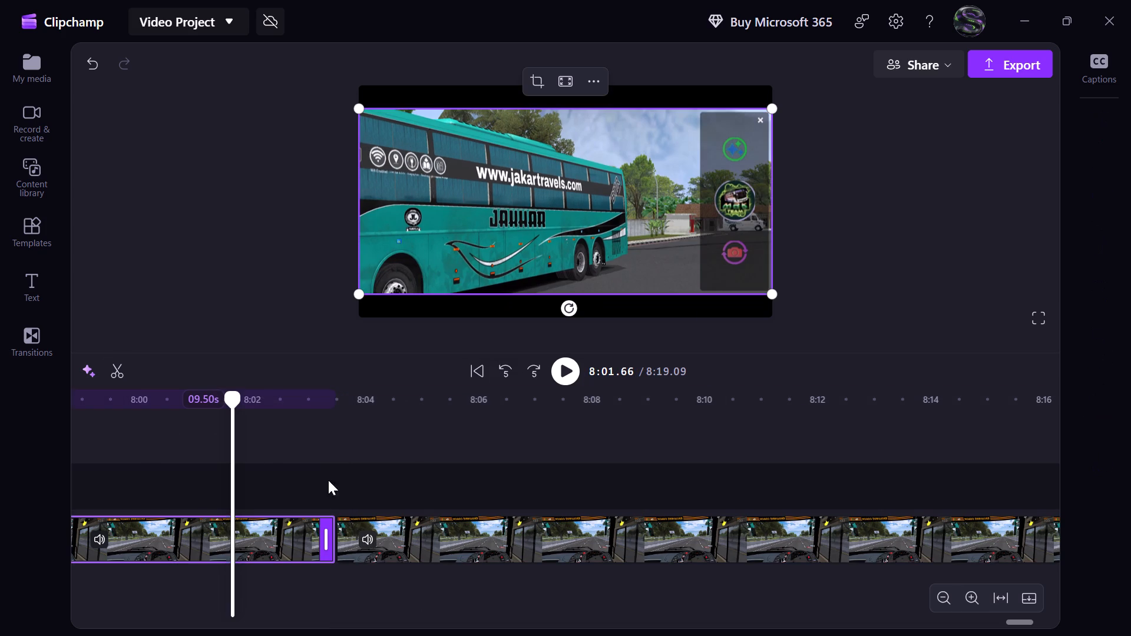
left_click(564, 85)
left_click_drag(481, 163, 482, 163)
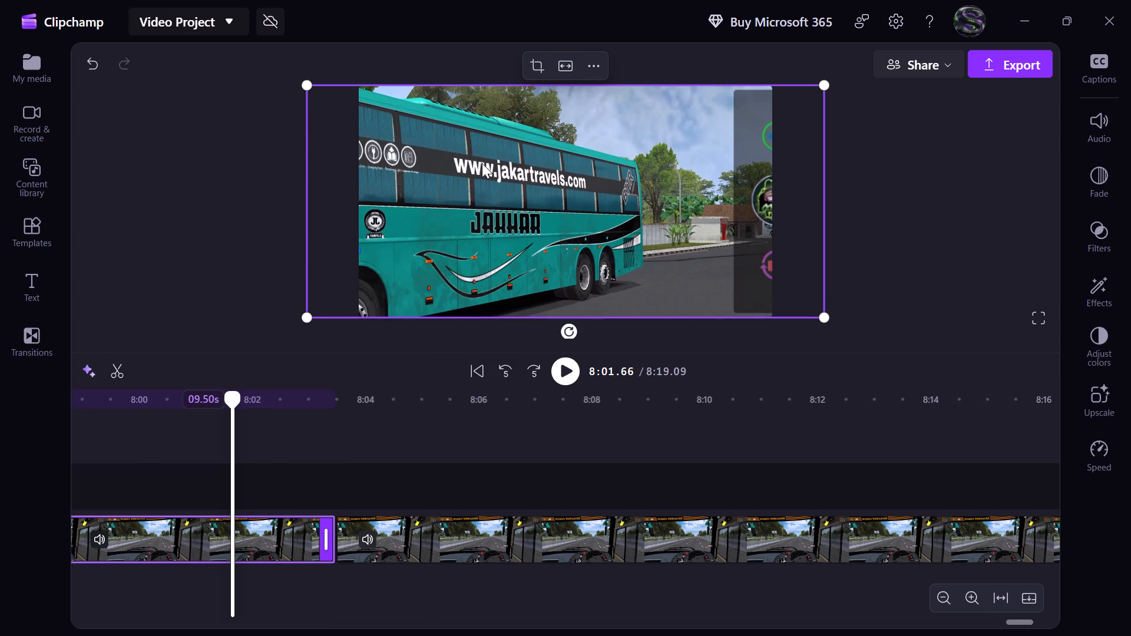
left_click_drag(482, 163, 528, 163)
left_click(256, 239)
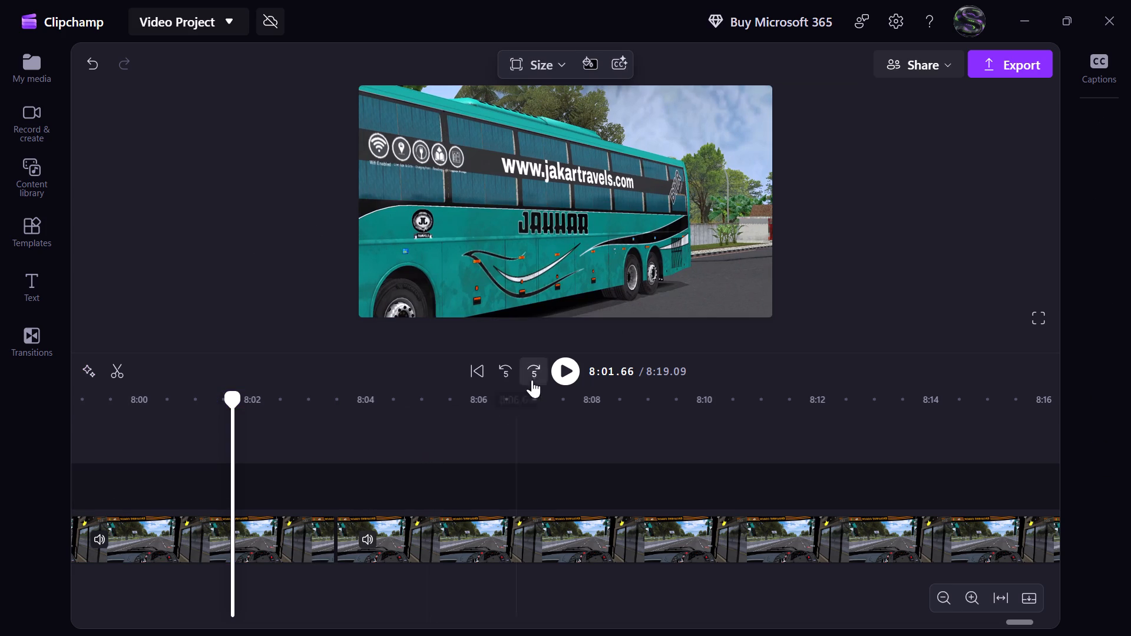
Play the reframed clip and mute its audio.
left_click(563, 375)
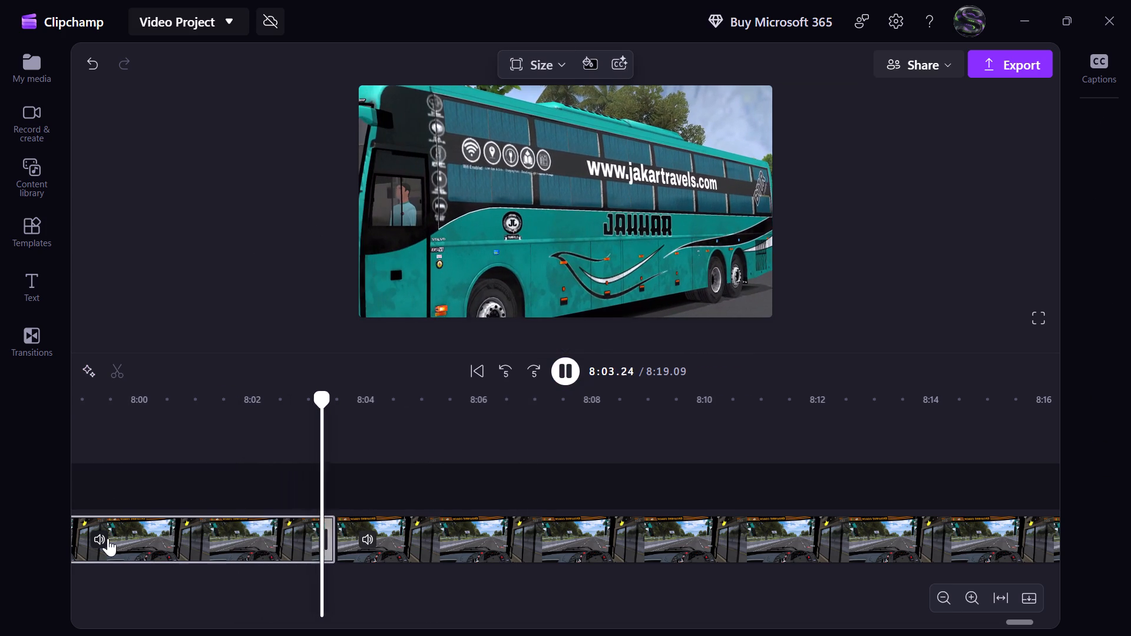
left_click(106, 538)
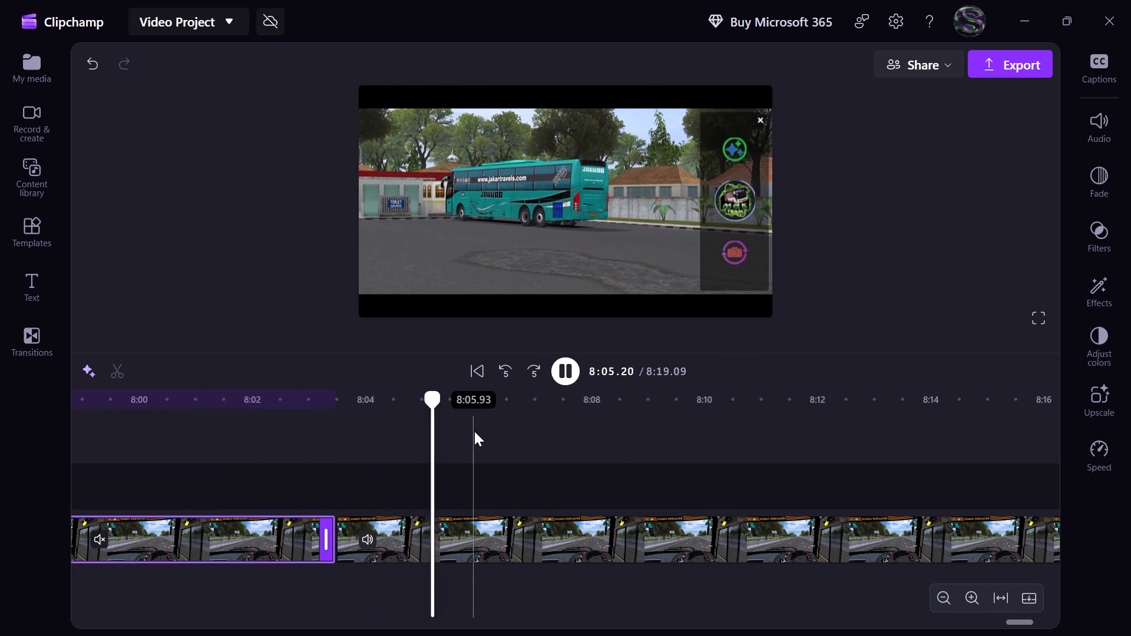
Review the distant-bus footage after 8:03.50 and split the clip at 8:04.50.
left_click(505, 385)
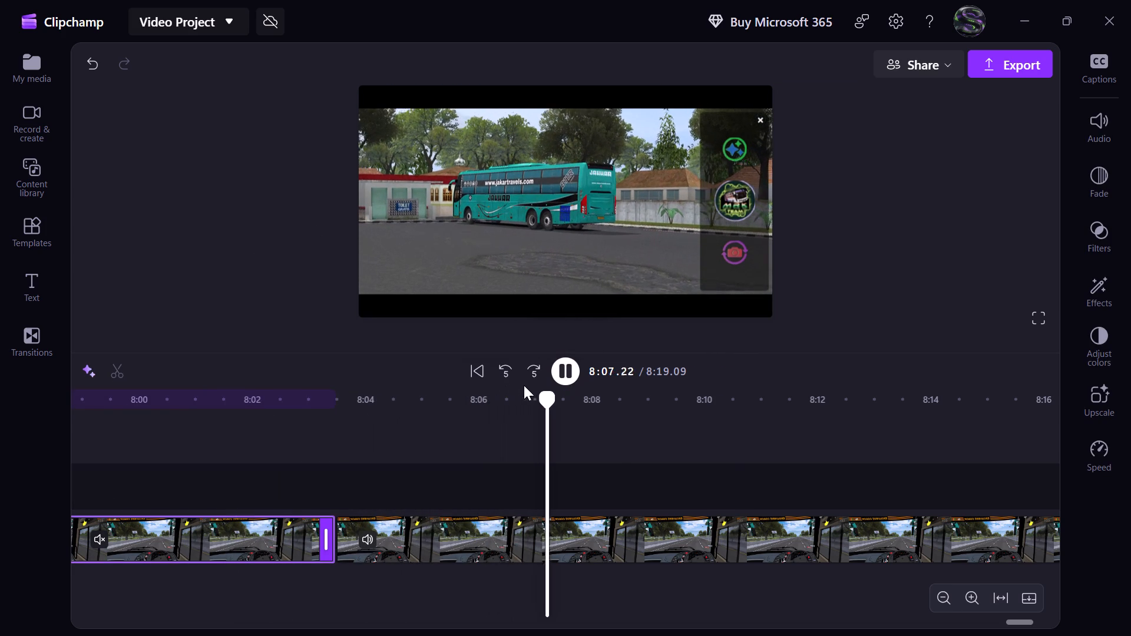
left_click(508, 379)
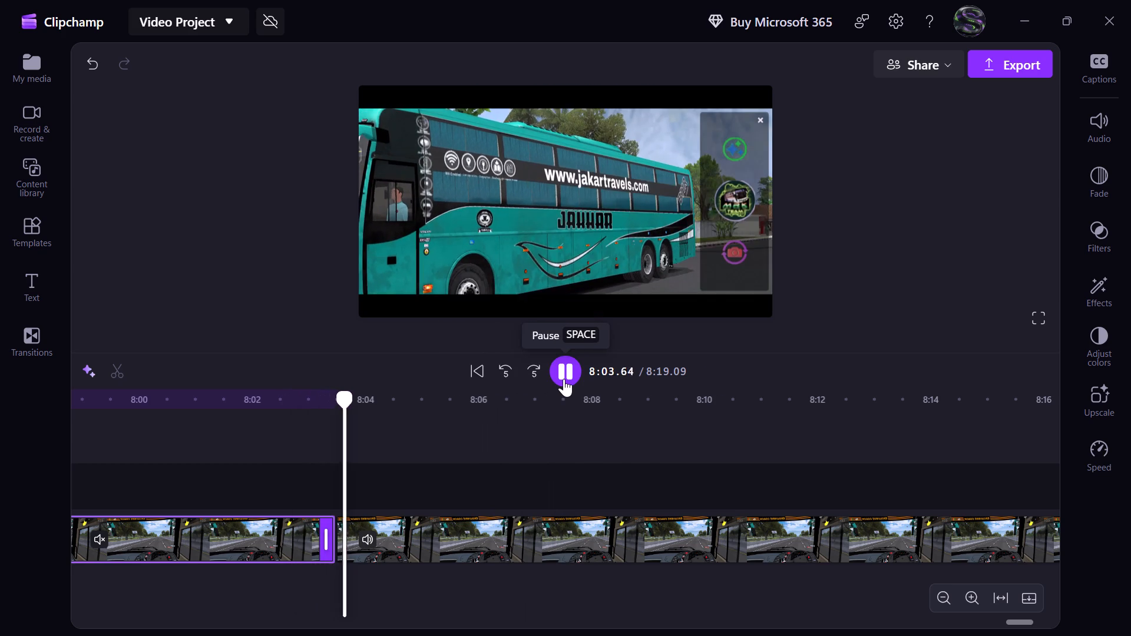
left_click(564, 379)
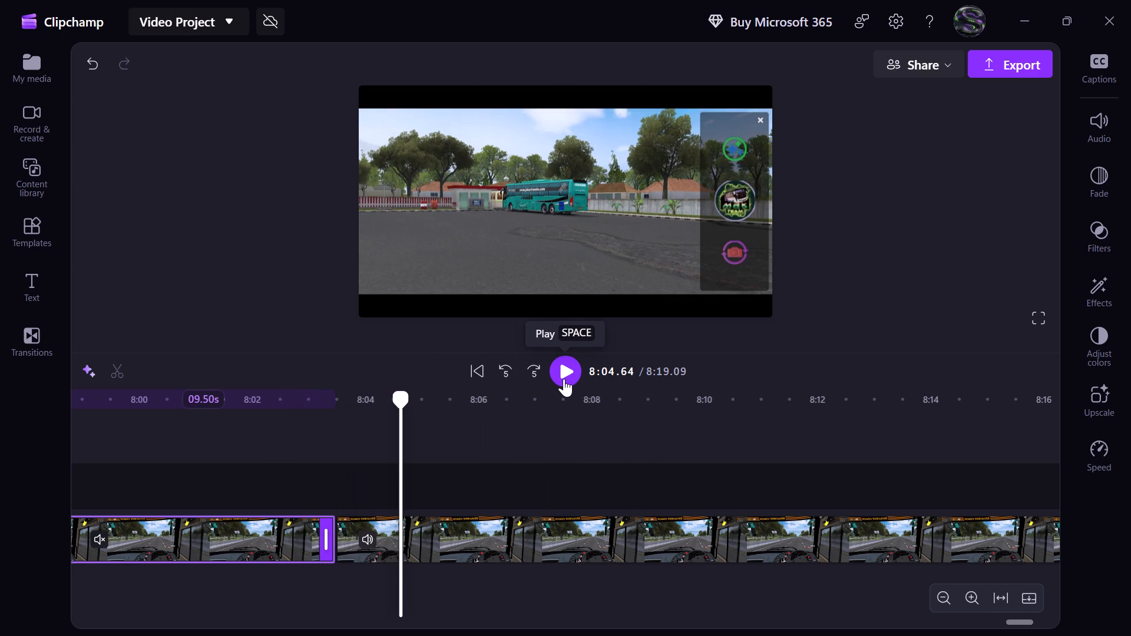
left_click(625, 367)
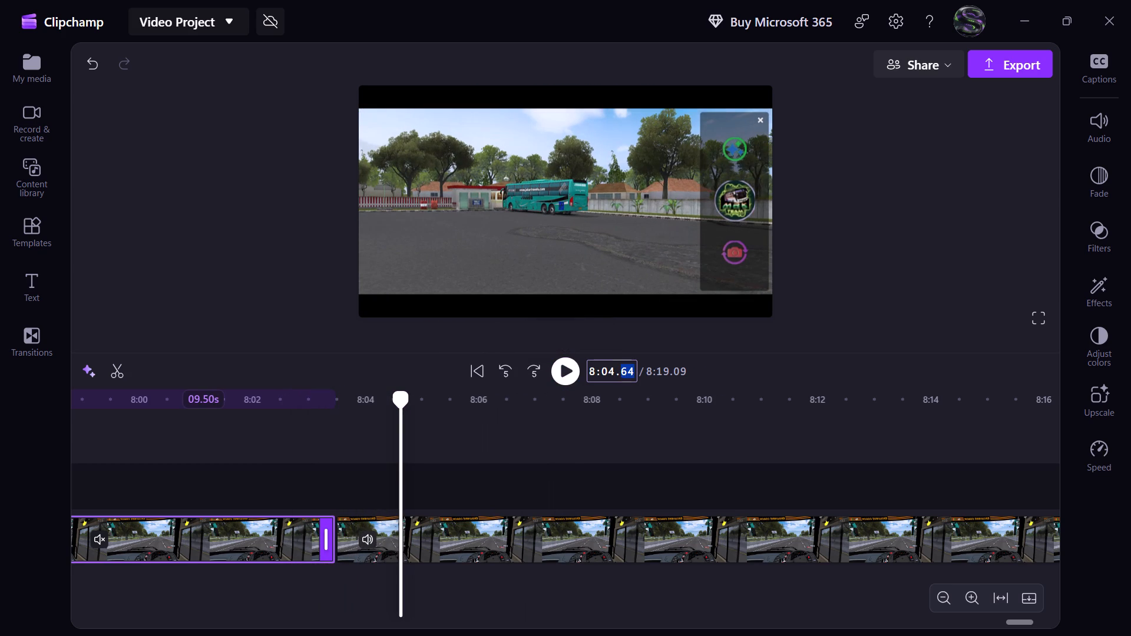
type("50")
key("Return")
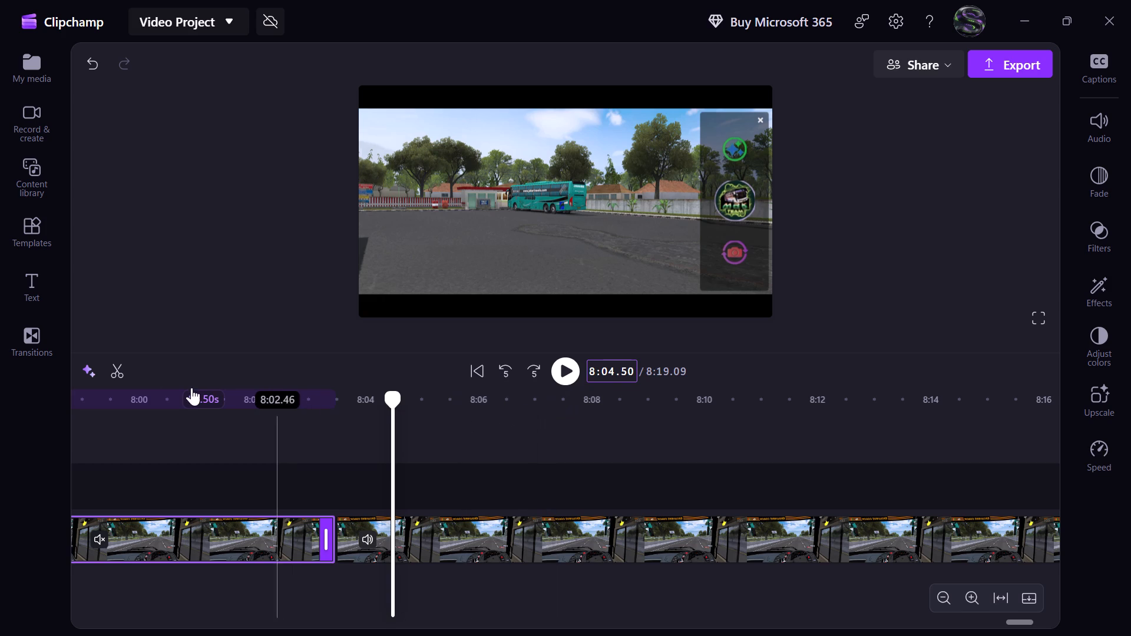
left_click(124, 365)
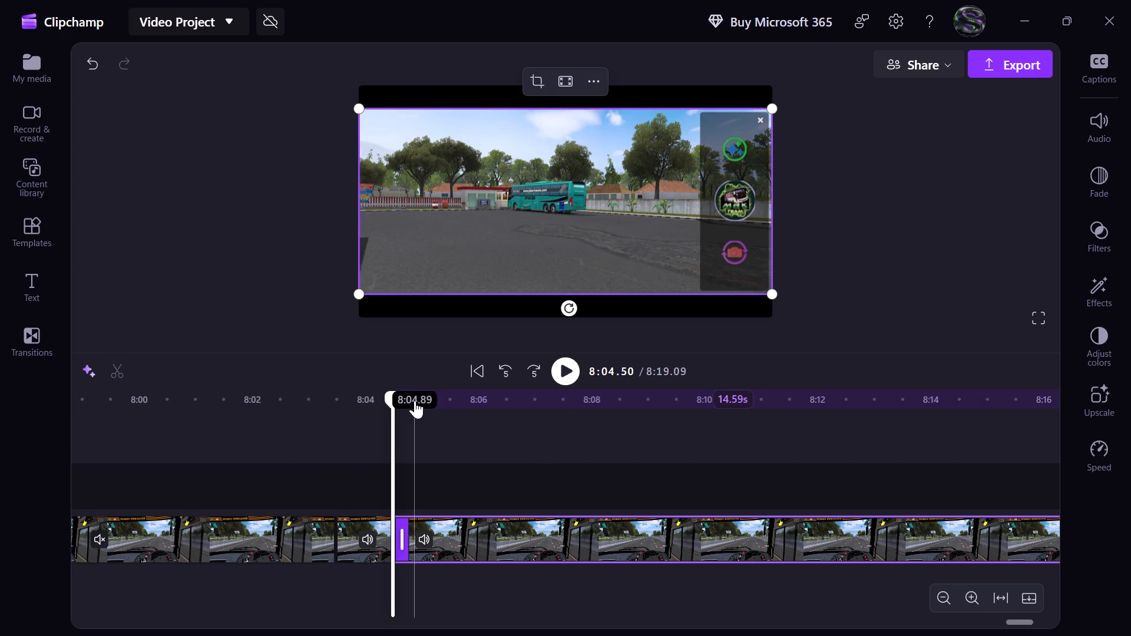
Delete the short segment between 8:03.50 and 8:04.50 and close the gap it leaves.
left_click_drag(390, 400, 323, 410)
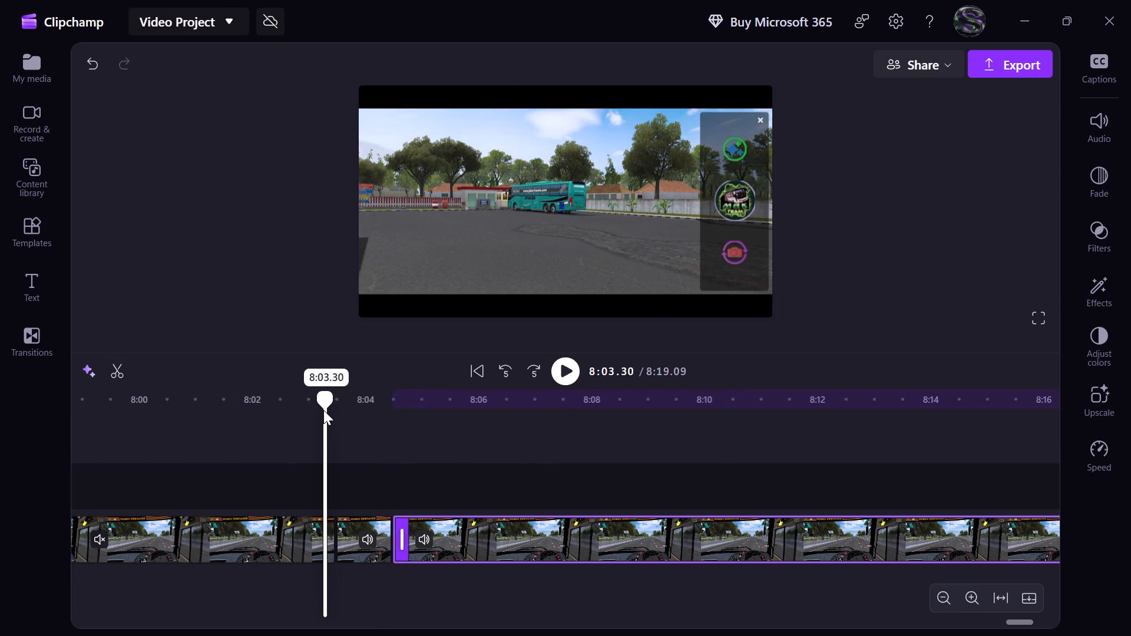
left_click_drag(323, 410, 378, 410)
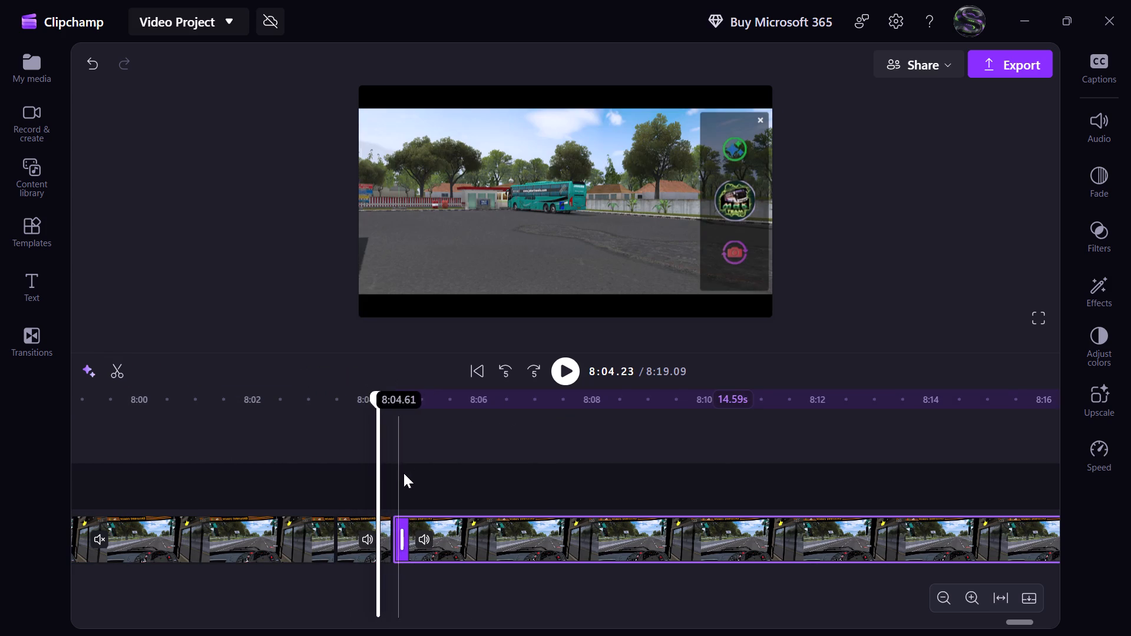
left_click(564, 368)
left_click(562, 370)
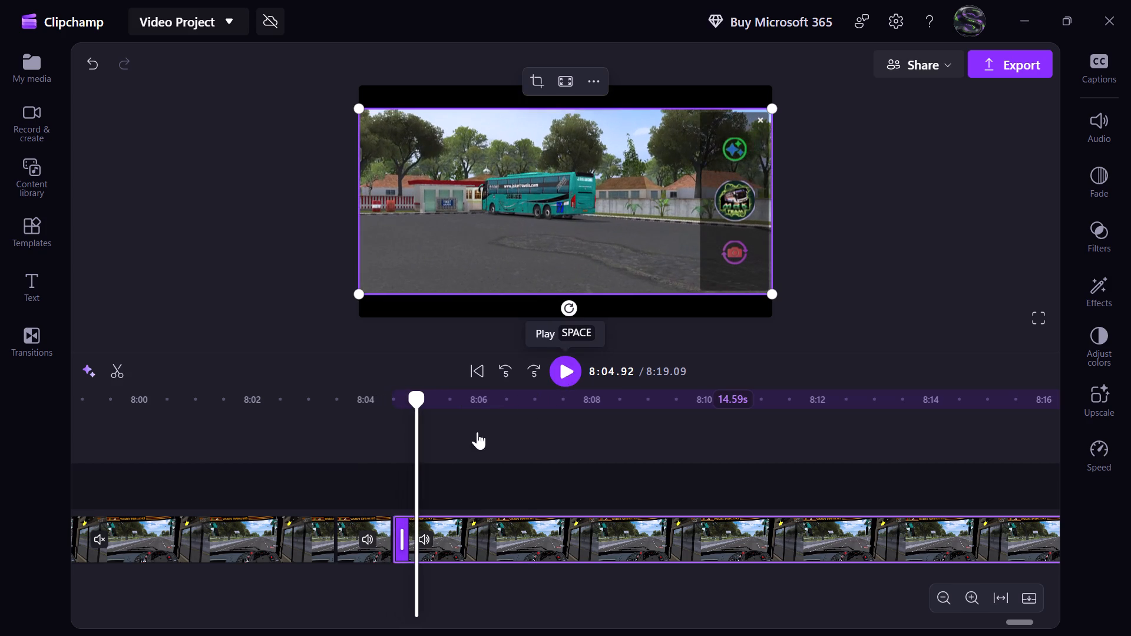
left_click(378, 530)
key("Delete")
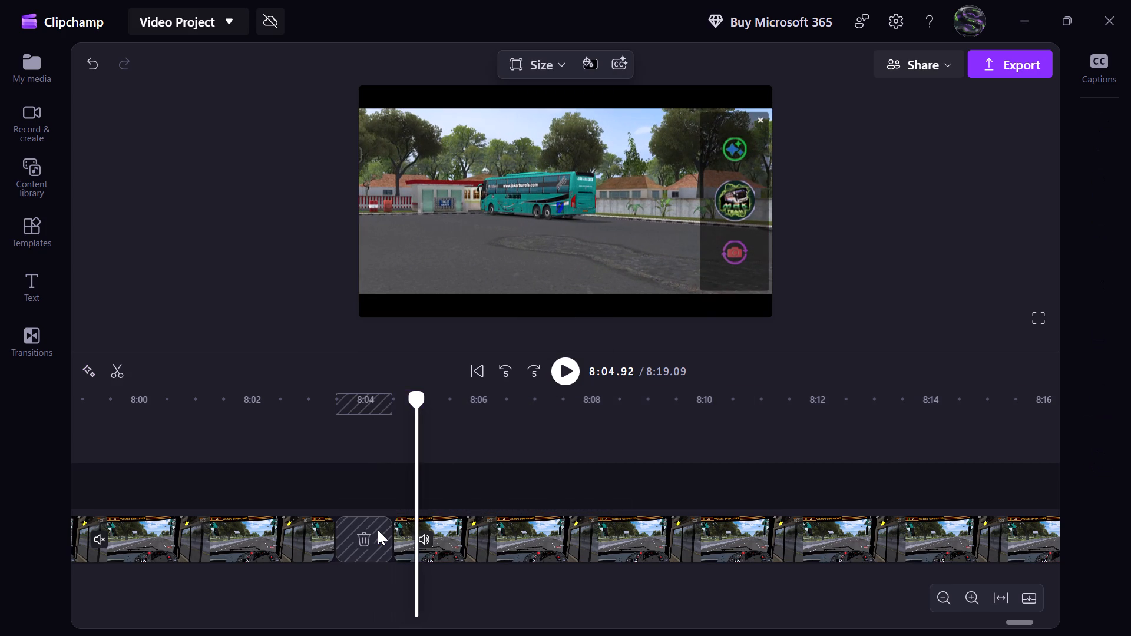
left_click(362, 536)
Play the remaining footage to where the camera starts moving away from the parked bus, and split the clip at 8:14.91.
left_click(567, 378)
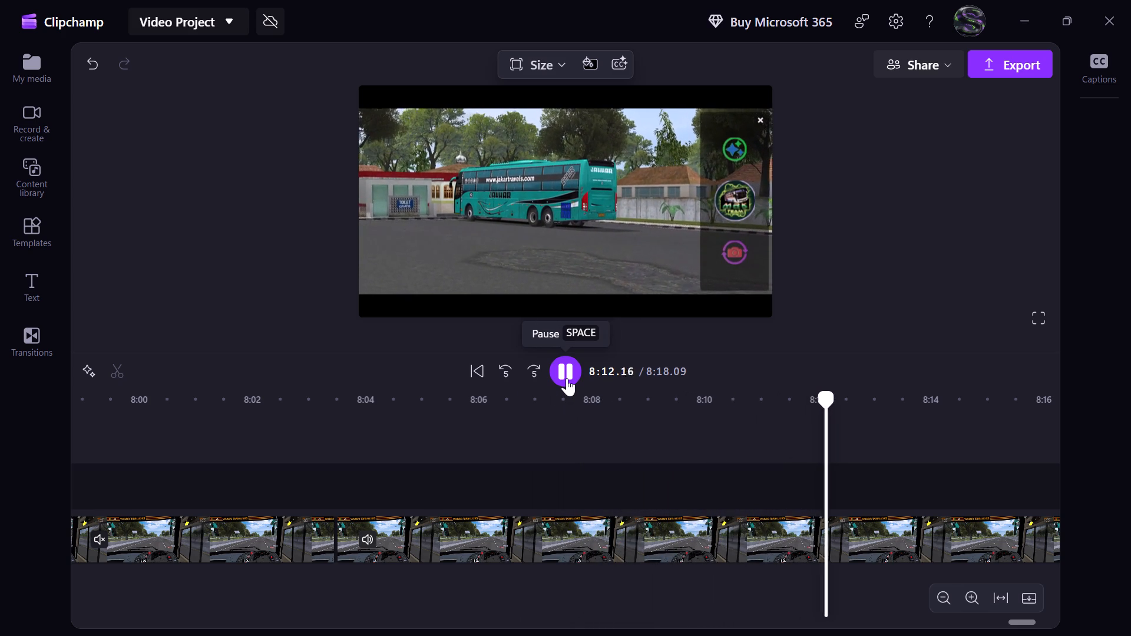
left_click(567, 378)
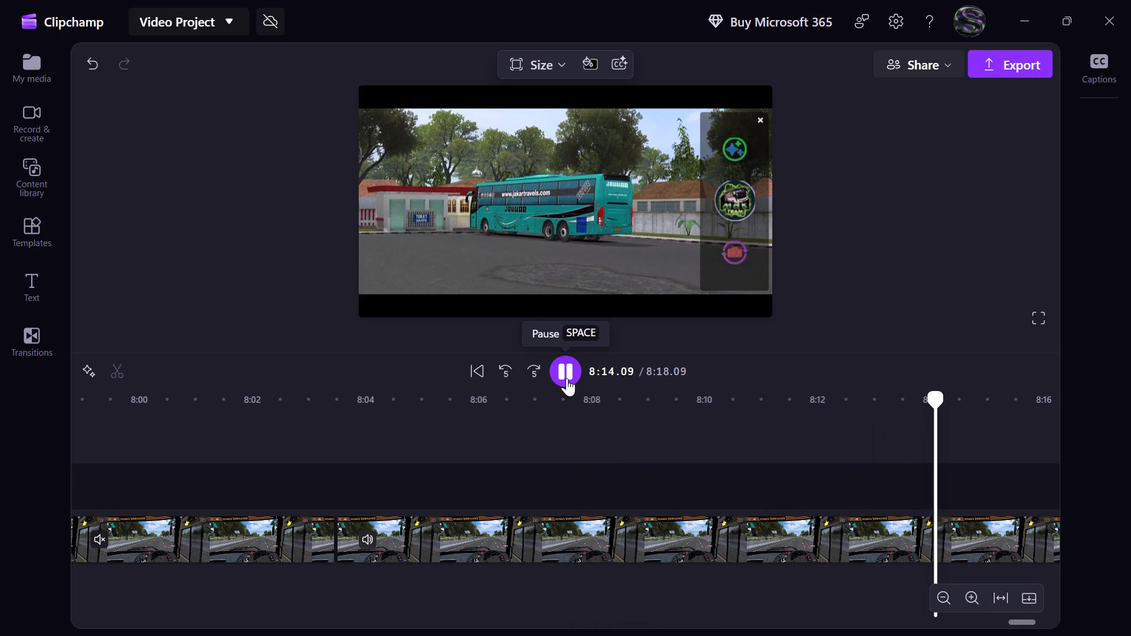
left_click(630, 370)
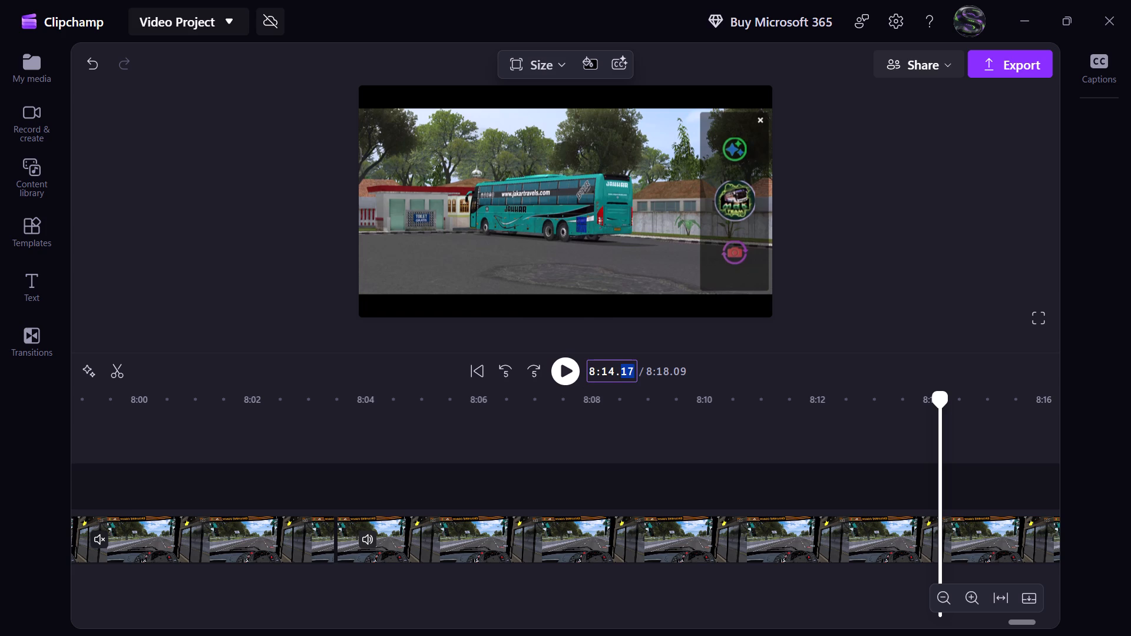
type("00")
key("Return")
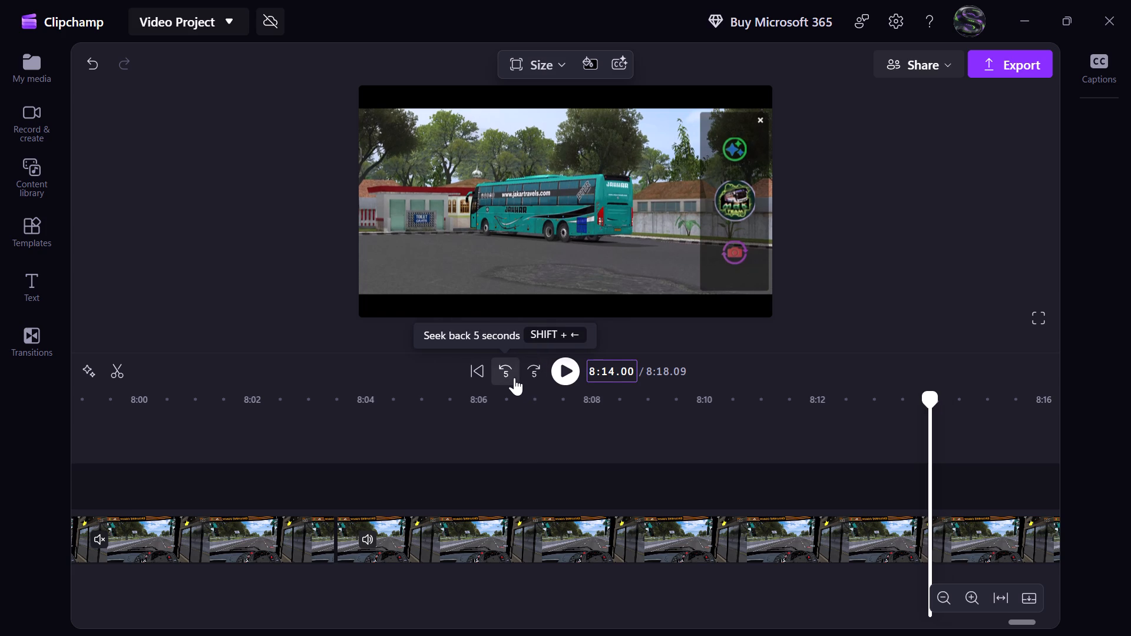
left_click(626, 371)
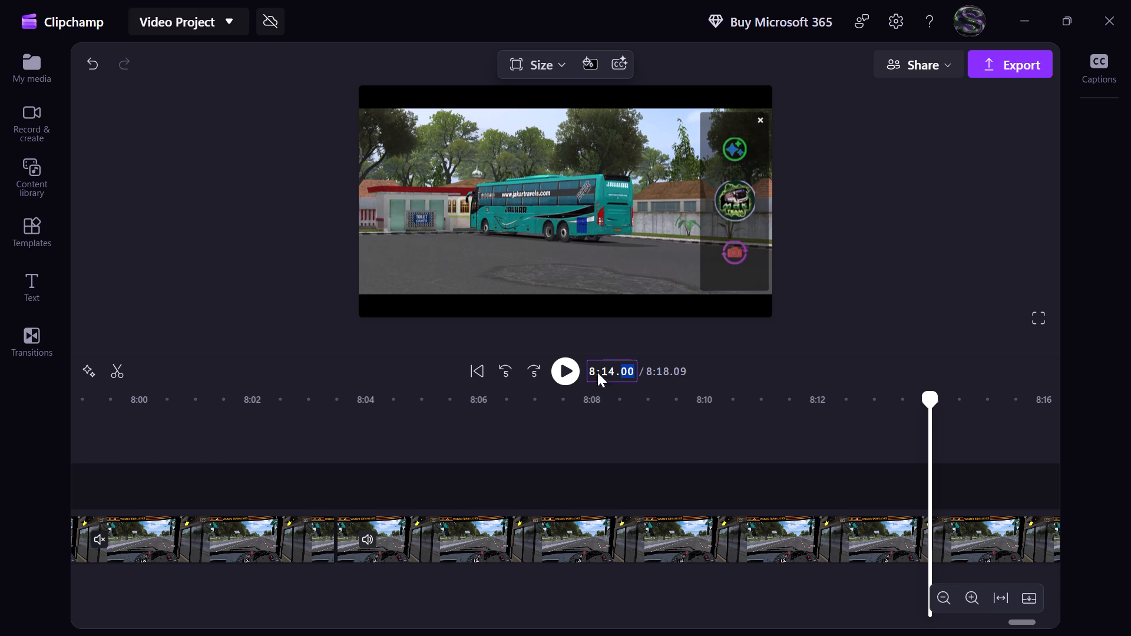
left_click(571, 375)
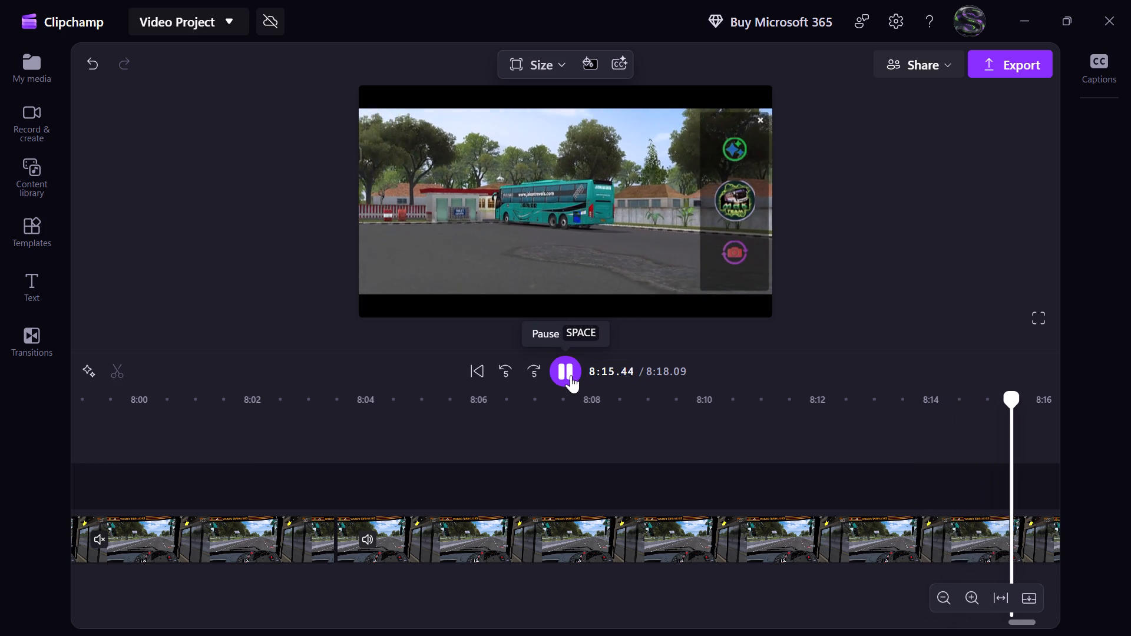
left_click(571, 375)
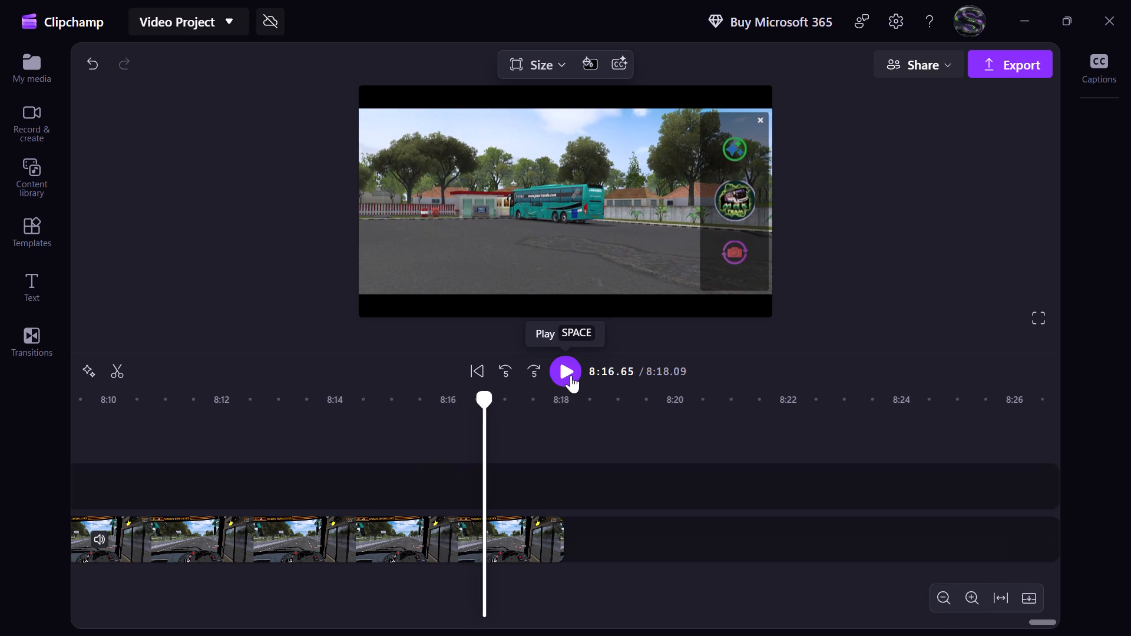
left_click(389, 410)
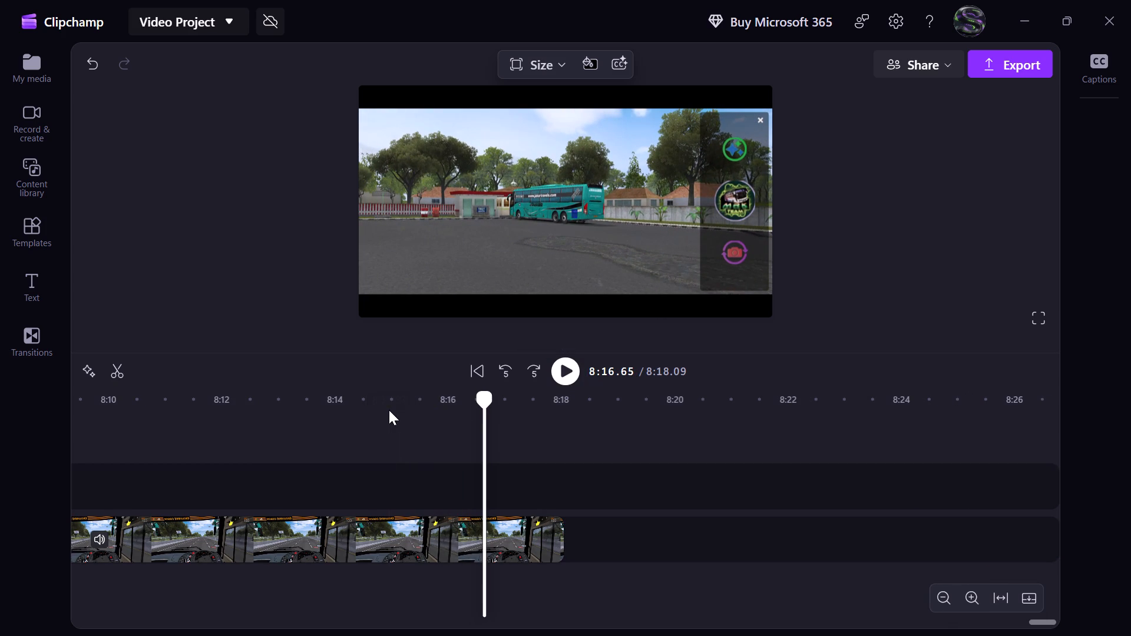
left_click(389, 410)
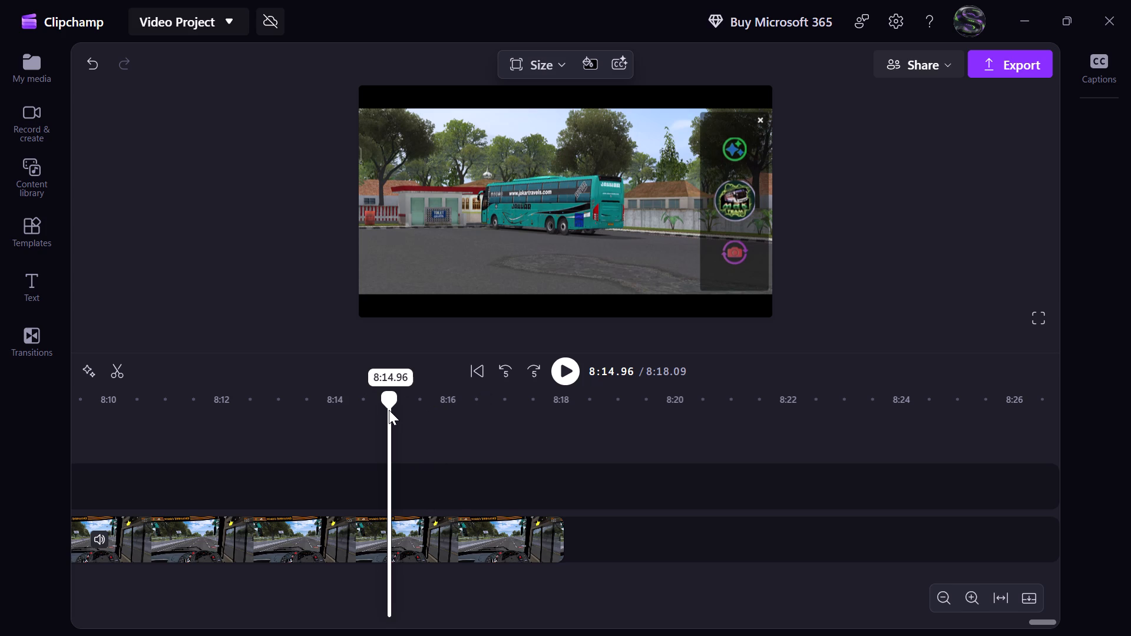
left_click(627, 370)
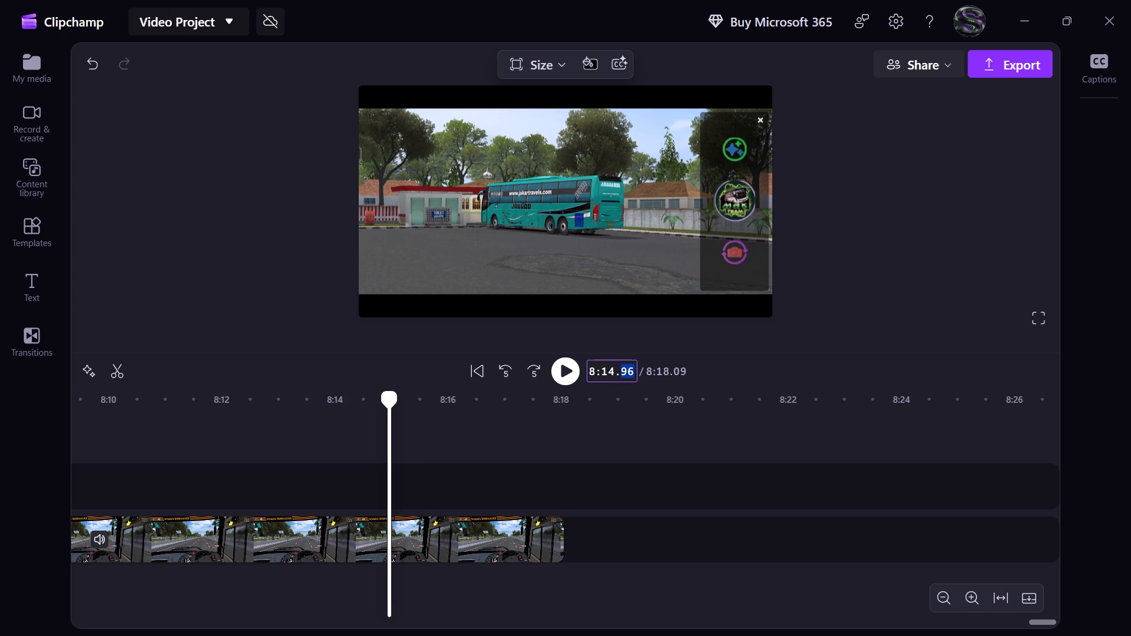
type("90")
key("Return")
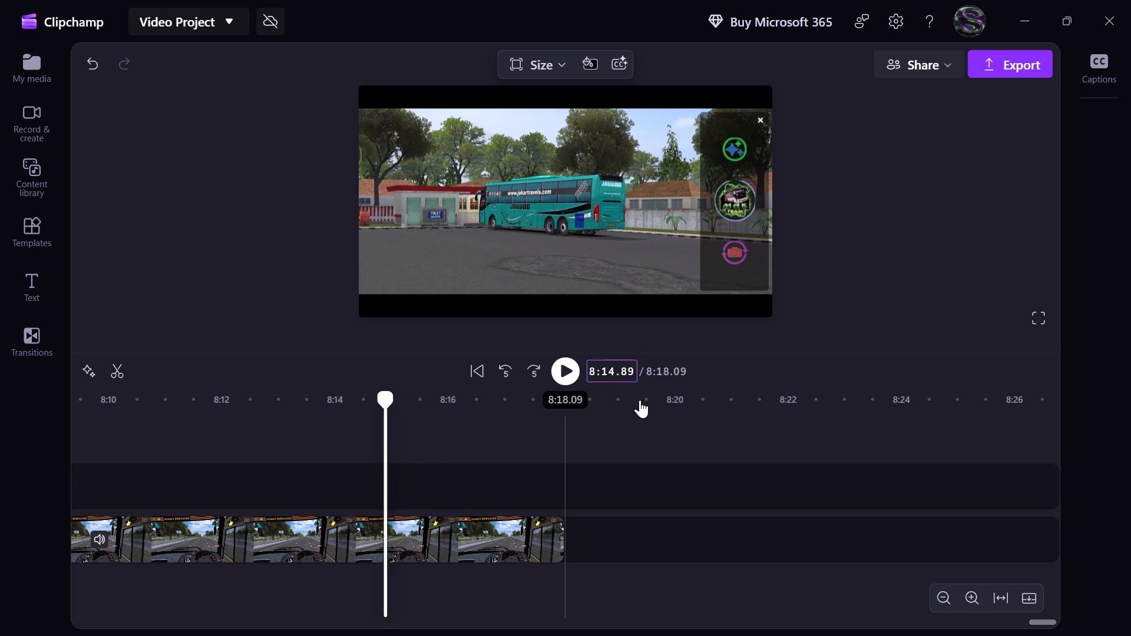
left_click(629, 373)
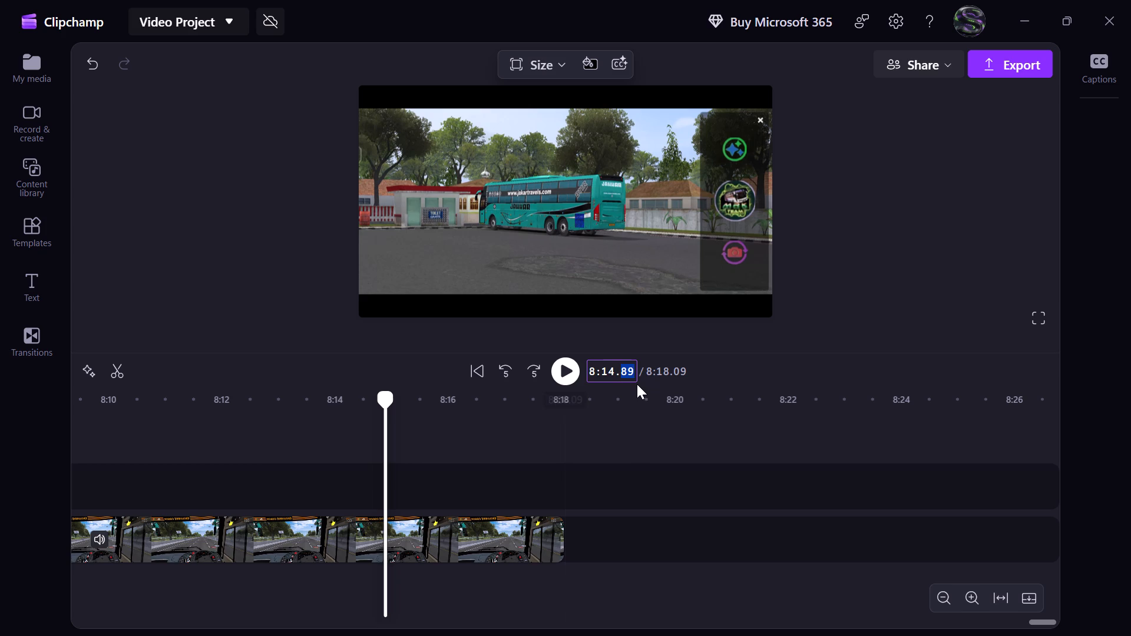
type("91")
key("Return")
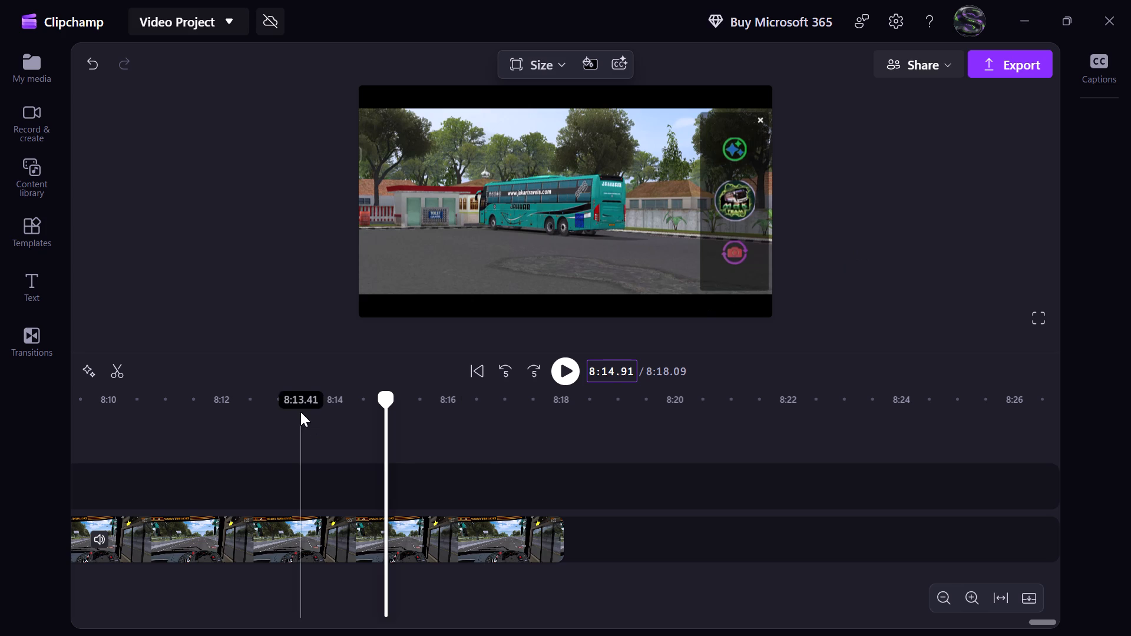
key("s")
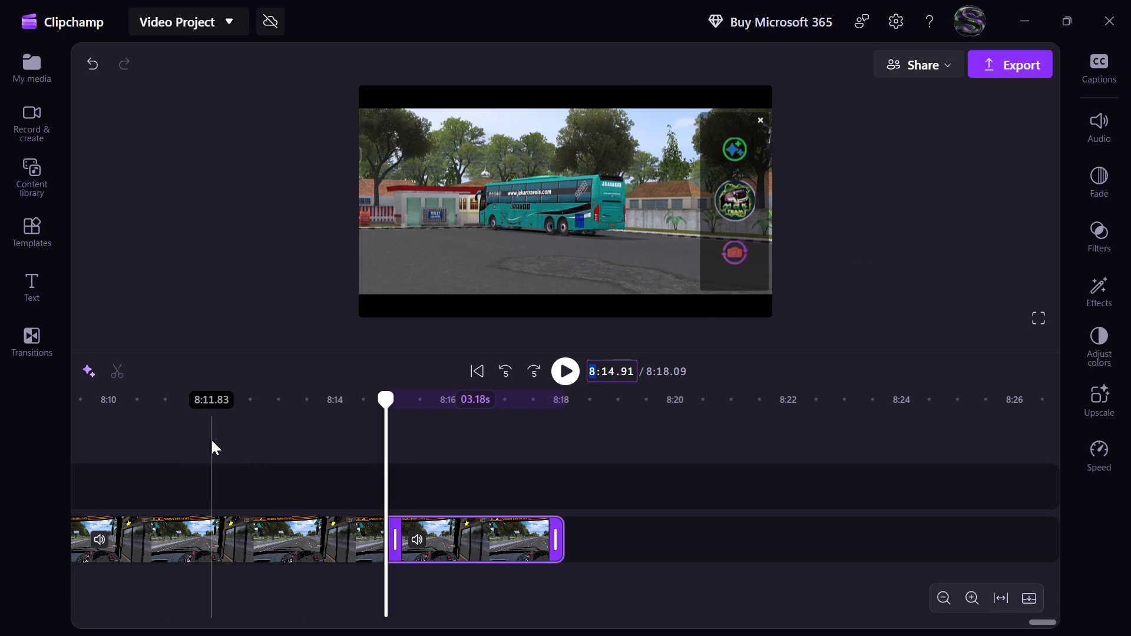
Delete the final segment after 8:14.91 at the end of the timeline.
key("Delete")
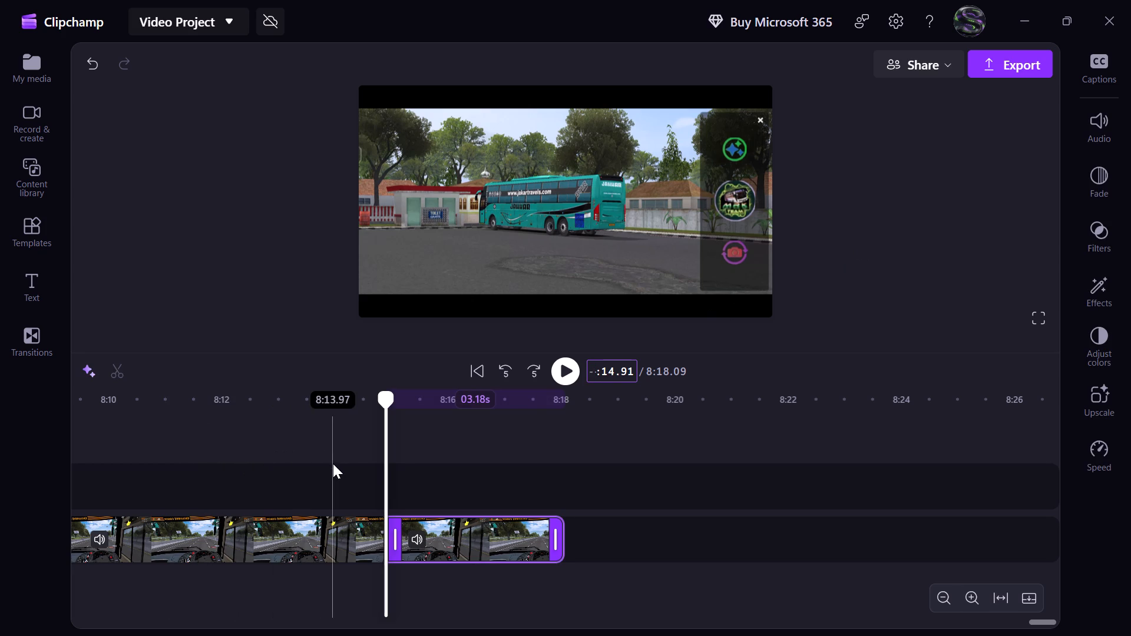
key("Delete")
left_click(510, 455)
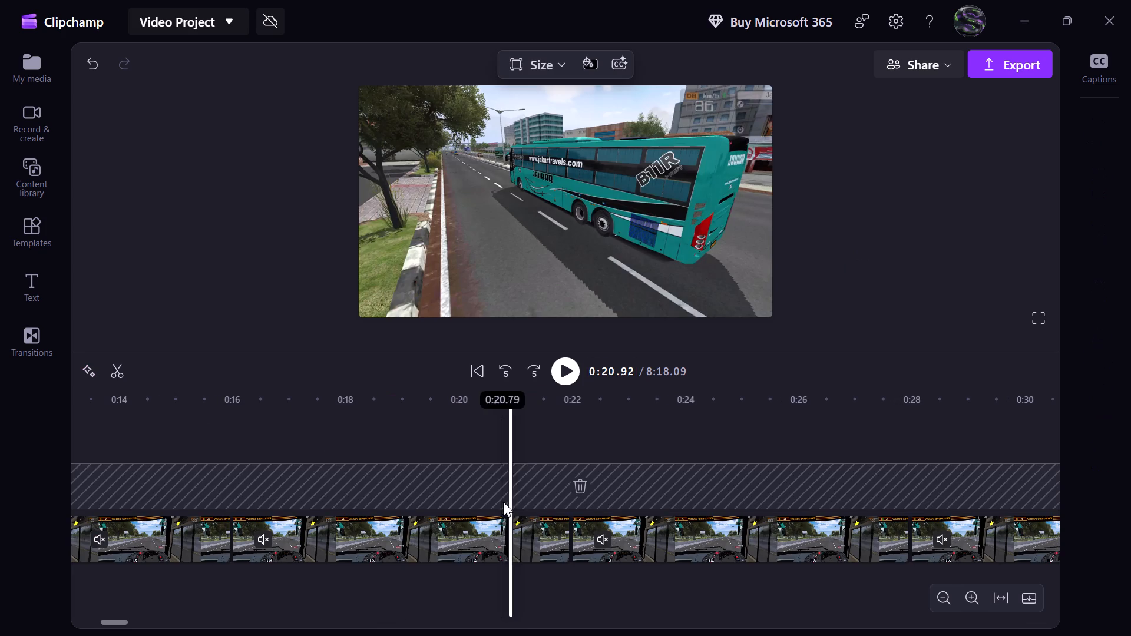
scroll(558, 491, "left", 10)
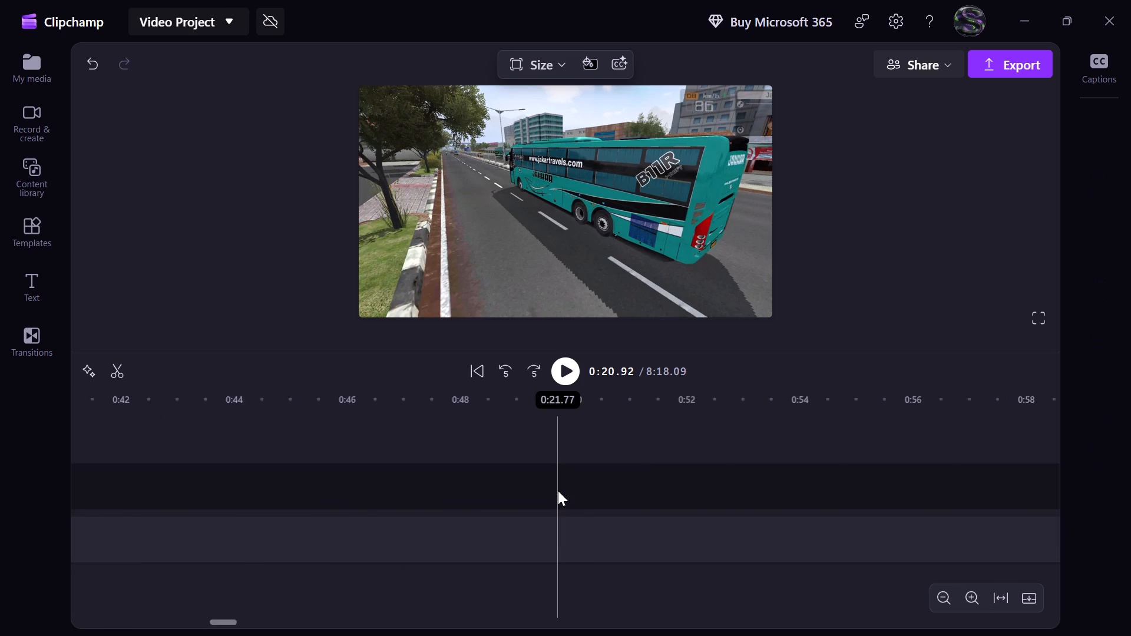
scroll(558, 491, "left", 18)
scroll(558, 491, "left", 20)
scroll(558, 491, "left", 2)
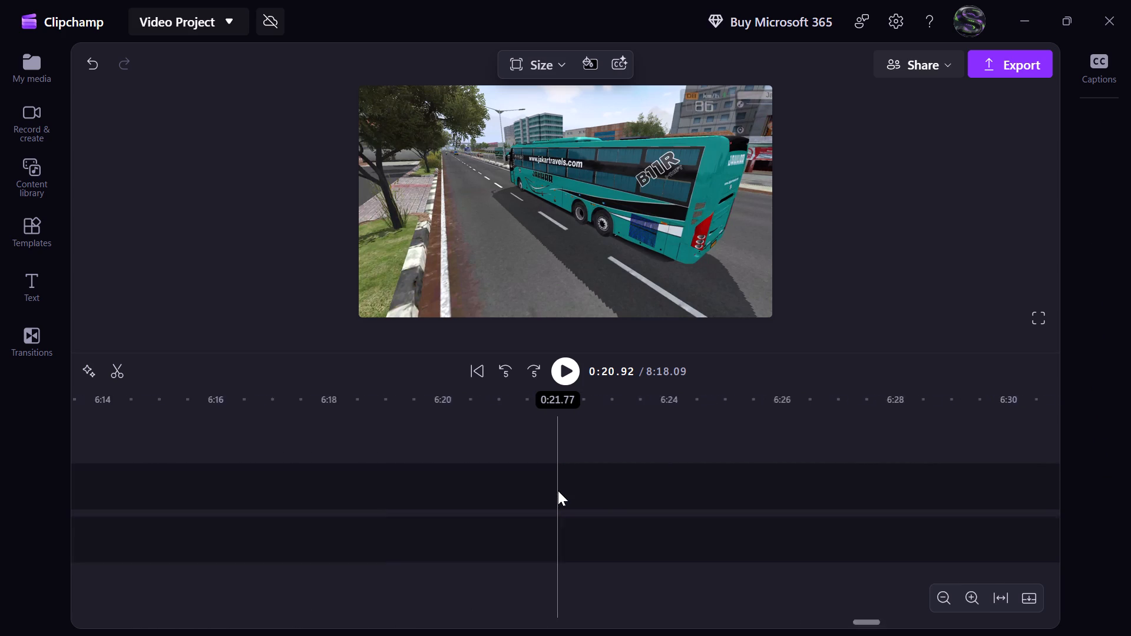
scroll(558, 491, "left", 3)
left_click(497, 494)
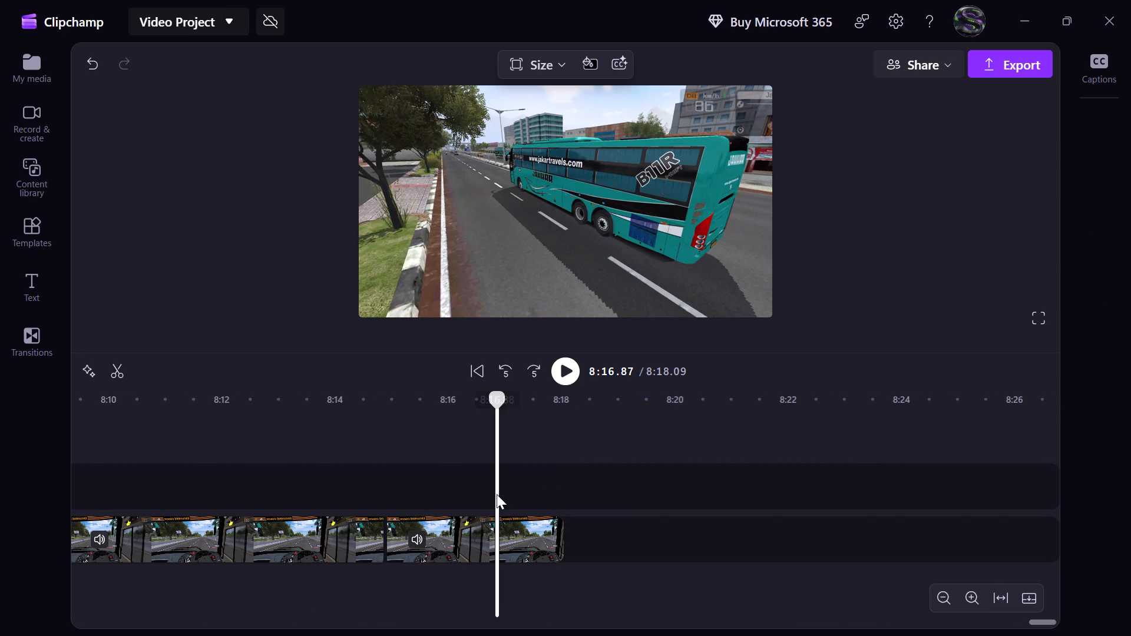
left_click(491, 545)
key("Delete")
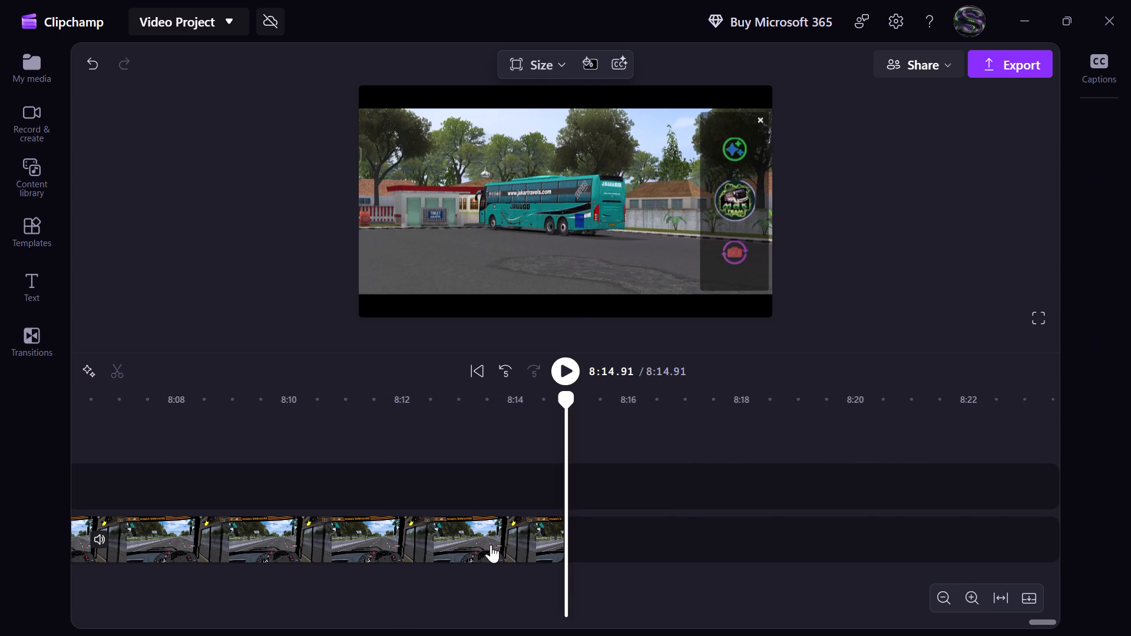
Make the final parked-bus clip fill the frame and shift it rightward until the overlay lies outside the visible area.
scroll(401, 468, "right", 3)
scroll(401, 468, "left", 3)
left_click(388, 463)
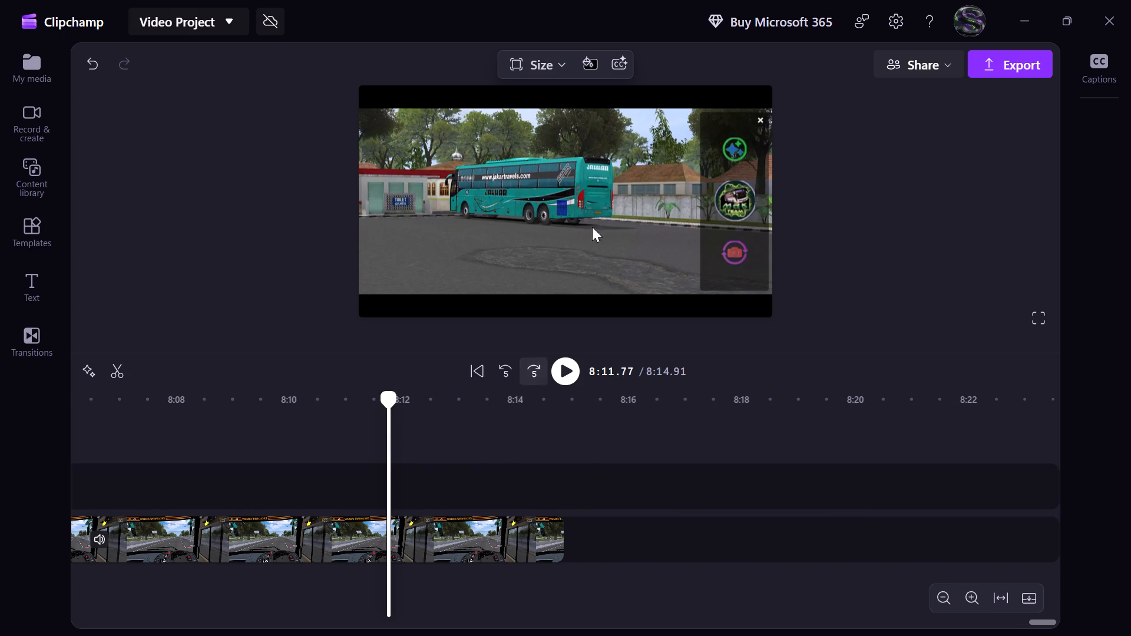
left_click(603, 185)
left_click(566, 88)
left_click_drag(501, 202, 507, 202)
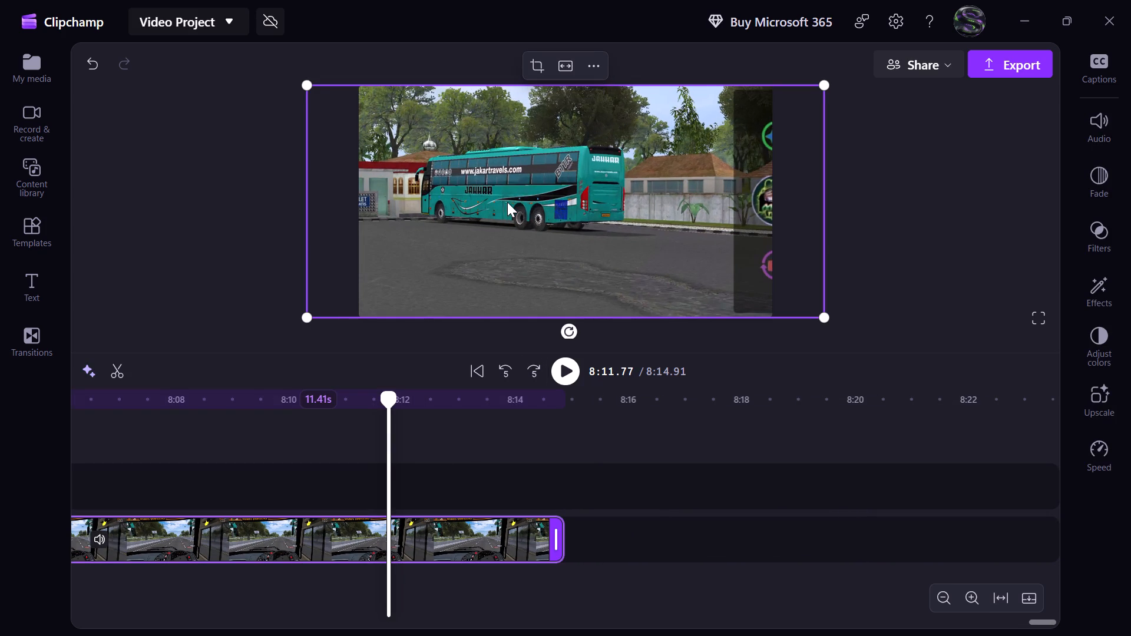
left_click_drag(507, 202, 547, 202)
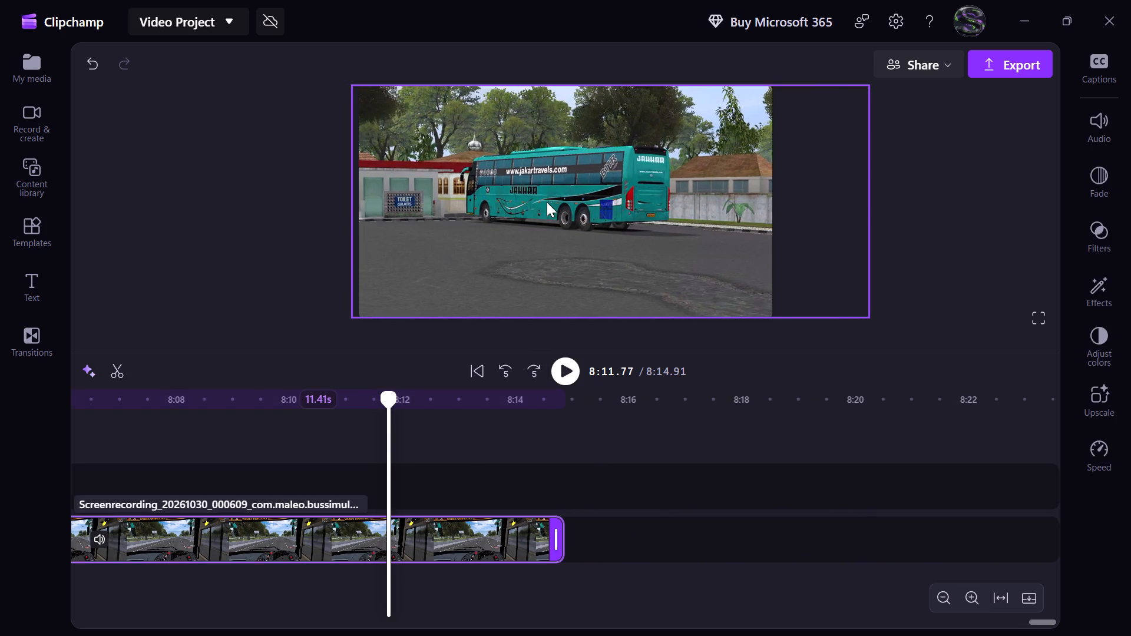
left_click_drag(547, 202, 548, 201)
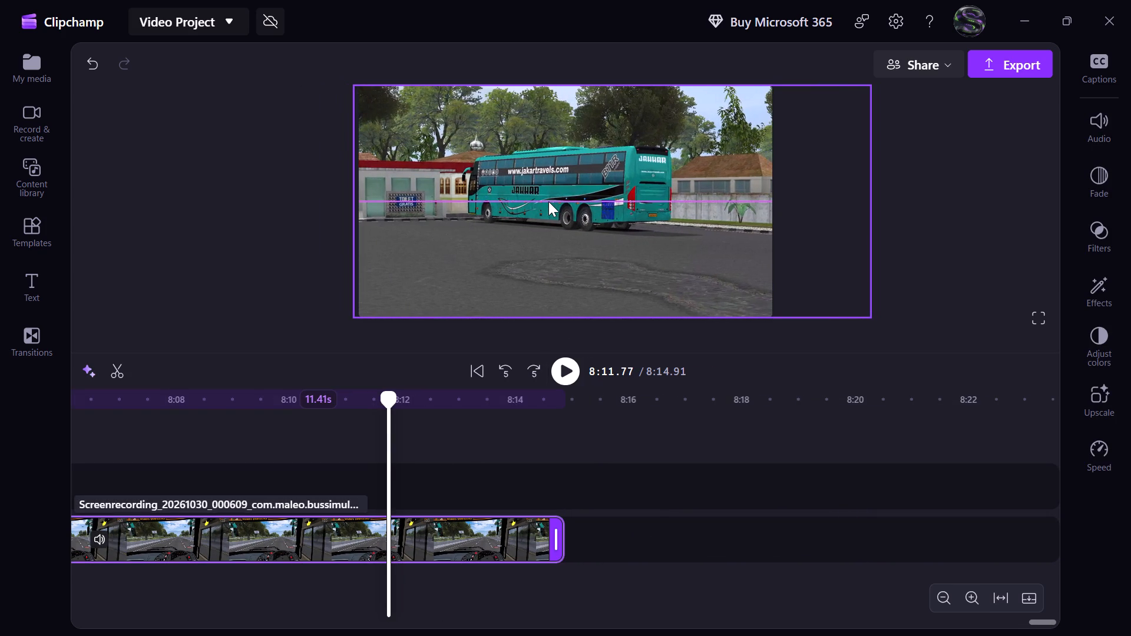
left_click_drag(548, 201, 548, 201)
left_click(548, 201)
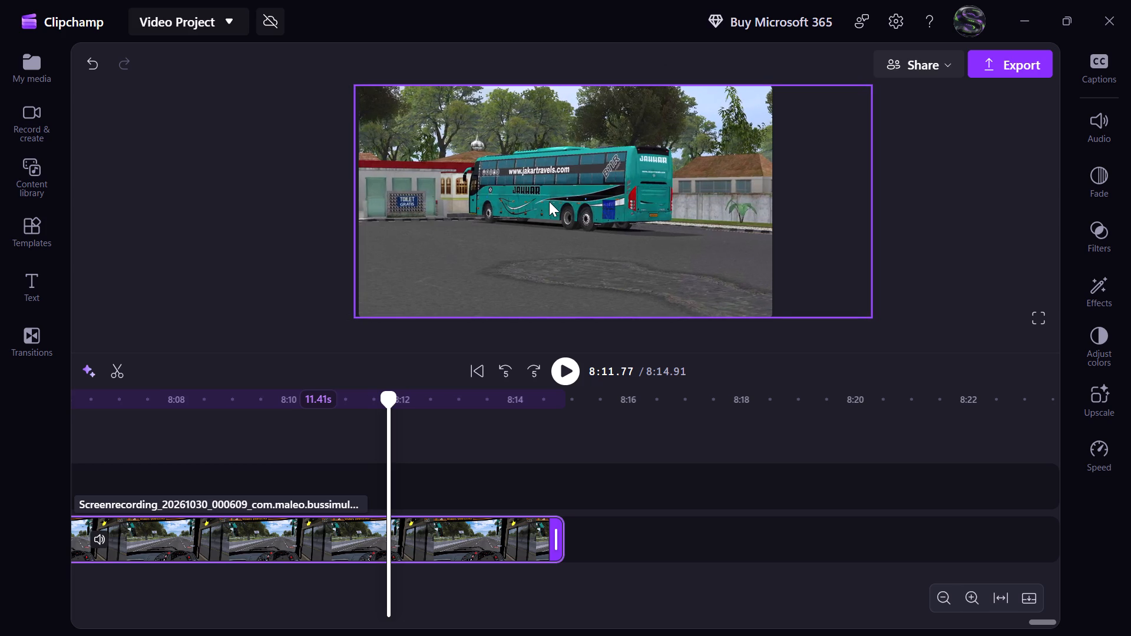
left_click(243, 254)
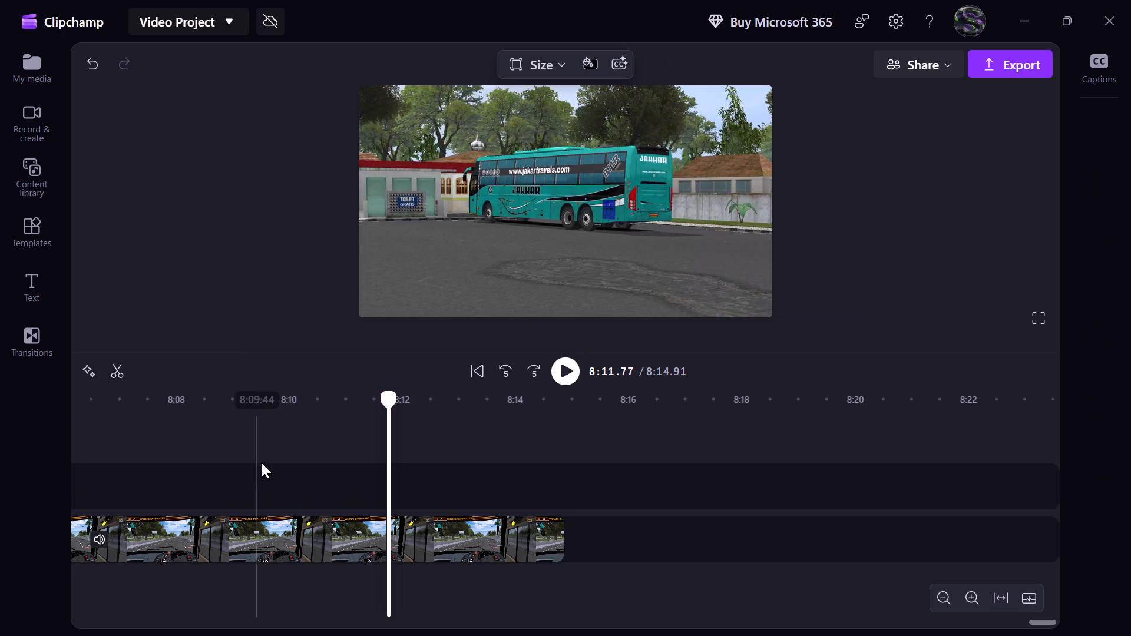
Mute the final clip starting near 8:03.50 and the 14-second exterior clip starting at 7:40.
scroll(262, 463, "right", 1)
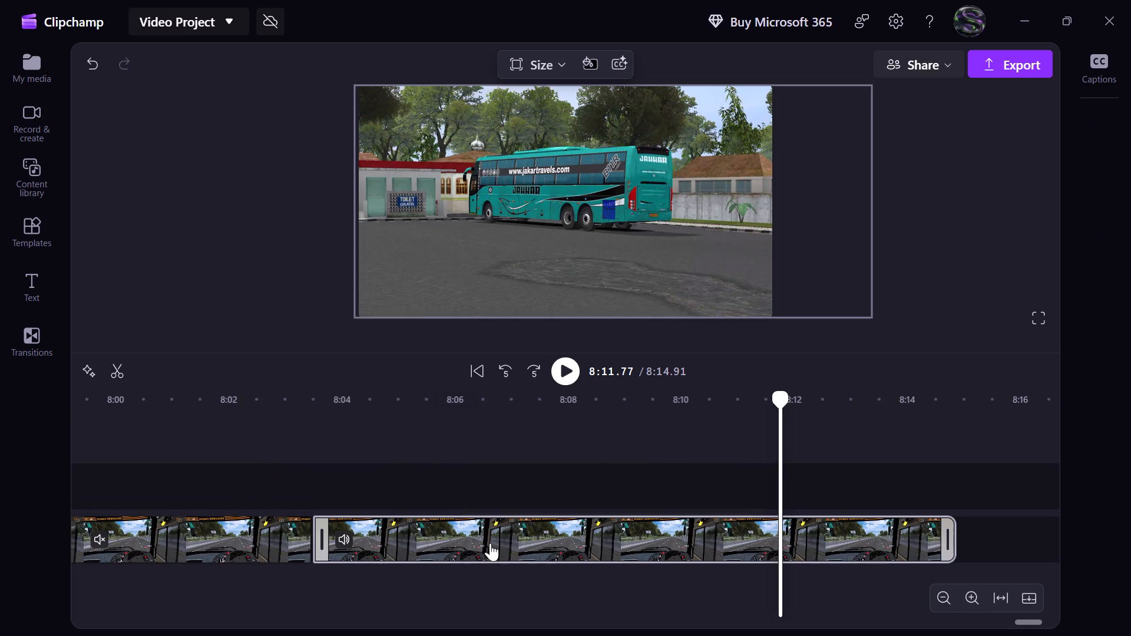
left_click(346, 536)
scroll(333, 480, "right", 1)
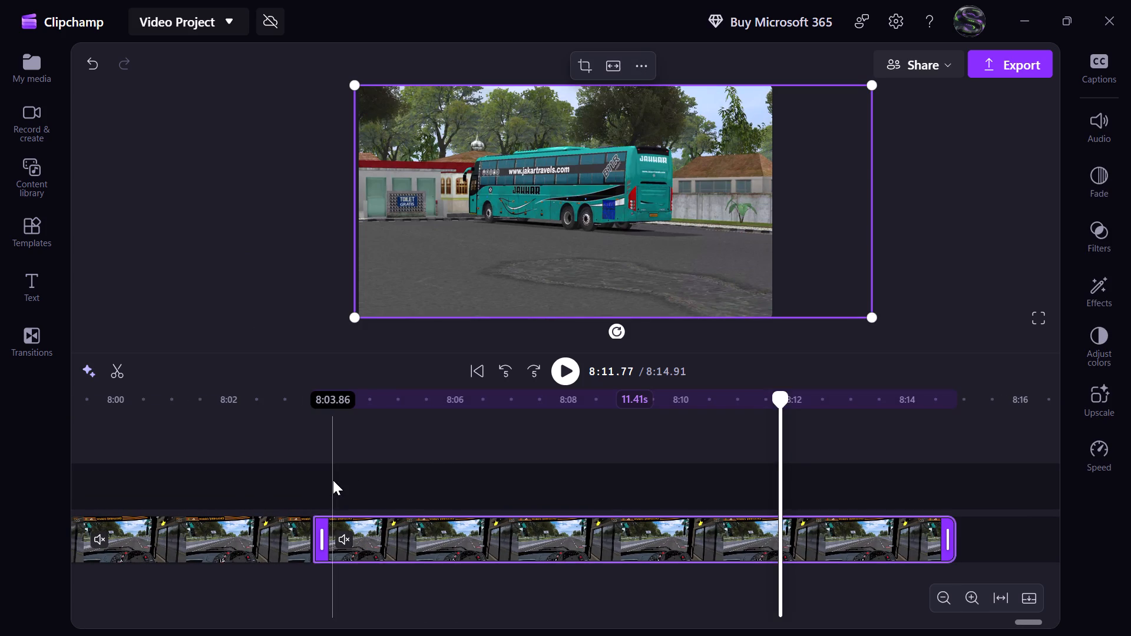
scroll(333, 480, "right", 2)
left_click(348, 501)
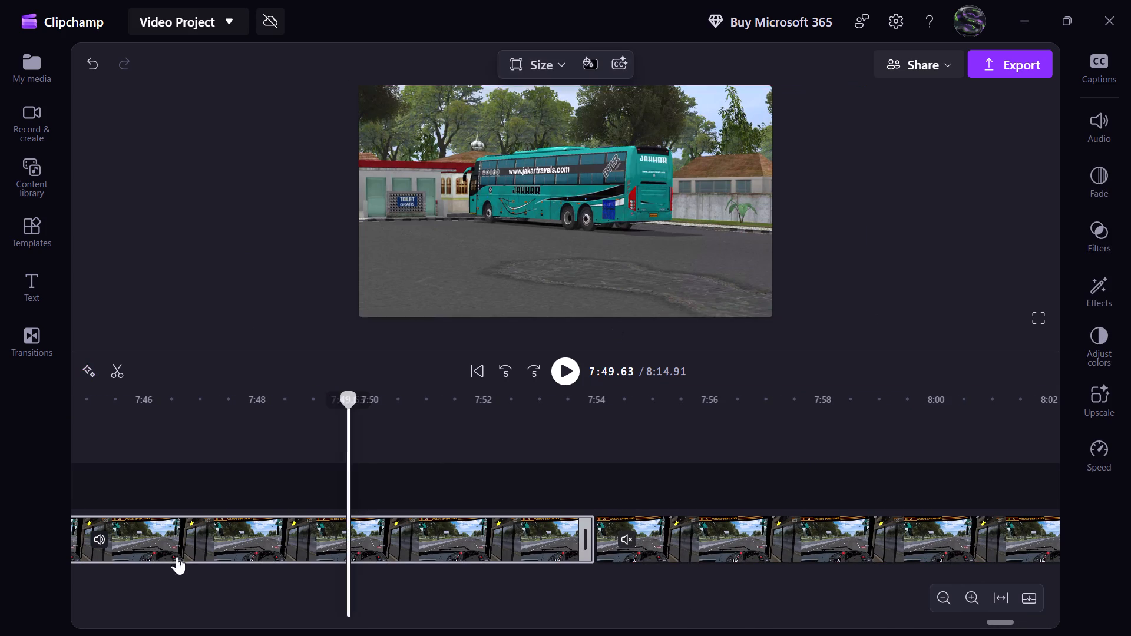
left_click(94, 542)
Raise the volume of the 1m 24s clip ending at 7:40 to about 130%.
scroll(260, 455, "right", 2)
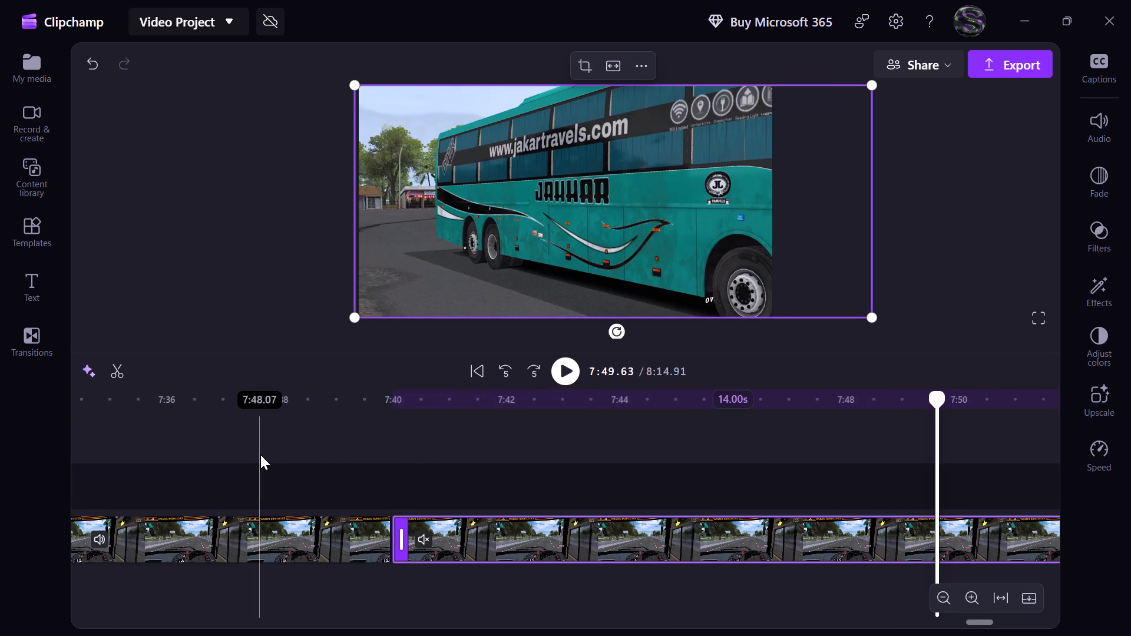
scroll(260, 455, "right", 1)
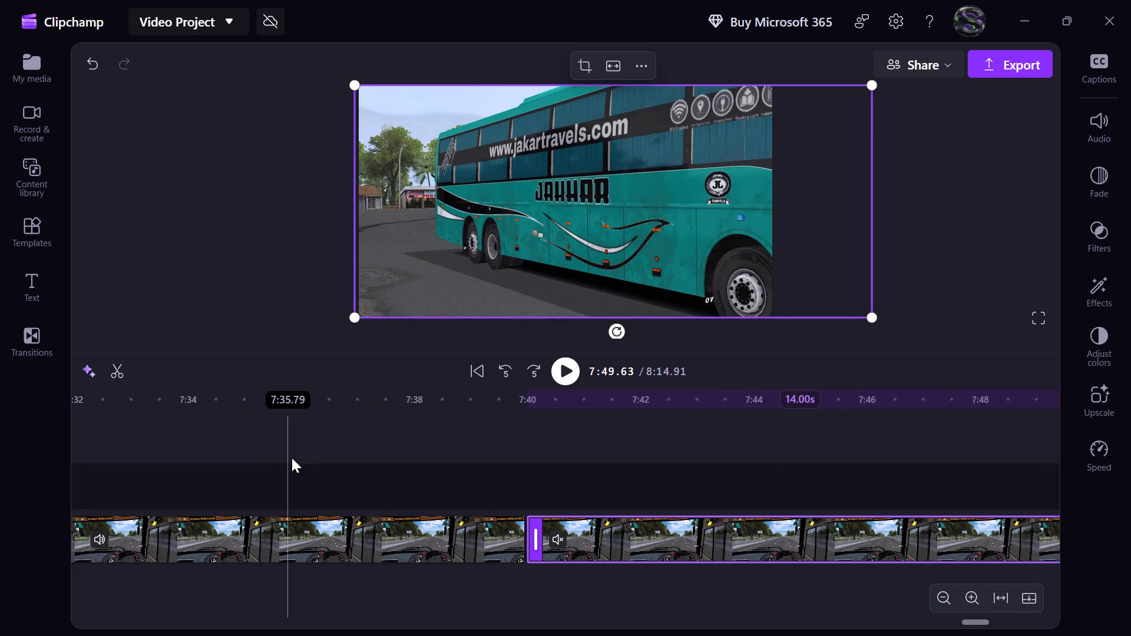
scroll(363, 479, "right", 1)
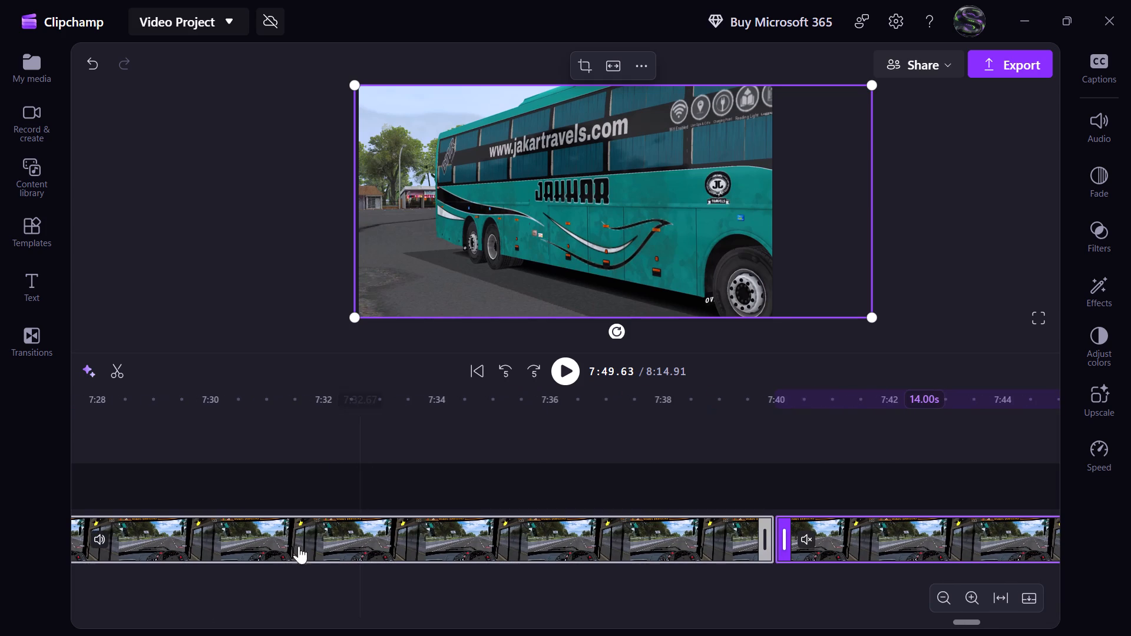
left_click(211, 535)
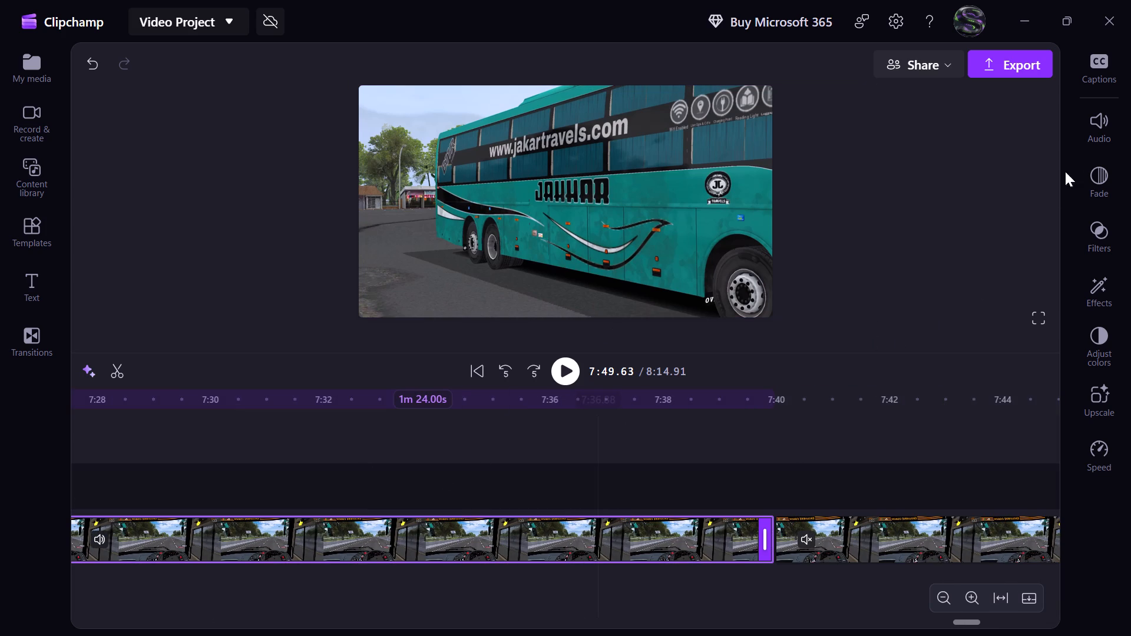
left_click(1099, 138)
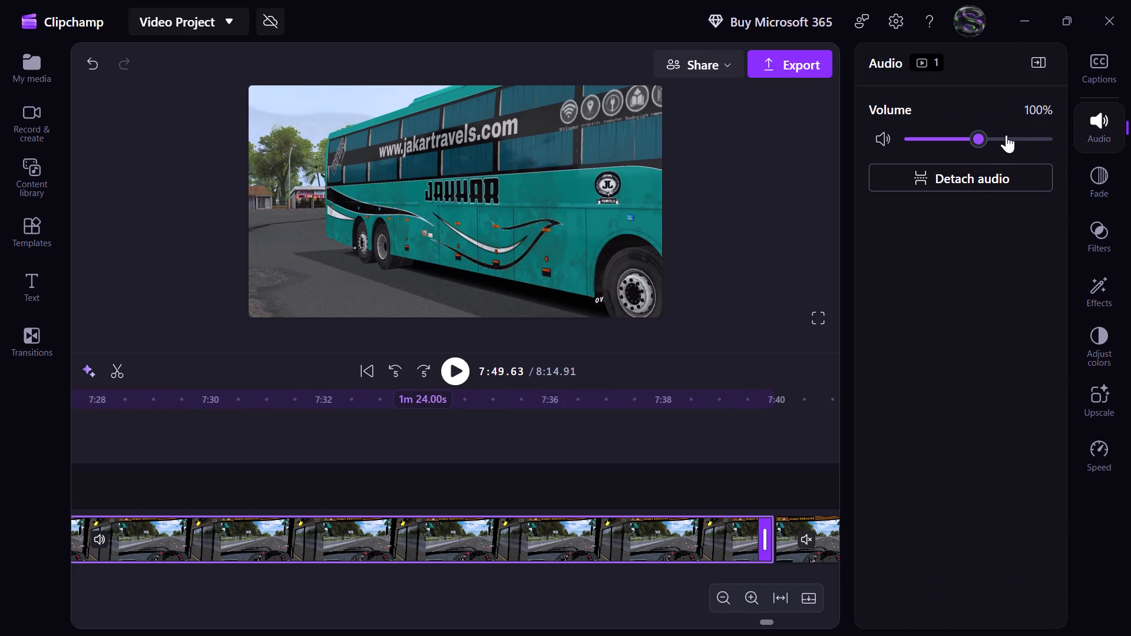
left_click_drag(1013, 135, 1013, 135)
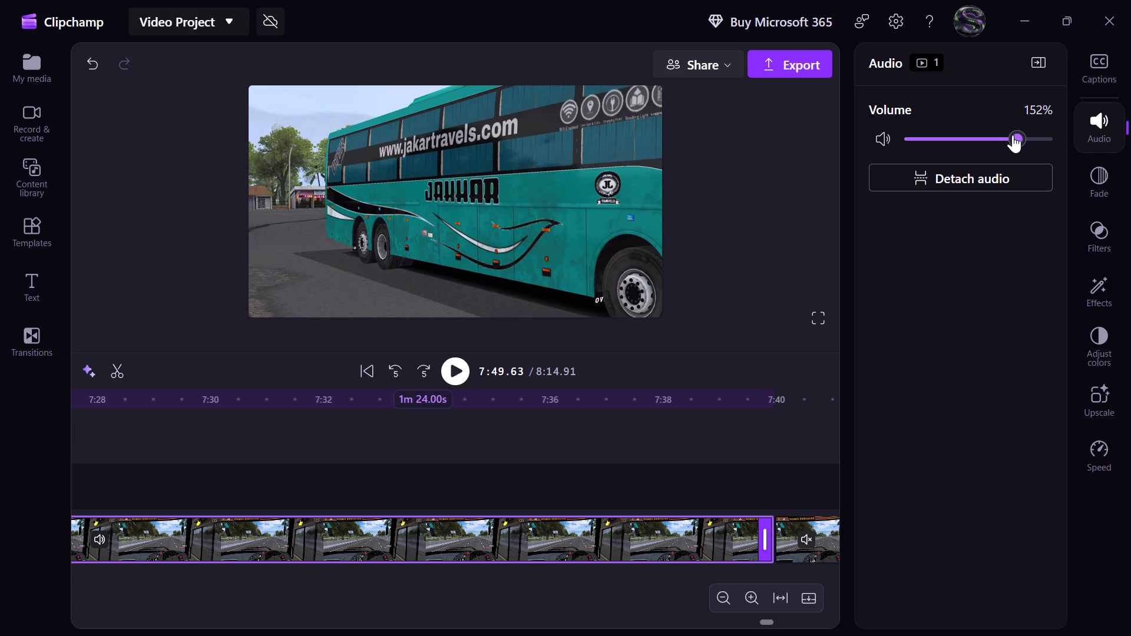
left_click_drag(1013, 135, 997, 136)
left_click_drag(997, 136, 1000, 136)
left_click_drag(1000, 136, 998, 136)
left_click(1103, 127)
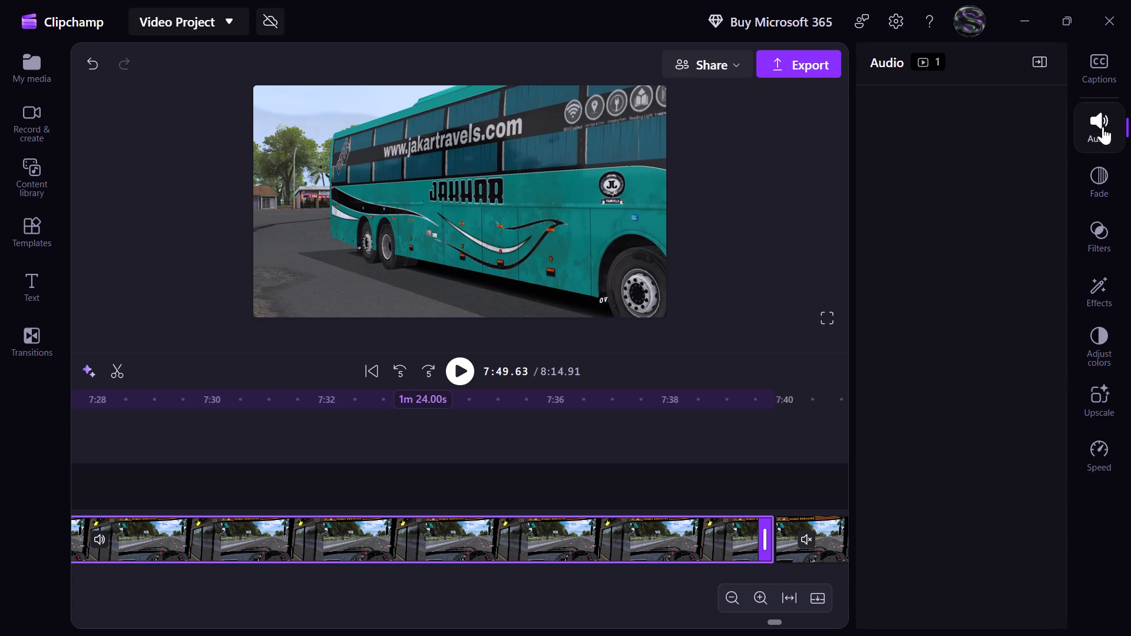
Set the volume of the 36-second clip ending at 6:16 to 130%.
scroll(535, 410, "right", 2)
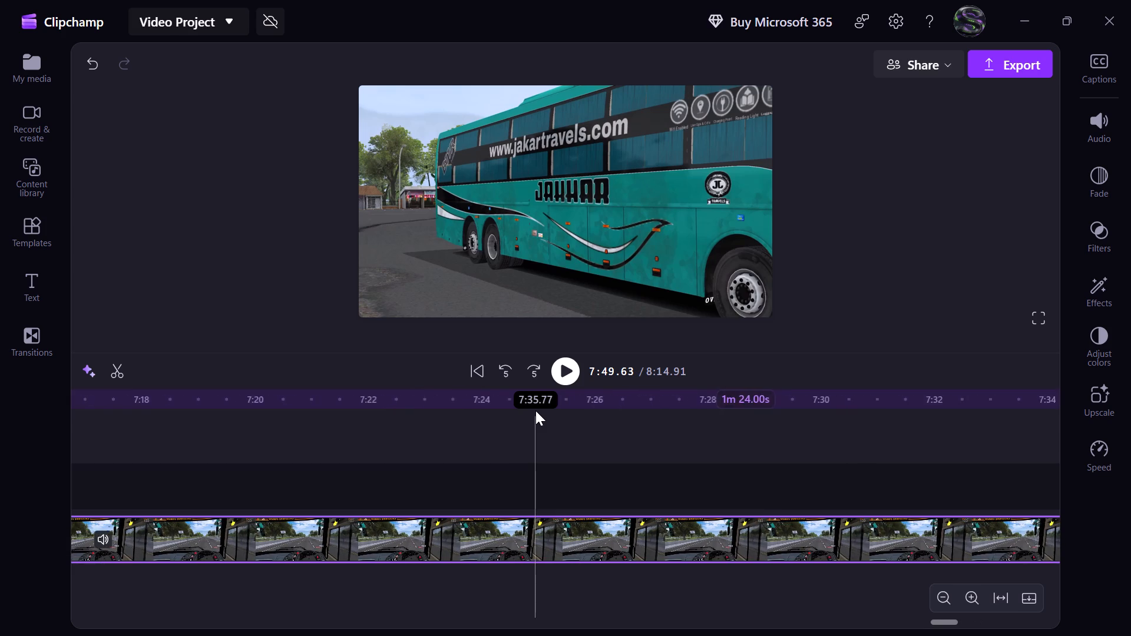
scroll(535, 410, "right", 6)
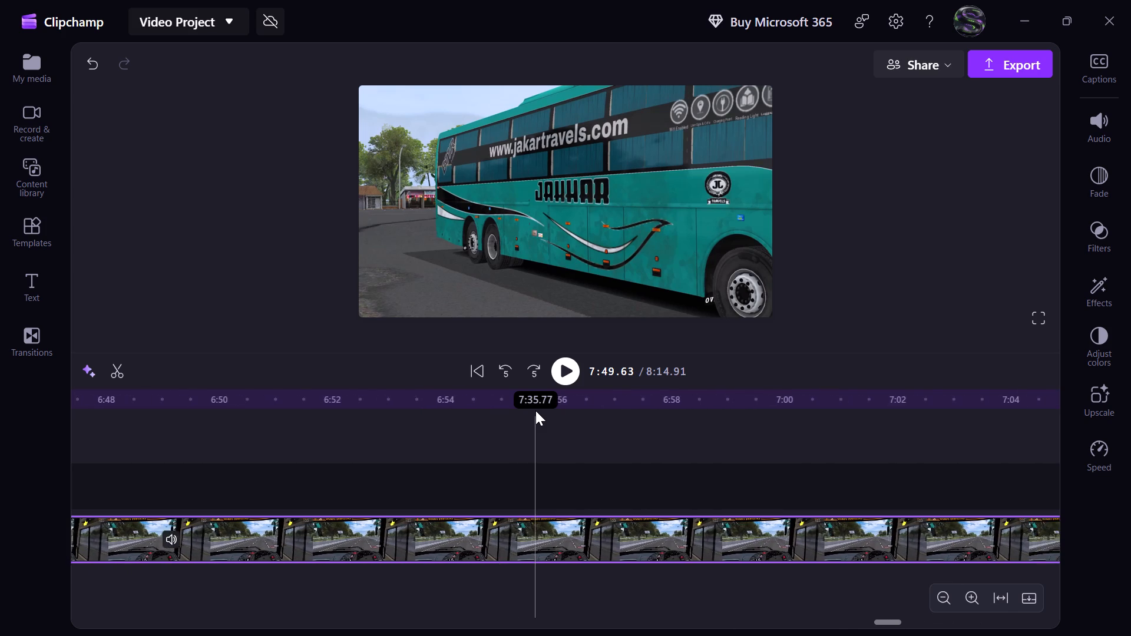
scroll(535, 410, "right", 6)
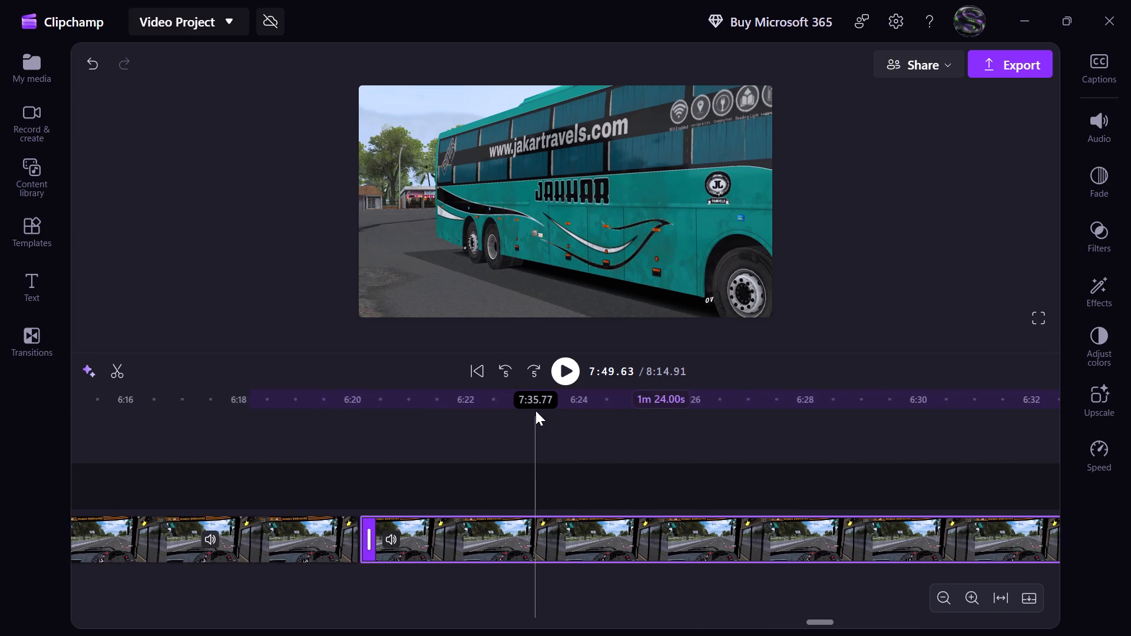
scroll(535, 410, "right", 1)
left_click(501, 542)
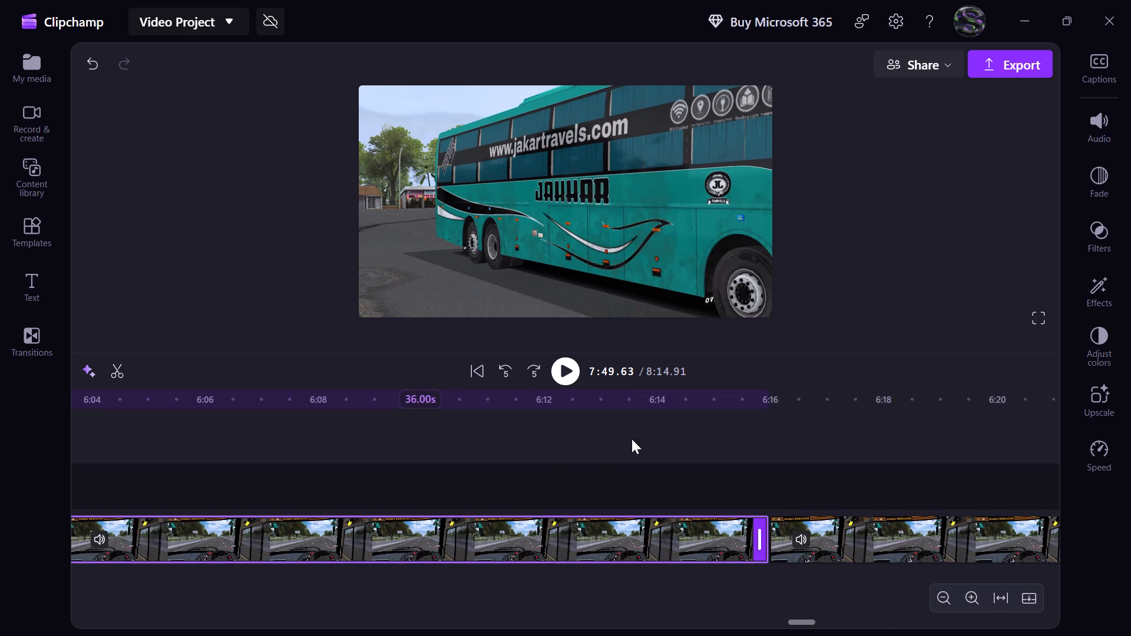
left_click(690, 469)
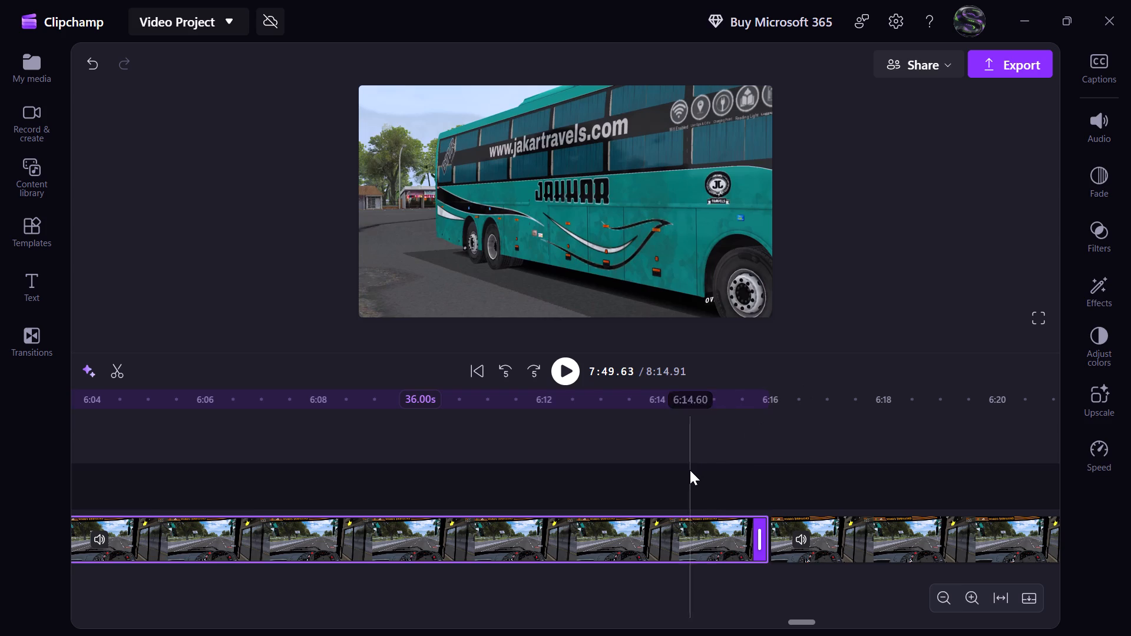
left_click(607, 558)
left_click(1106, 118)
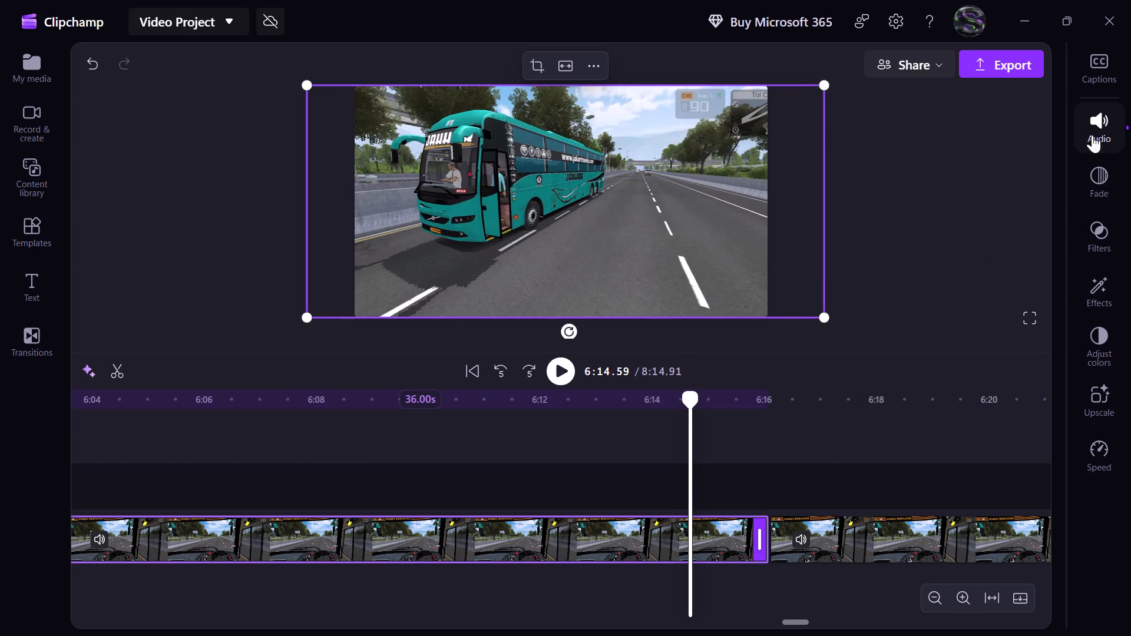
left_click(998, 140)
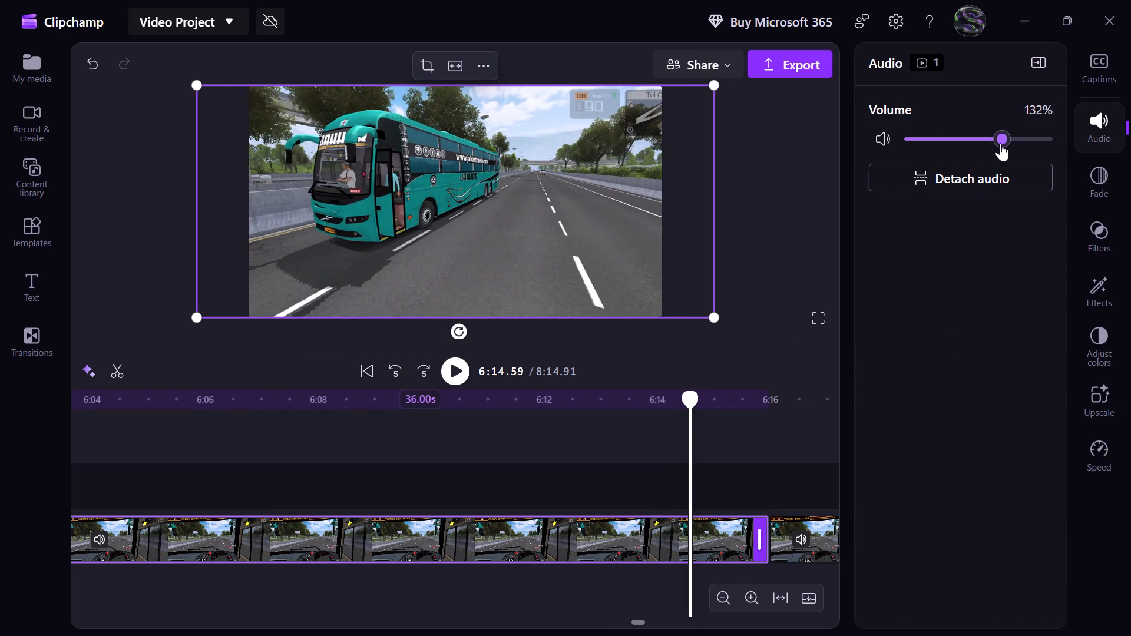
left_click(1089, 139)
Go back to the earlier driver's-cab footage and place the playhead at 5:33.28.
scroll(524, 523, "right", 6)
scroll(524, 523, "up", 1)
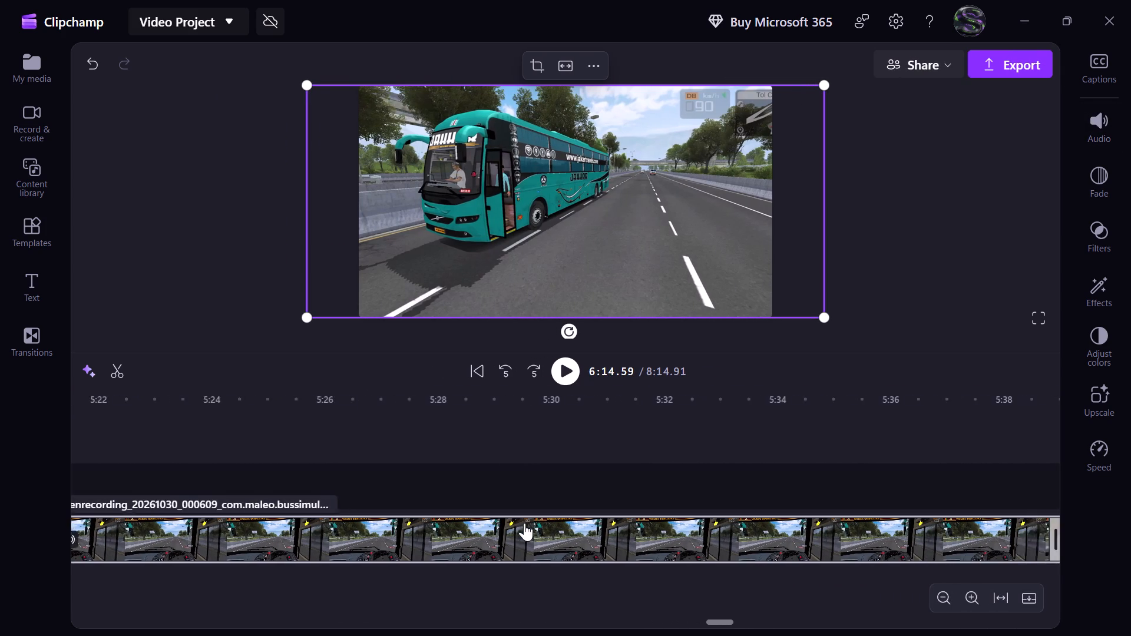
scroll(524, 523, "up", 1)
left_click(536, 462)
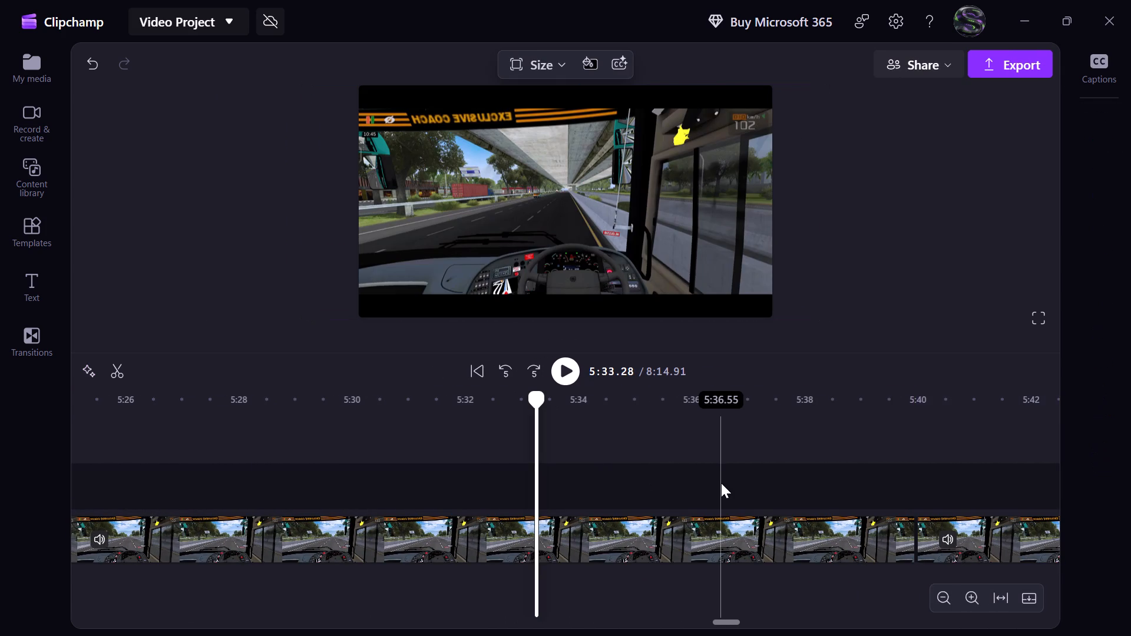
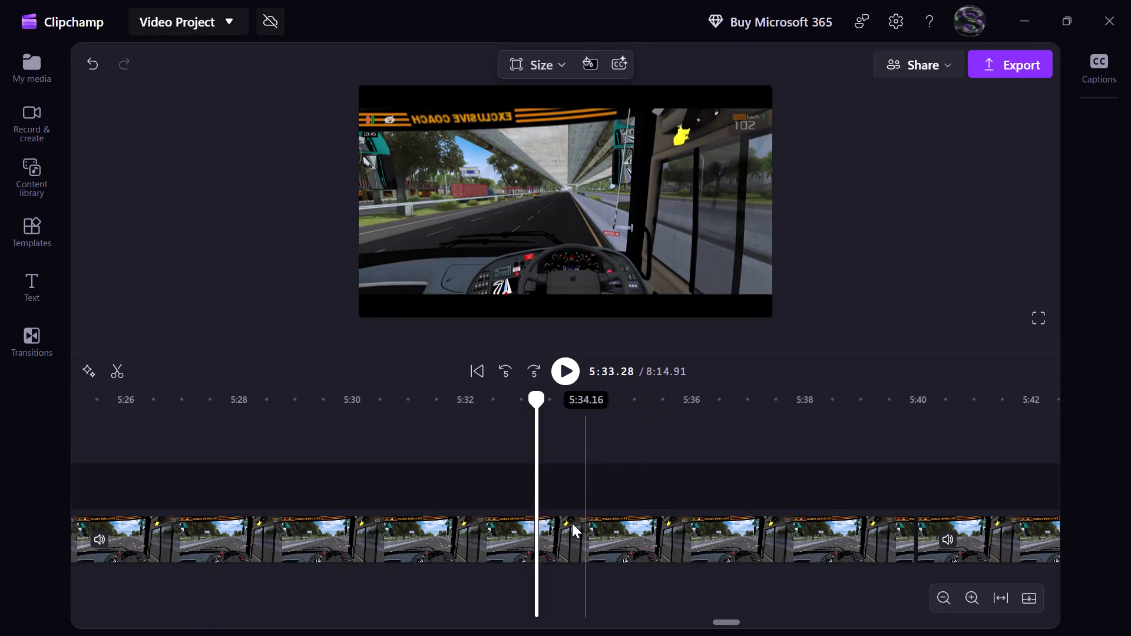
Make the 42-second driver's-cab clip ending at 5:40 fill the frame.
left_click(572, 552)
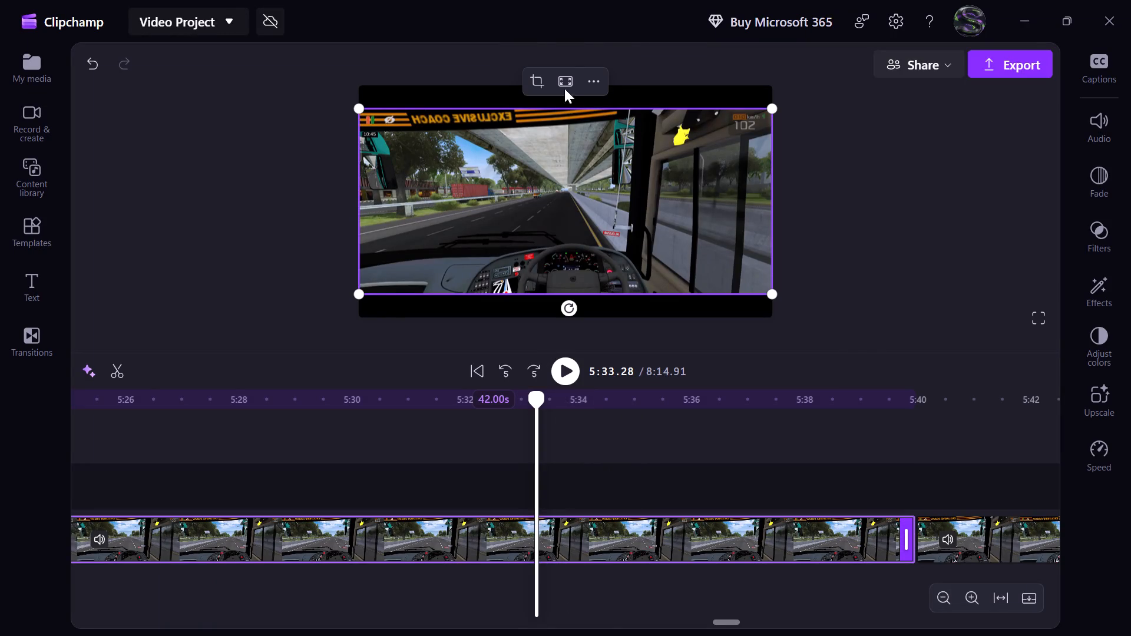
left_click(563, 84)
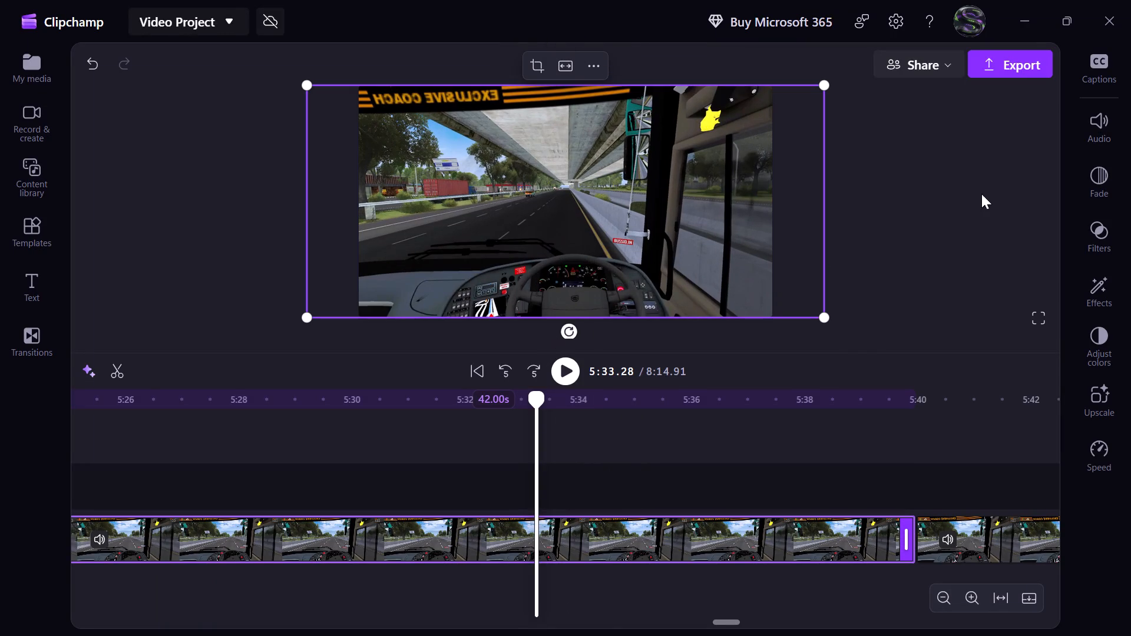
Set the volume of the 42-second clip ending at 5:40 to 130%.
left_click(1093, 124)
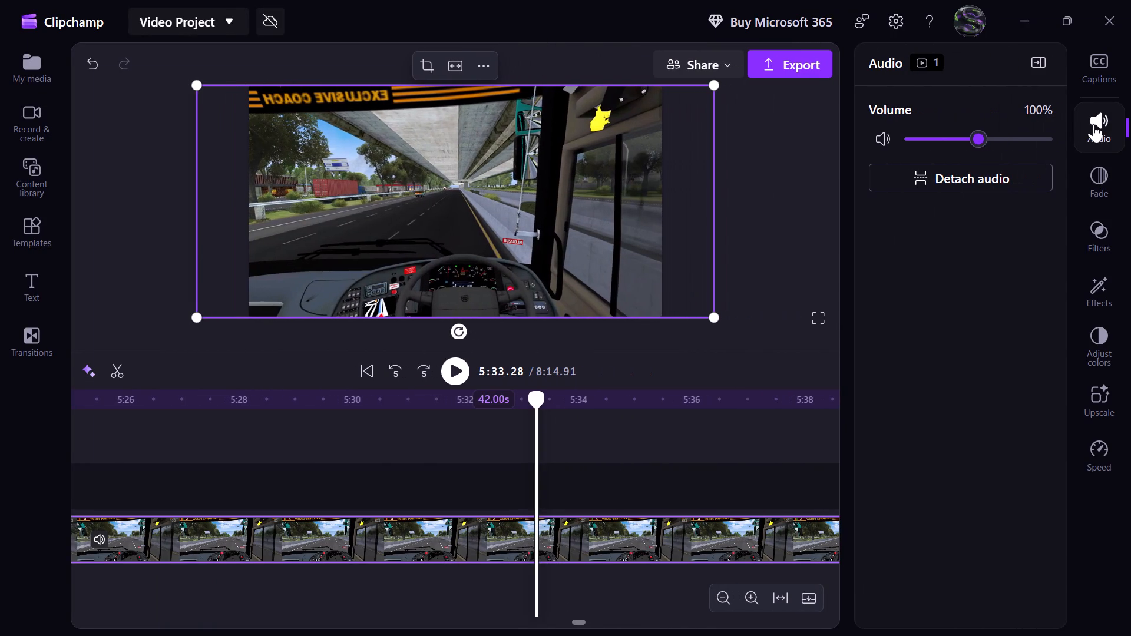
left_click(998, 136)
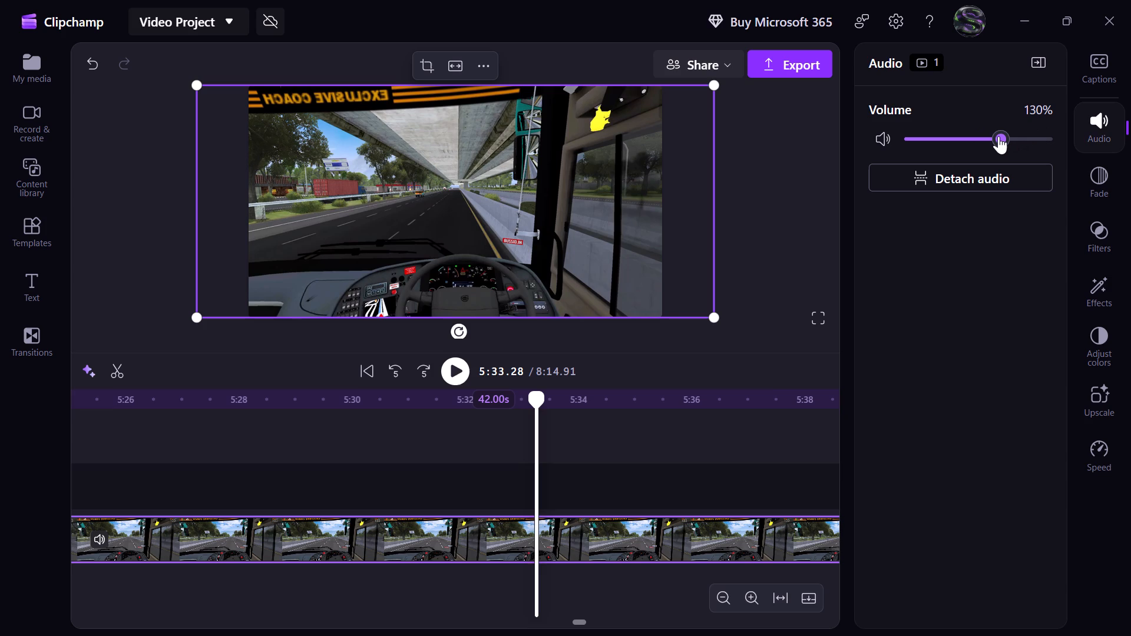
left_click(1093, 130)
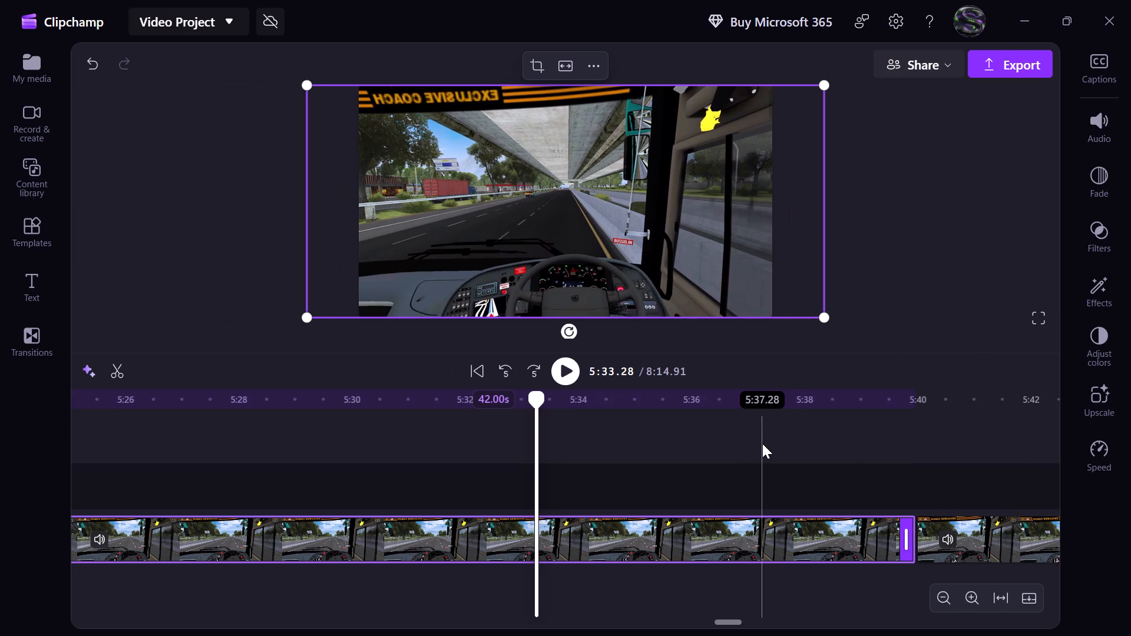
Preview the footage after 5:40 and make the 1m 24s clip starting at 6:16 fill the frame.
scroll(762, 443, "left", 3)
left_click(762, 443)
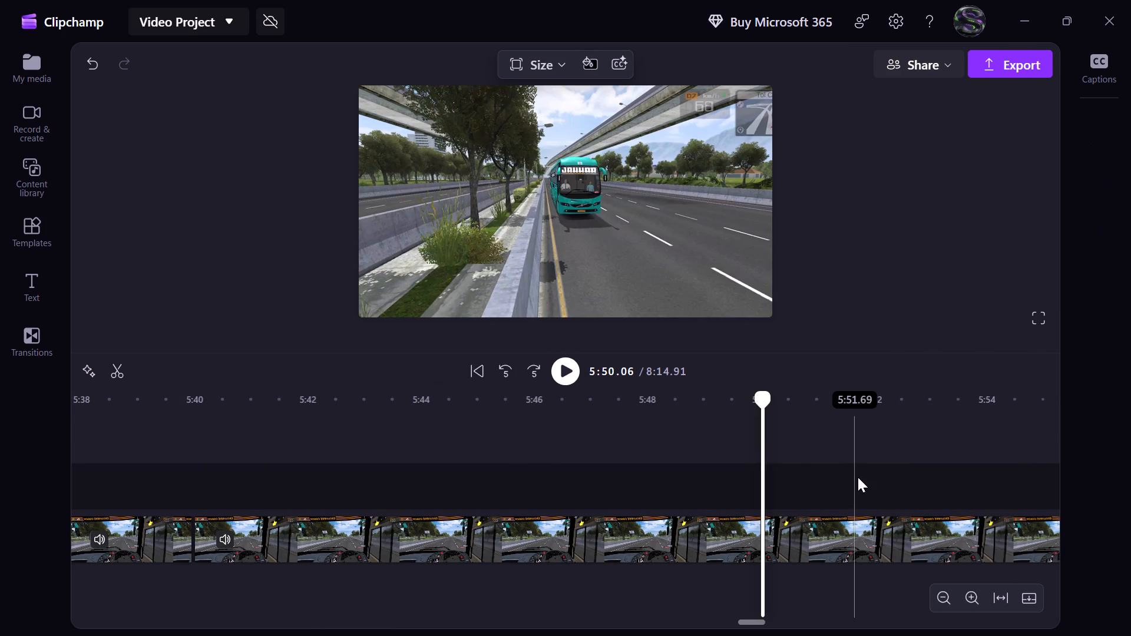
scroll(858, 477, "left", 4)
left_click(855, 477)
scroll(855, 477, "left", 1)
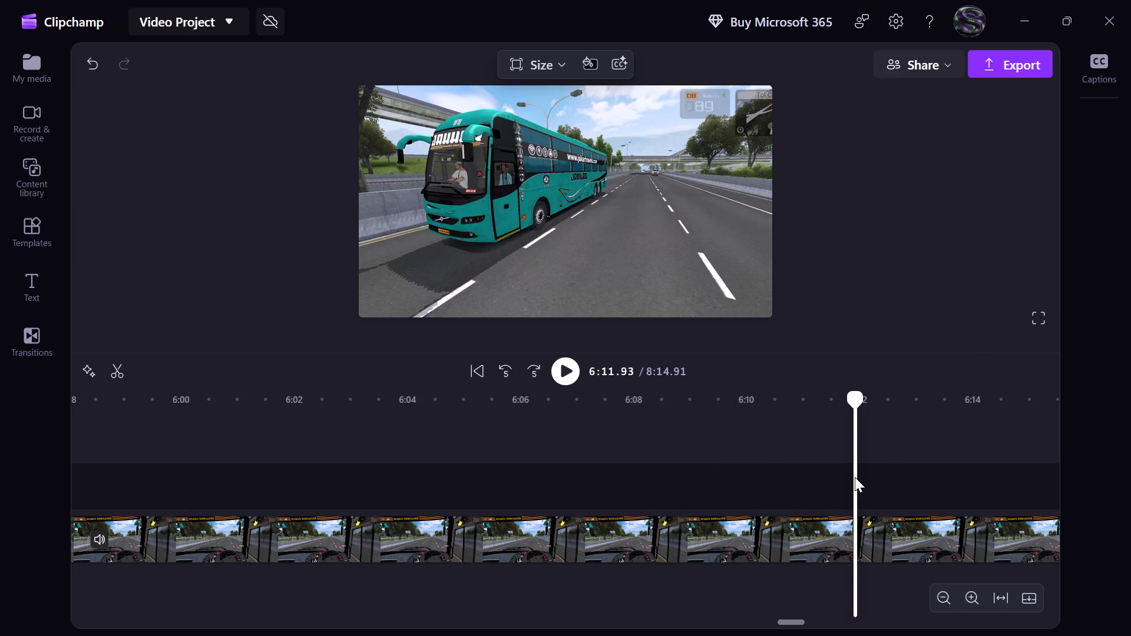
scroll(855, 477, "left", 2)
scroll(822, 539, "left", 4)
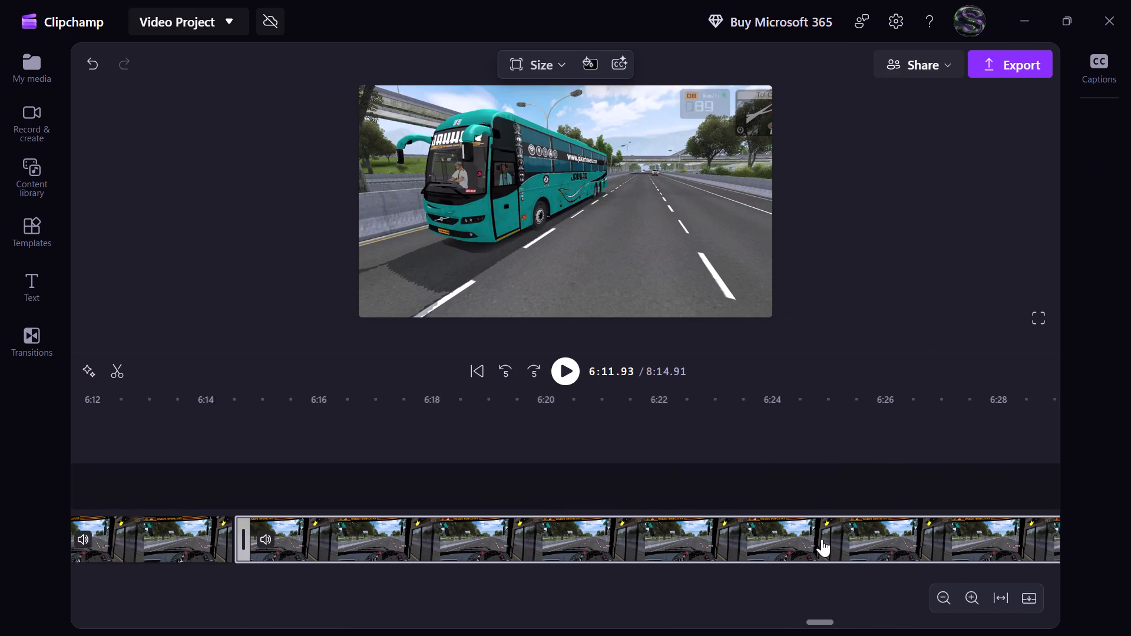
left_click(806, 438)
scroll(806, 438, "right", 1)
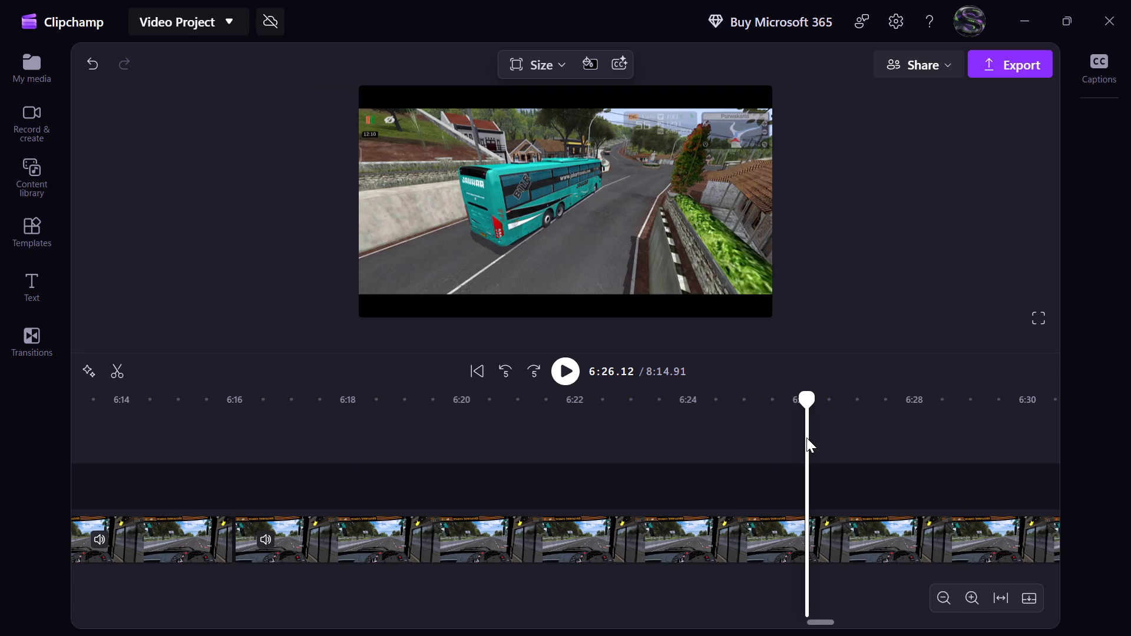
scroll(806, 438, "right", 1)
left_click(635, 272)
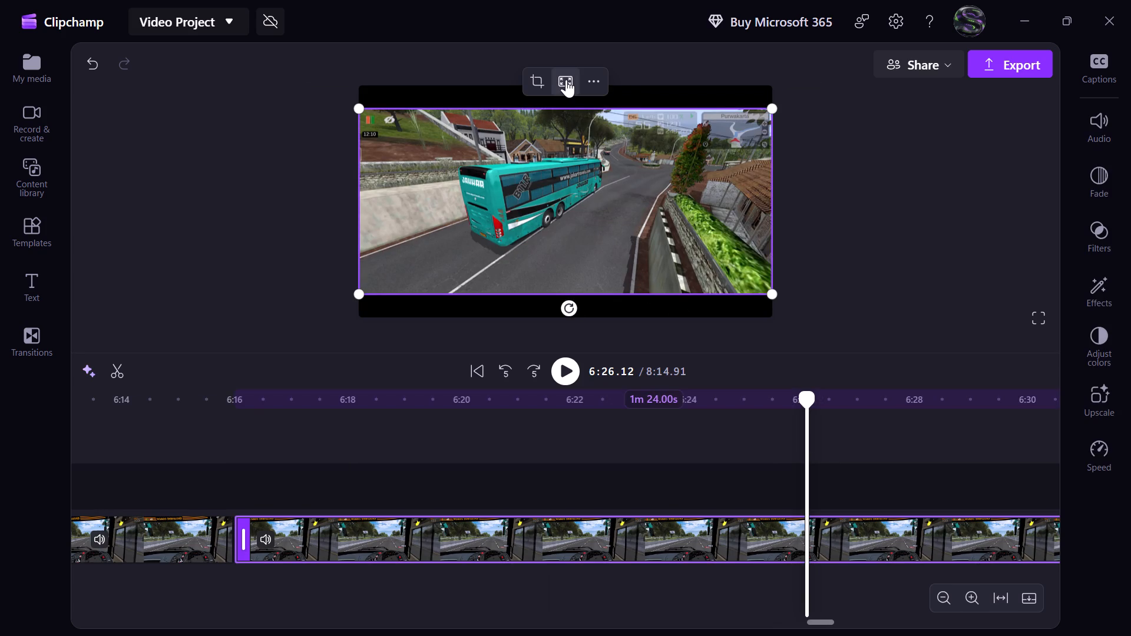
left_click(566, 79)
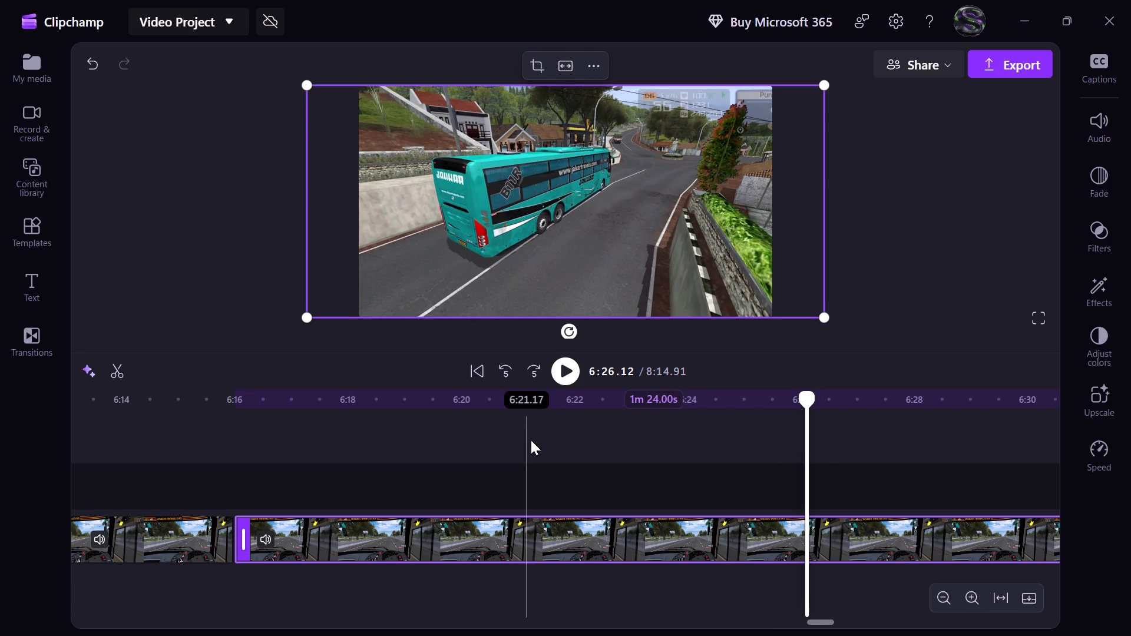
Look over the 1m 24s clip and the 36-second clip before it, checking the framing at 6:08.02 and 5:37.52.
scroll(531, 440, "left", 8)
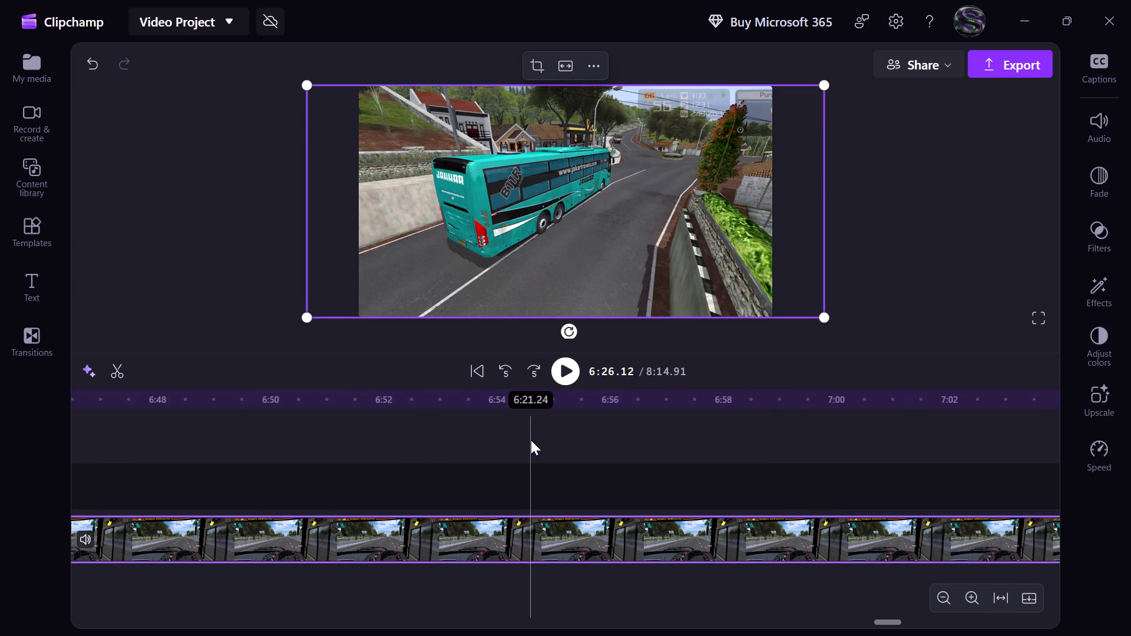
scroll(531, 440, "left", 10)
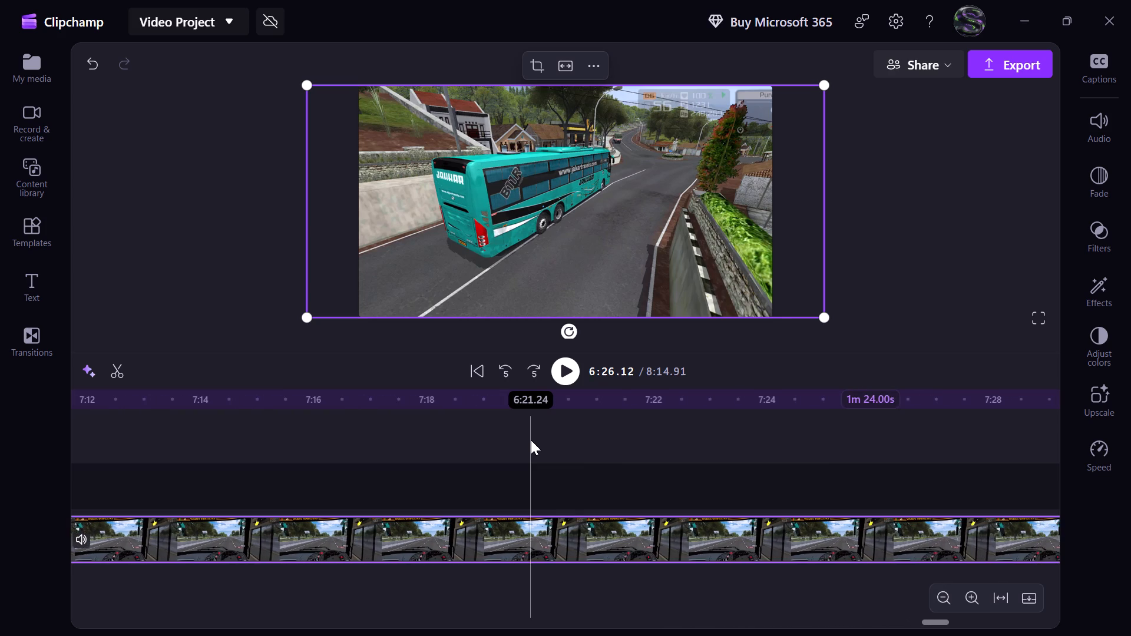
scroll(531, 440, "left", 2)
scroll(531, 440, "right", 10)
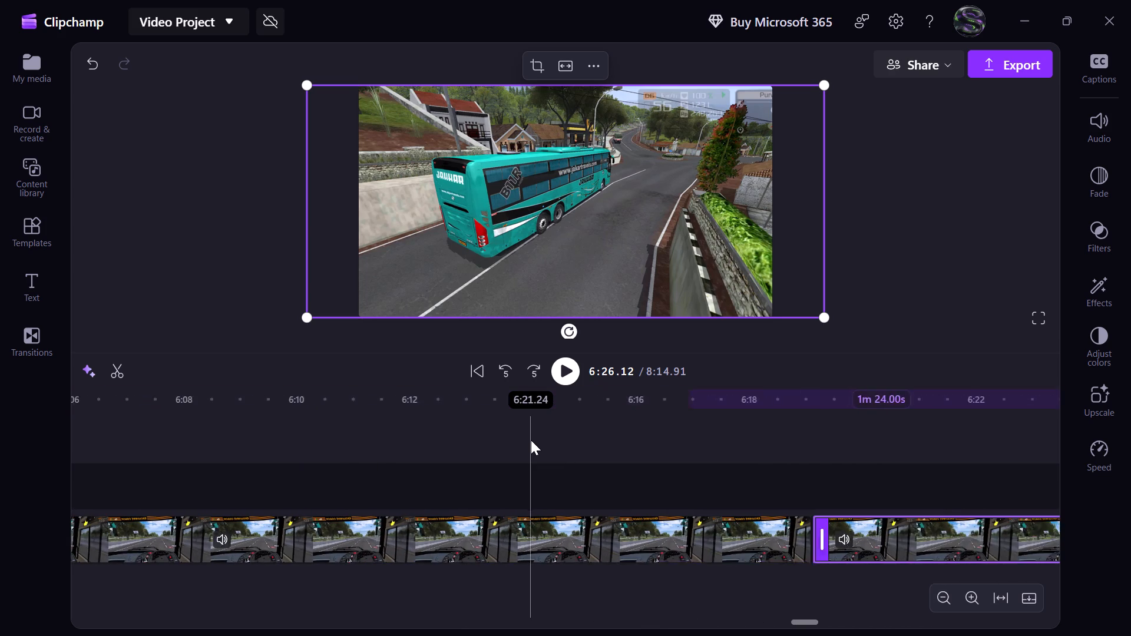
left_click(531, 440)
scroll(531, 440, "right", 3)
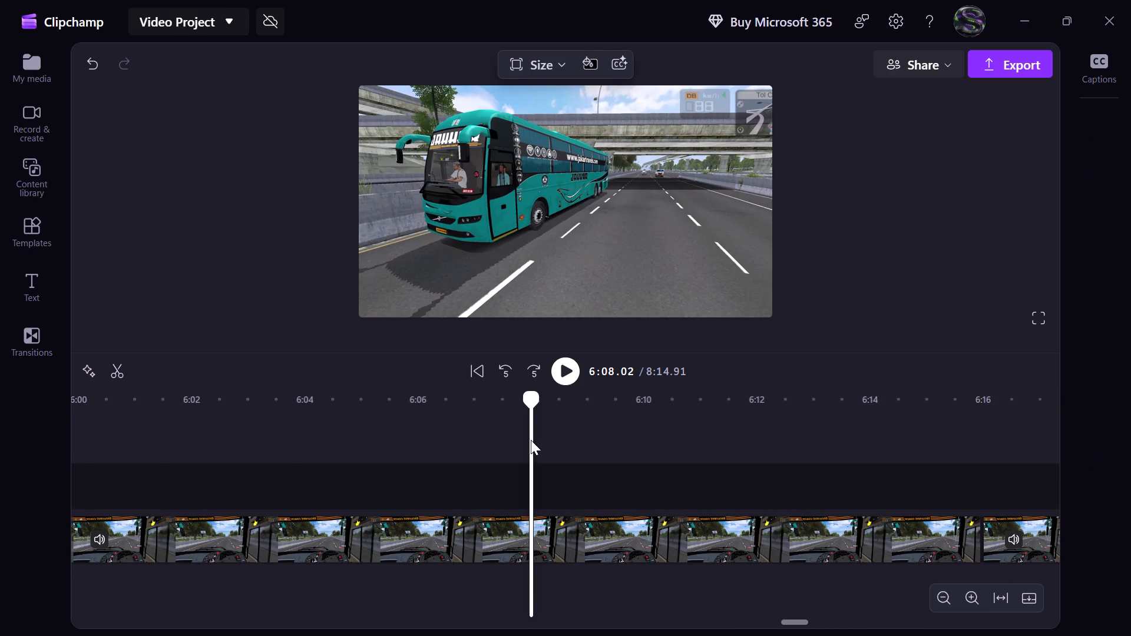
scroll(494, 519, "right", 2)
left_click(494, 519)
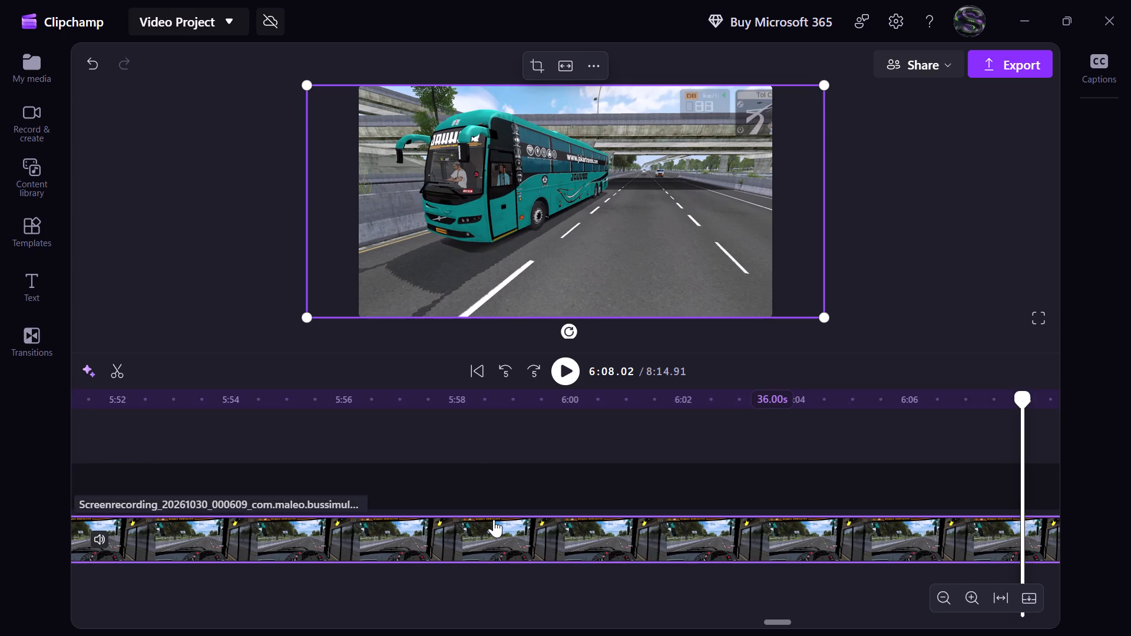
scroll(494, 519, "right", 4)
left_click(388, 522)
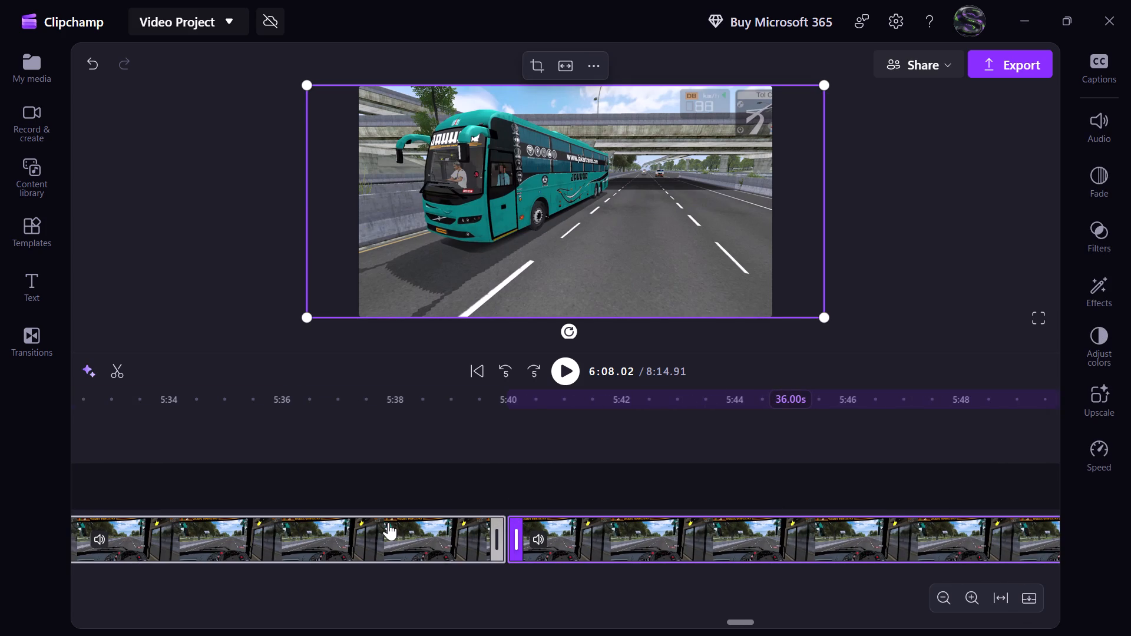
left_click(366, 476)
Review the earlier footage back from 5:37, checking the frame fill at 4:56.35, 4:37.40 and 4:26.04.
scroll(366, 476, "right", 2)
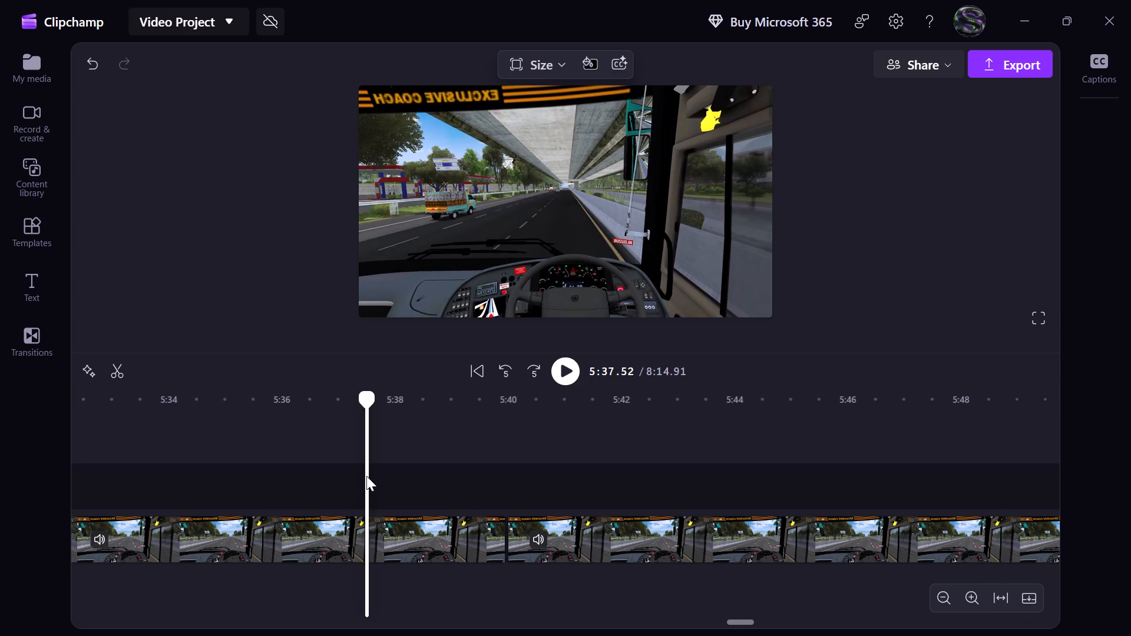
scroll(366, 476, "right", 5)
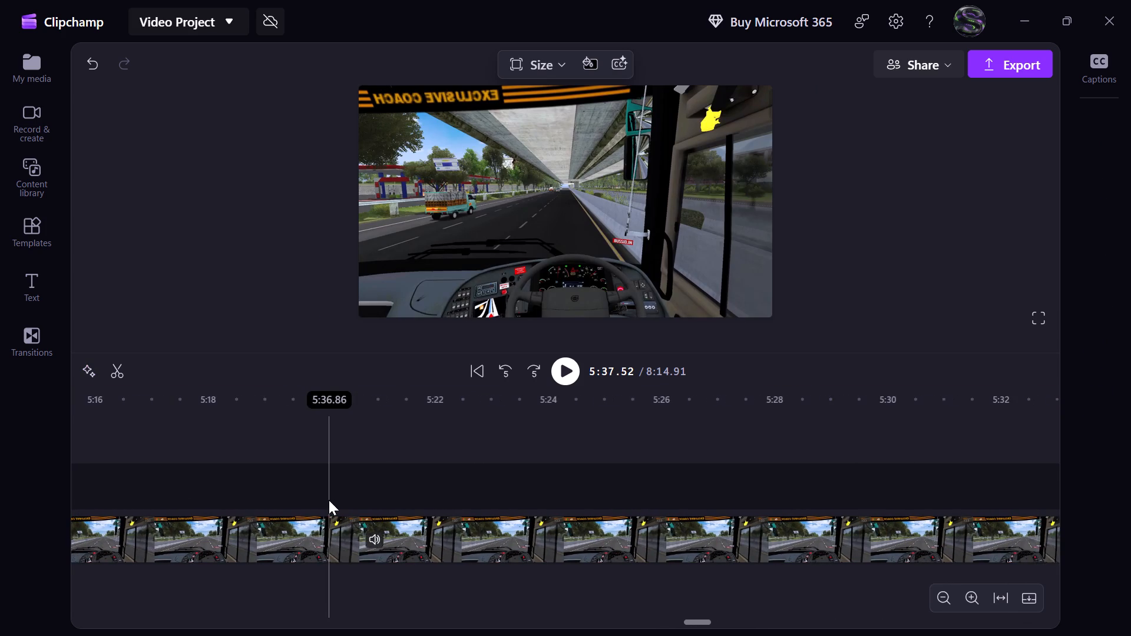
scroll(329, 500, "right", 1)
left_click(433, 537)
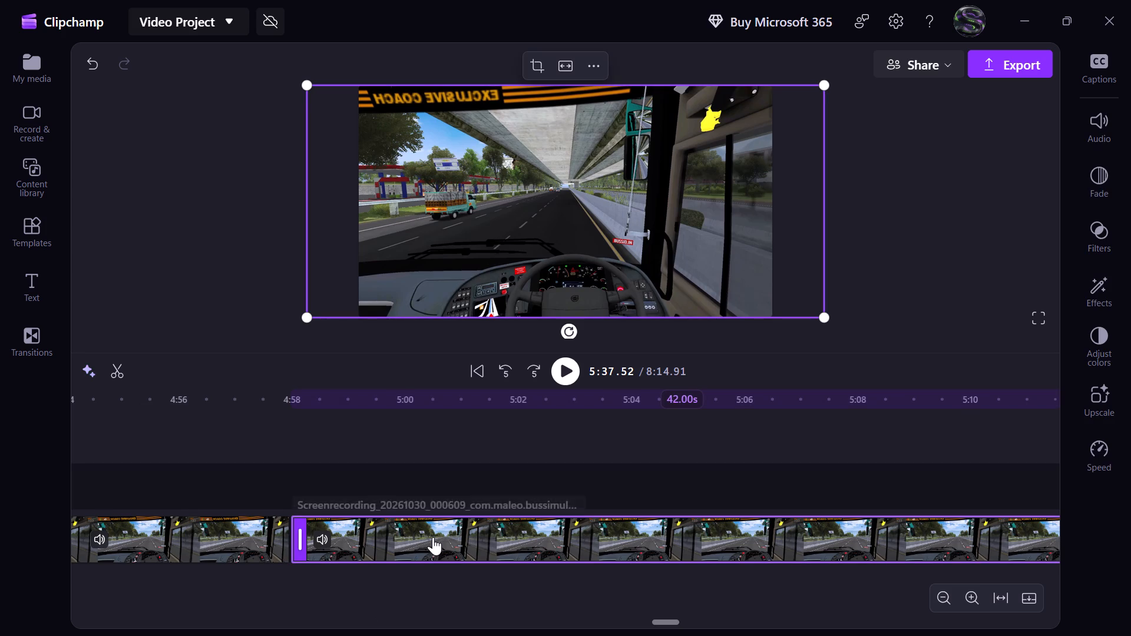
left_click(197, 467)
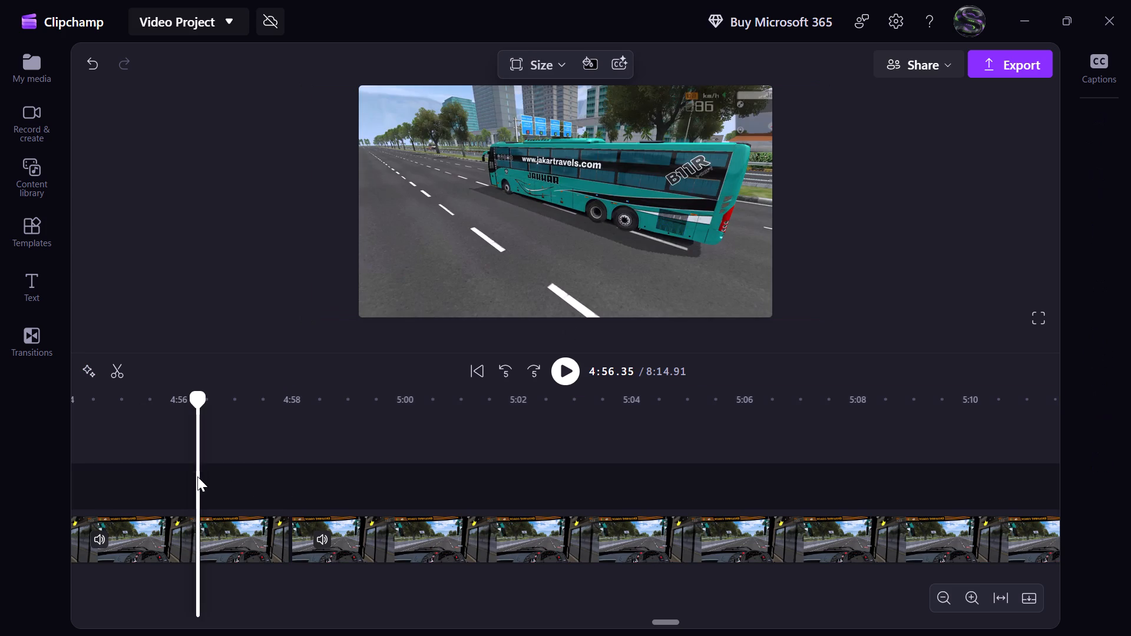
scroll(203, 478, "right", 4)
left_click(203, 478)
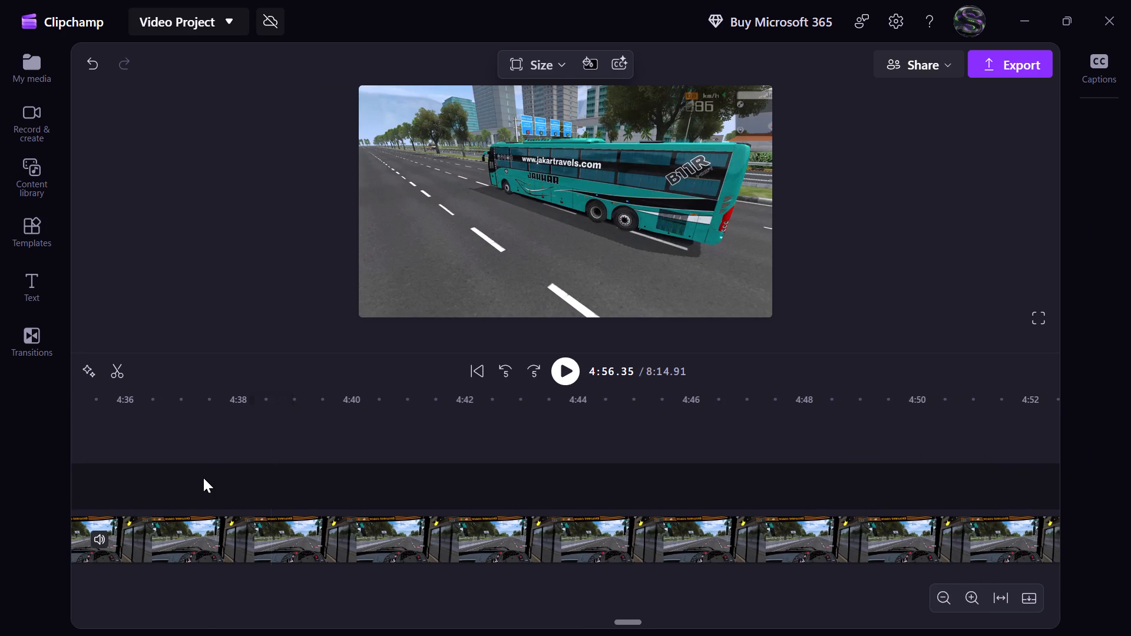
scroll(242, 478, "right", 3)
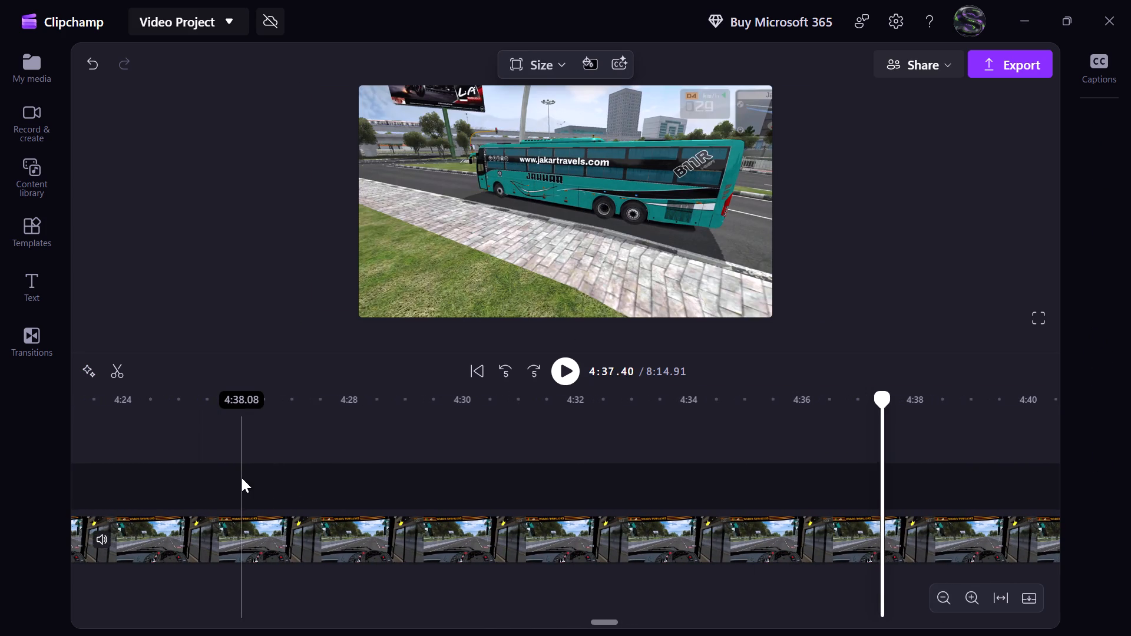
left_click(242, 478)
scroll(242, 478, "right", 5)
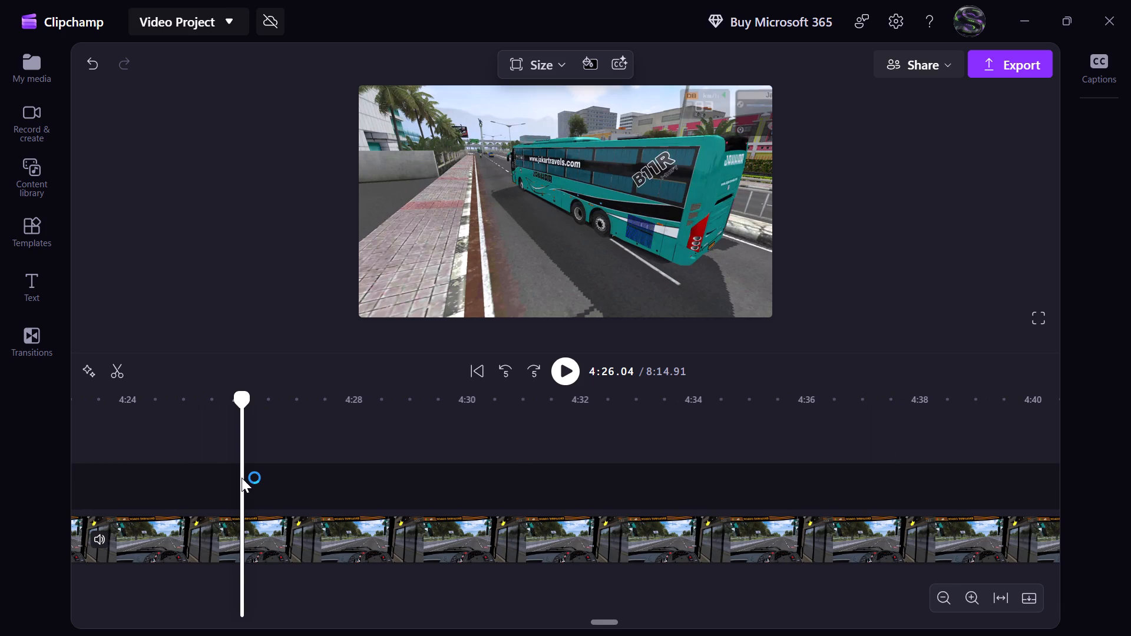
scroll(275, 493, "right", 3)
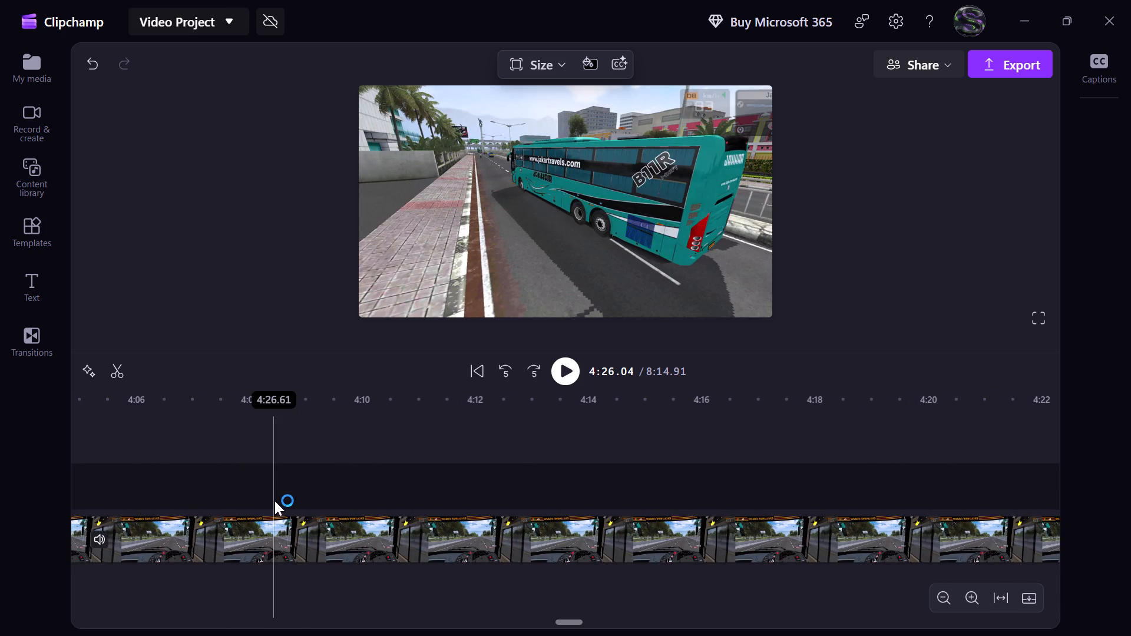
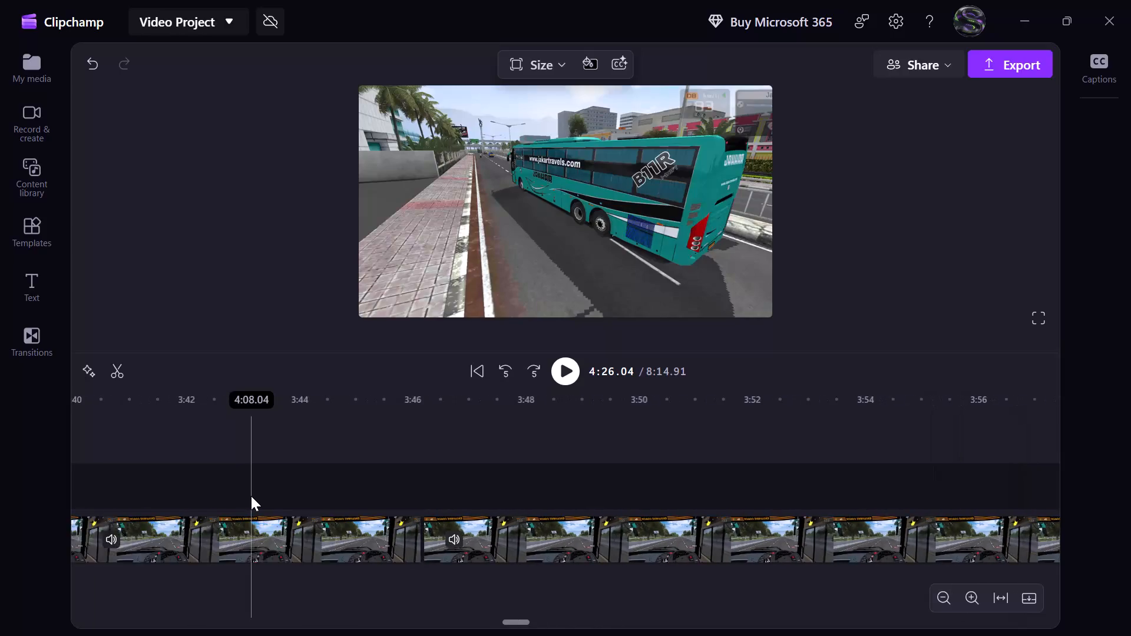
Review the opening of the video from the logo intro at 0:08.89 through the subscribe overlay to about 0:52.
scroll(251, 496, "right", 15)
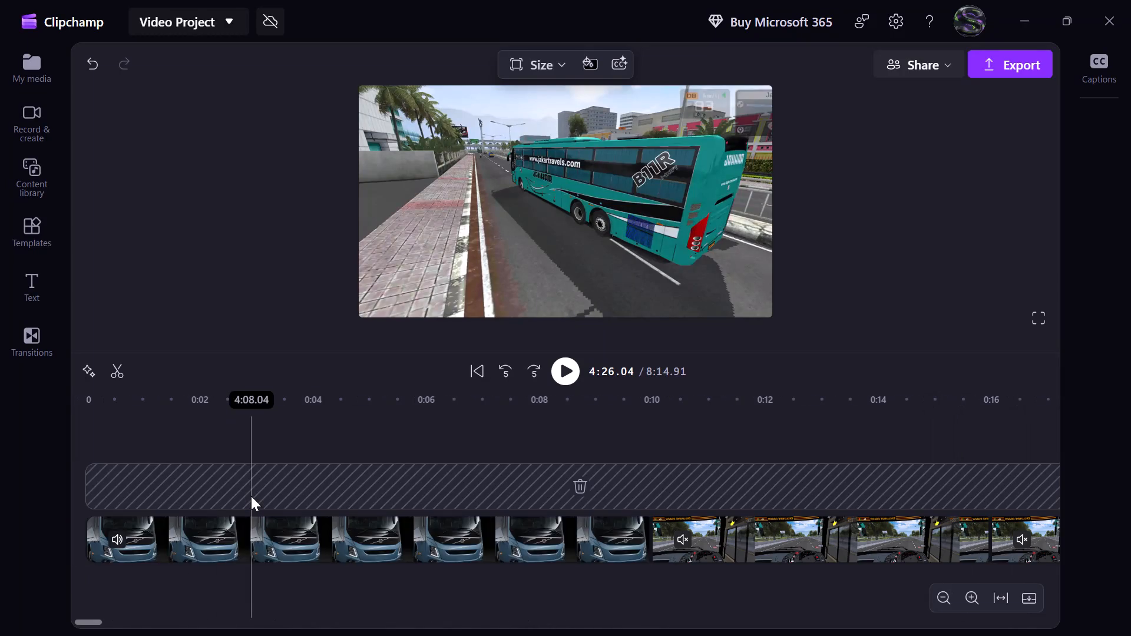
scroll(251, 496, "right", 7)
left_click(588, 443)
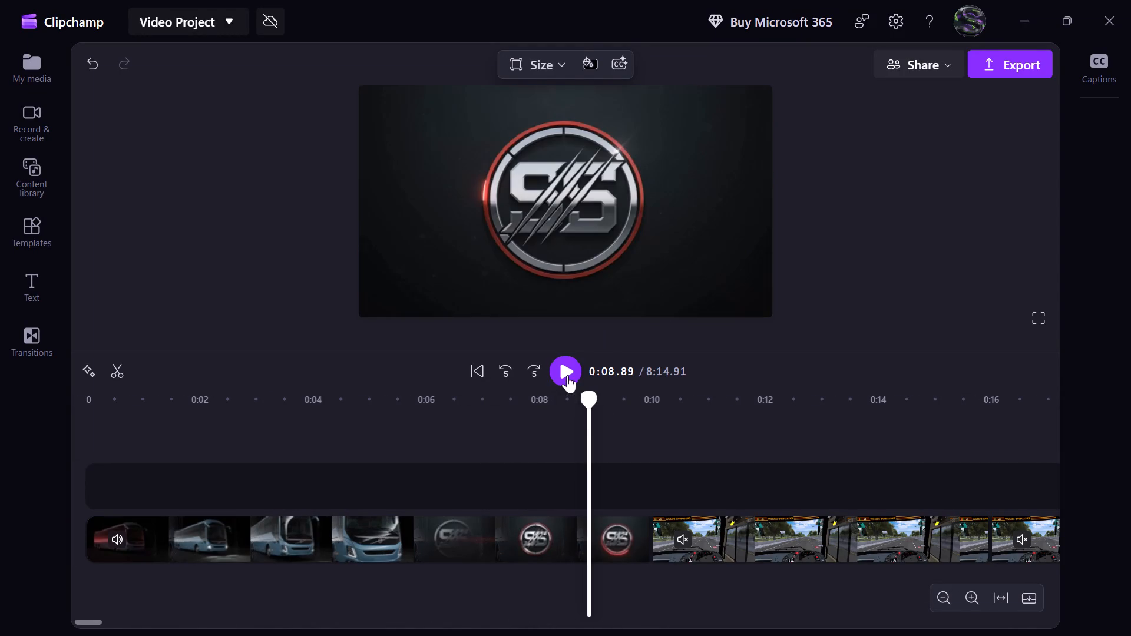
left_click(567, 375)
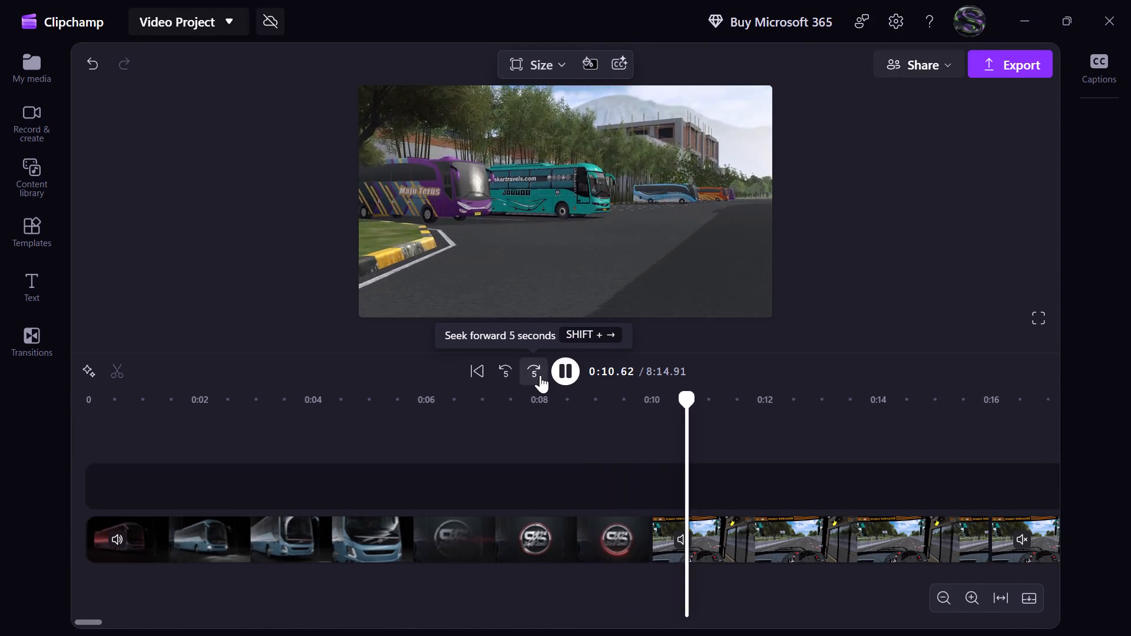
left_click(540, 375)
left_click(540, 375)
left_click(540, 375)
left_click(540, 375)
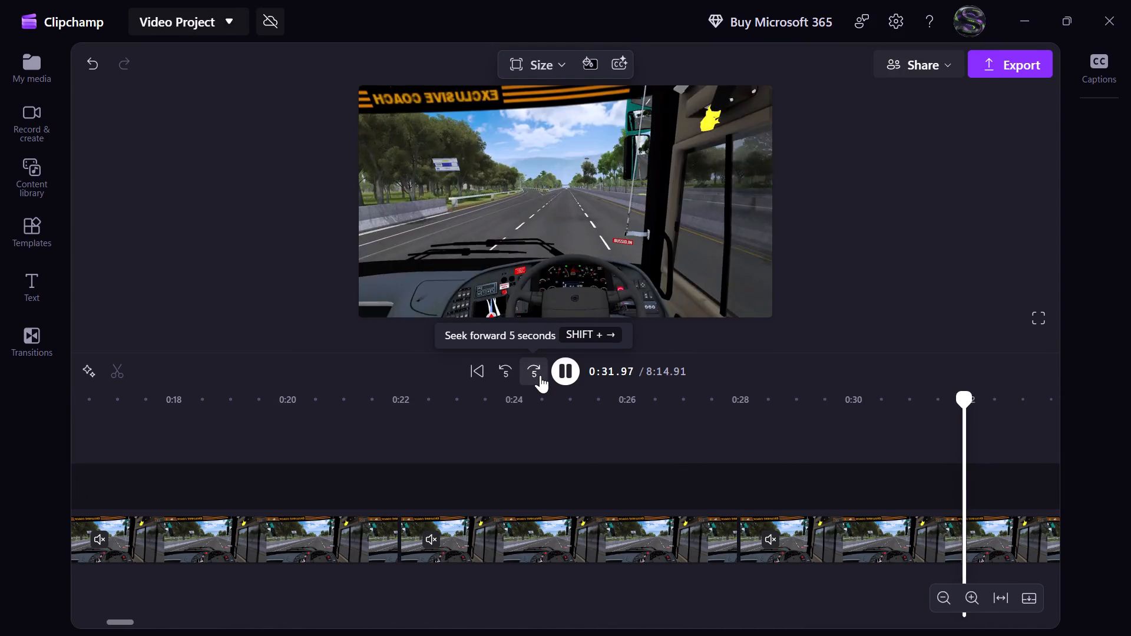
left_click(540, 375)
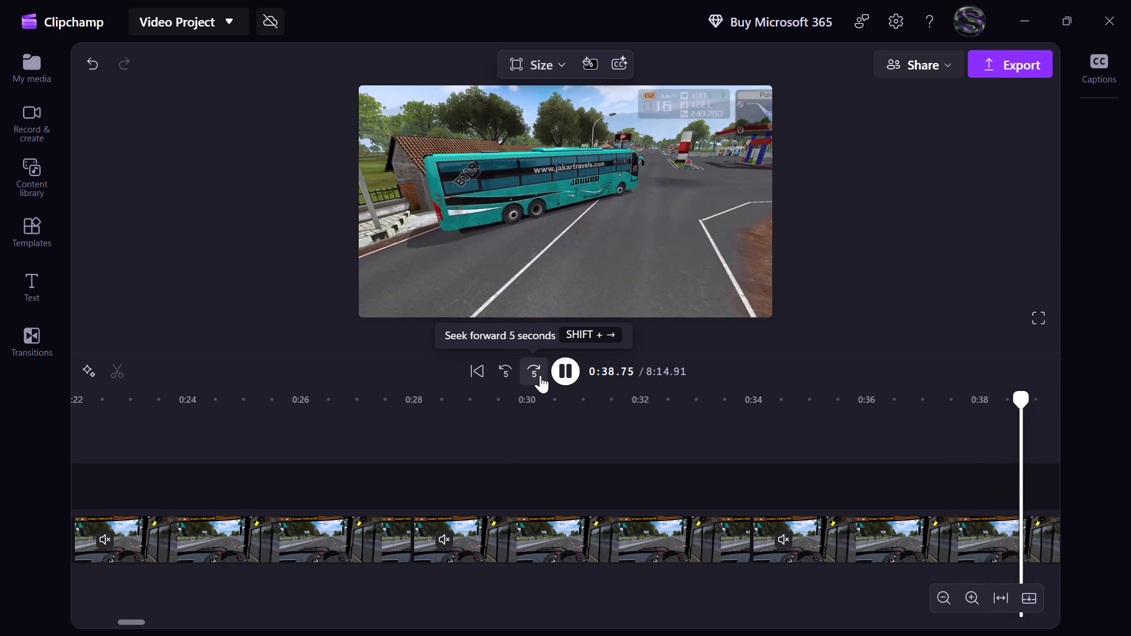
left_click(540, 375)
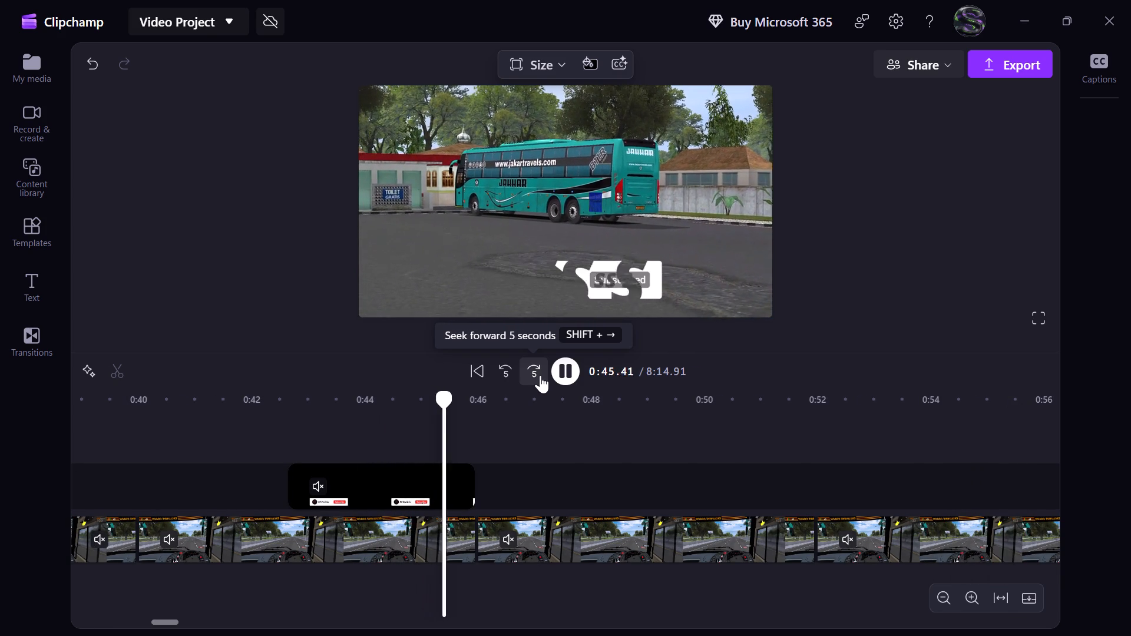
left_click(540, 375)
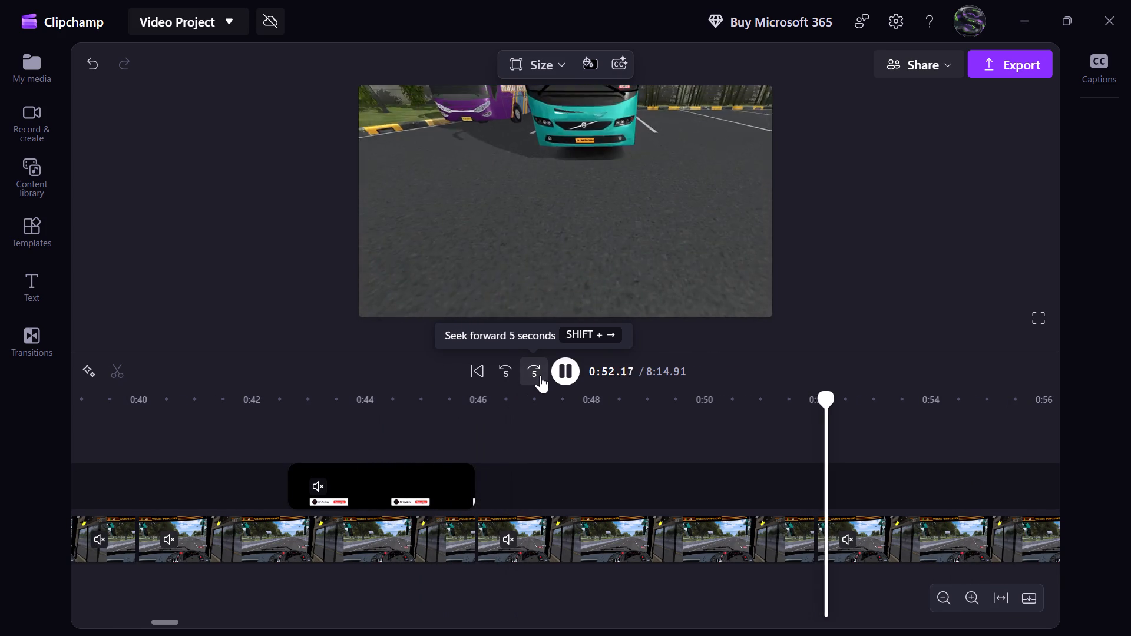
Skim the muted bus walkaround and interior footage from 0:52 to about 2:43, checking the framing and audio.
left_click(540, 375)
left_click(540, 375)
left_click(540, 375)
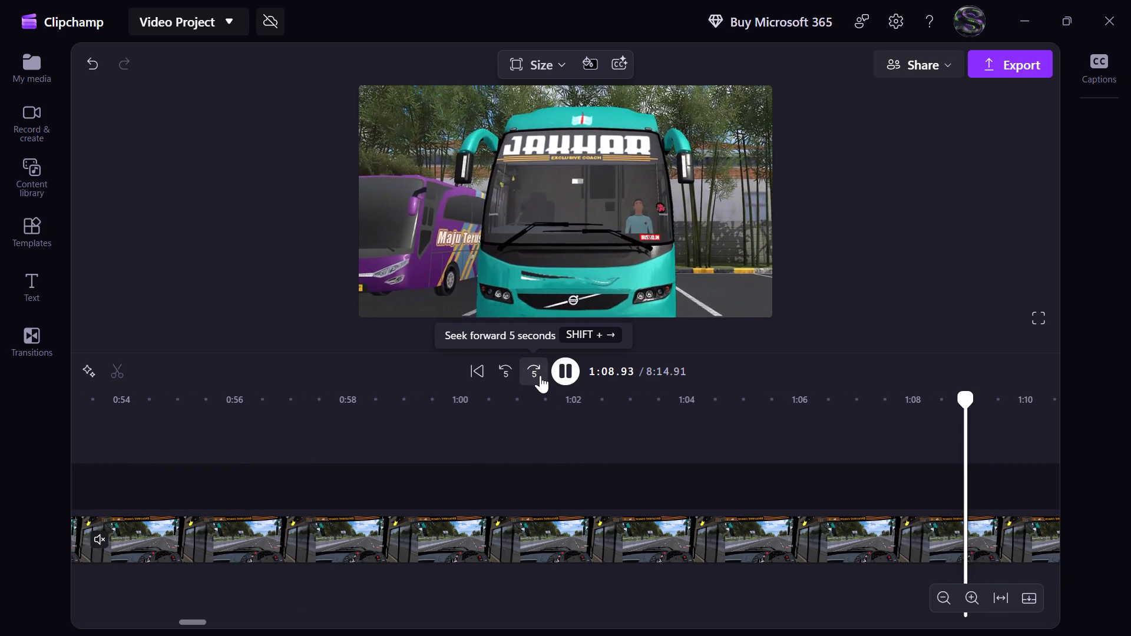
left_click(540, 375)
left_click(540, 375)
left_click(540, 375)
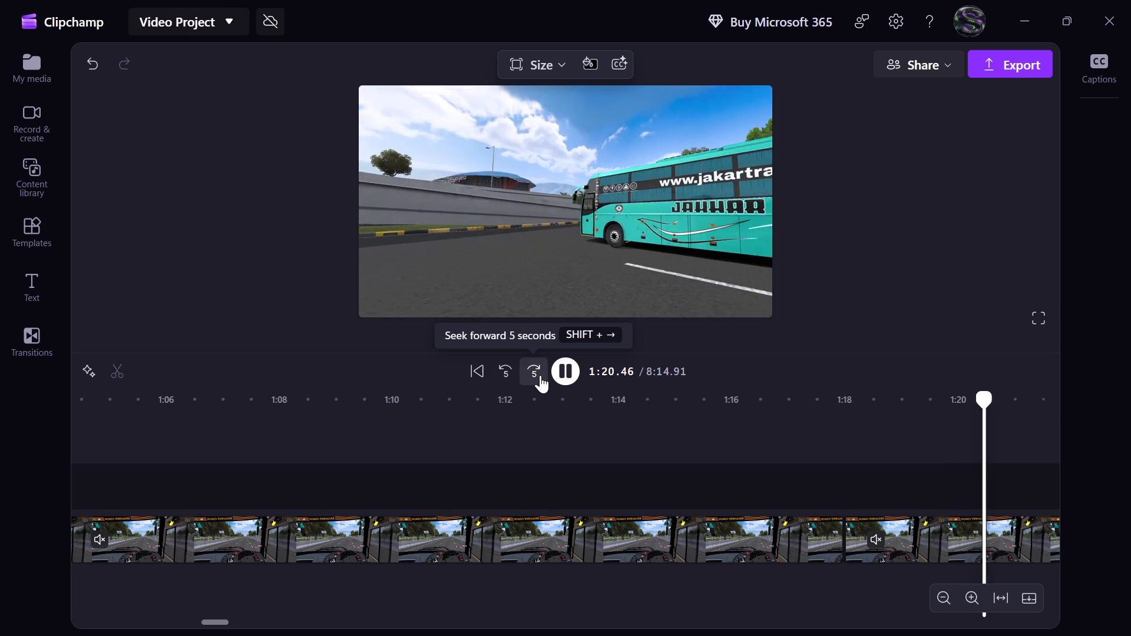
left_click(540, 375)
left_click(540, 375)
left_click(540, 375)
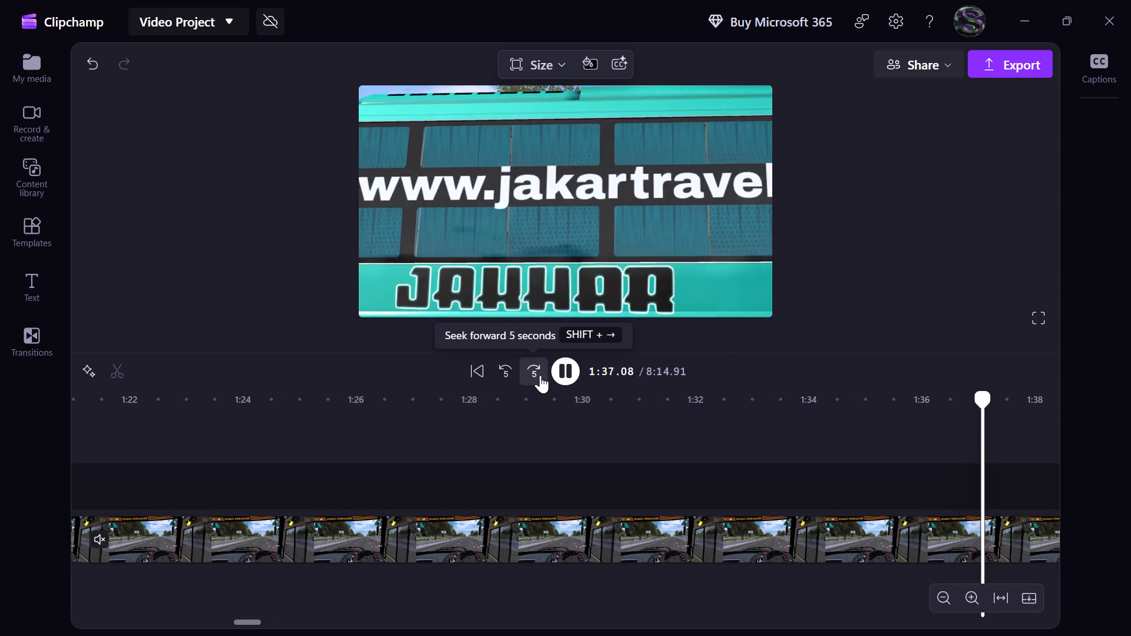
left_click(540, 375)
left_click(540, 375)
left_click(540, 375)
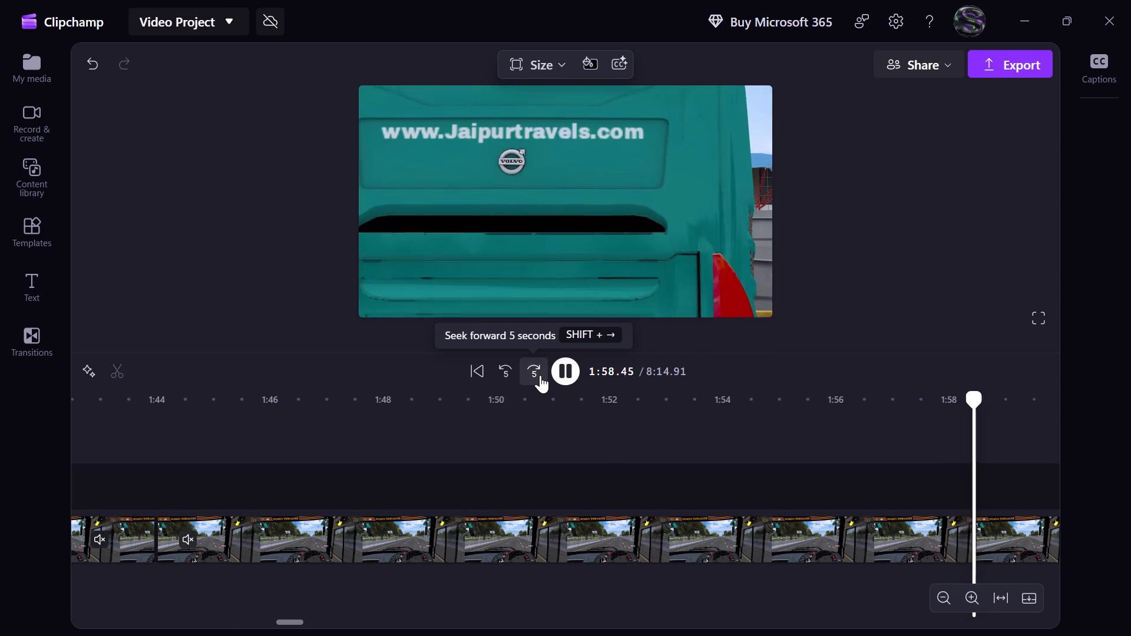
left_click(540, 375)
left_click(540, 375)
left_click(540, 375)
left_click(540, 375)
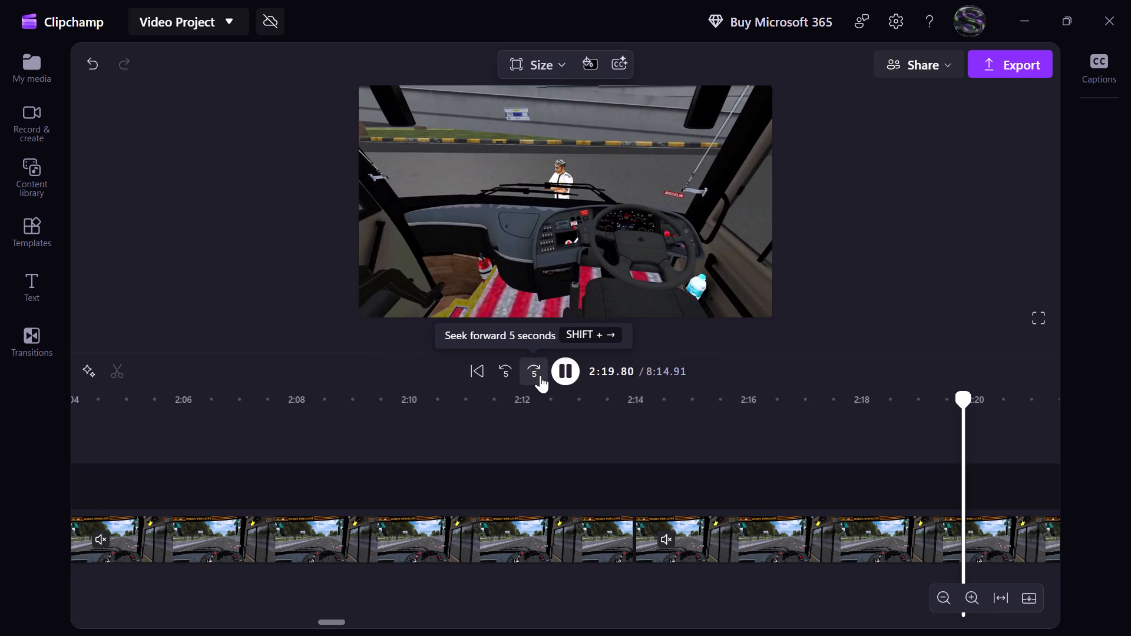
left_click(540, 375)
left_click(540, 375)
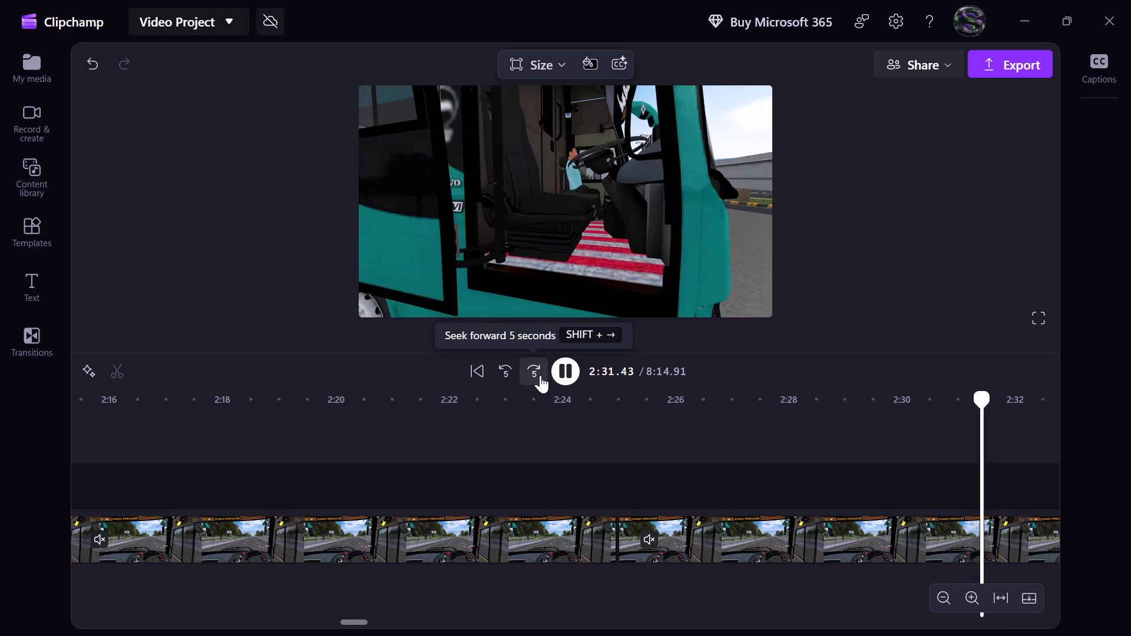
left_click(540, 375)
left_click(540, 375)
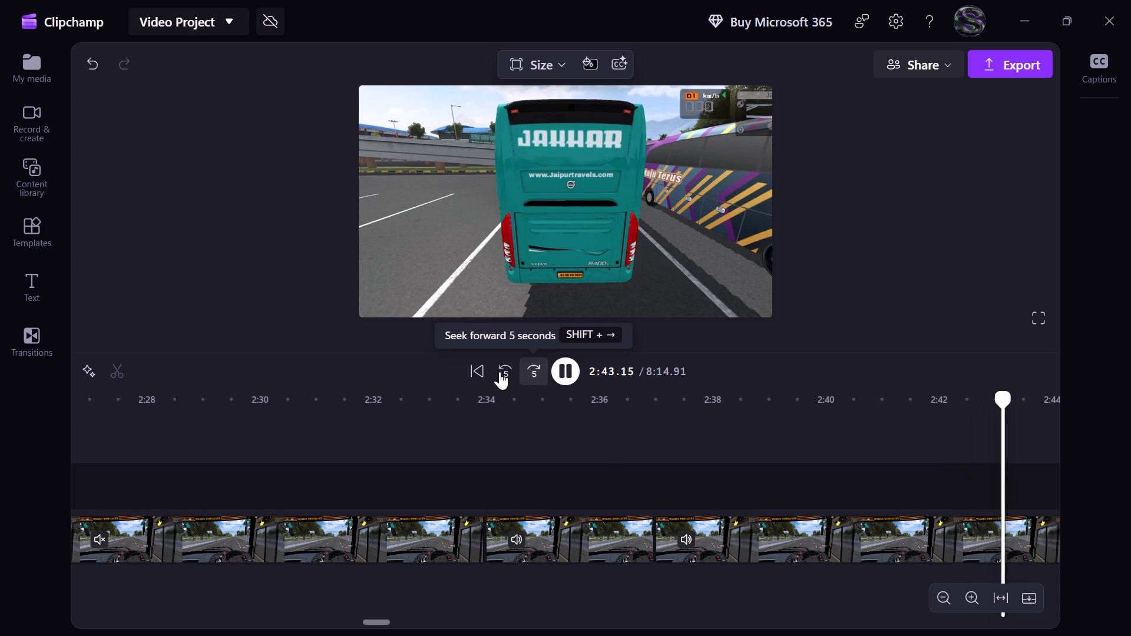
Set the volume of the 3-second driver's-view clip starting at 2:34 to 150%.
left_click(491, 372)
left_click(508, 375)
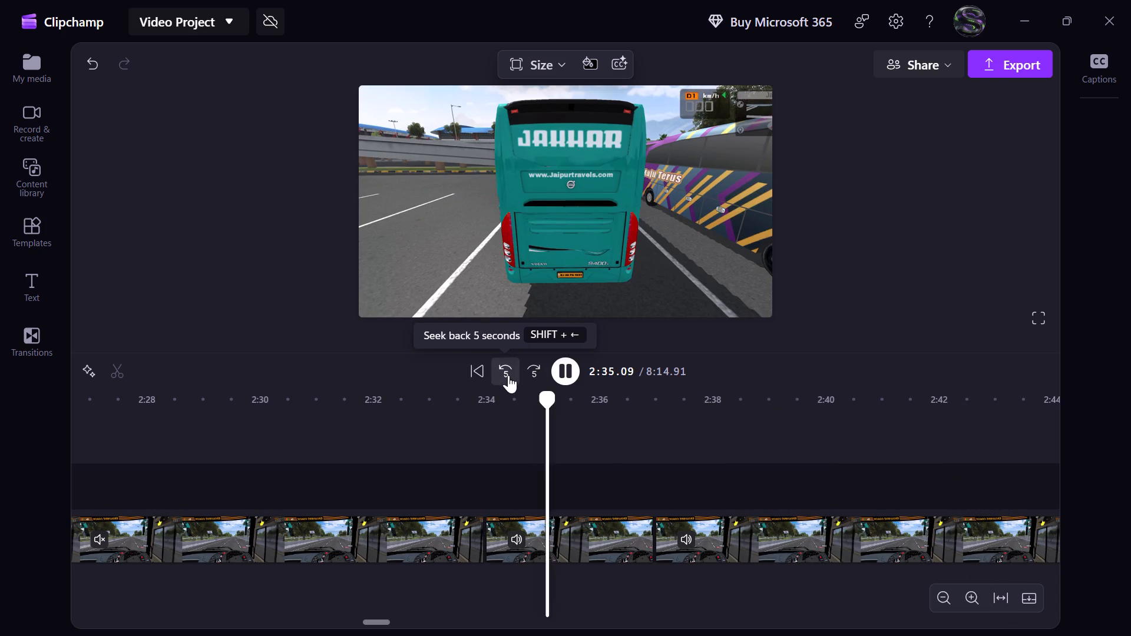
left_click(563, 372)
left_click(576, 556)
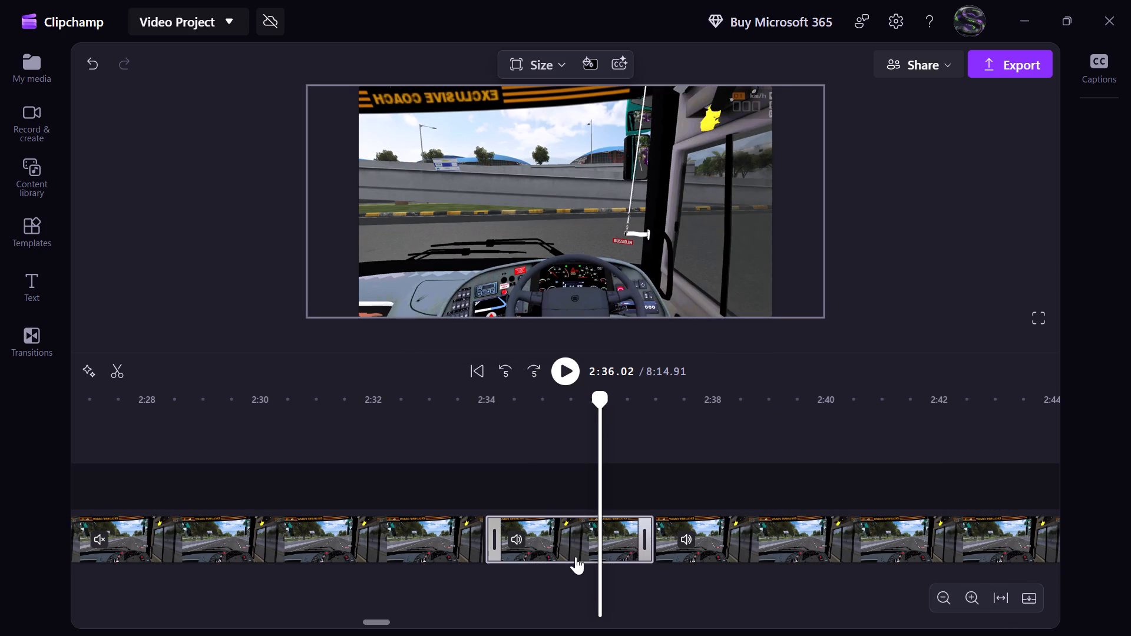
left_click(1114, 122)
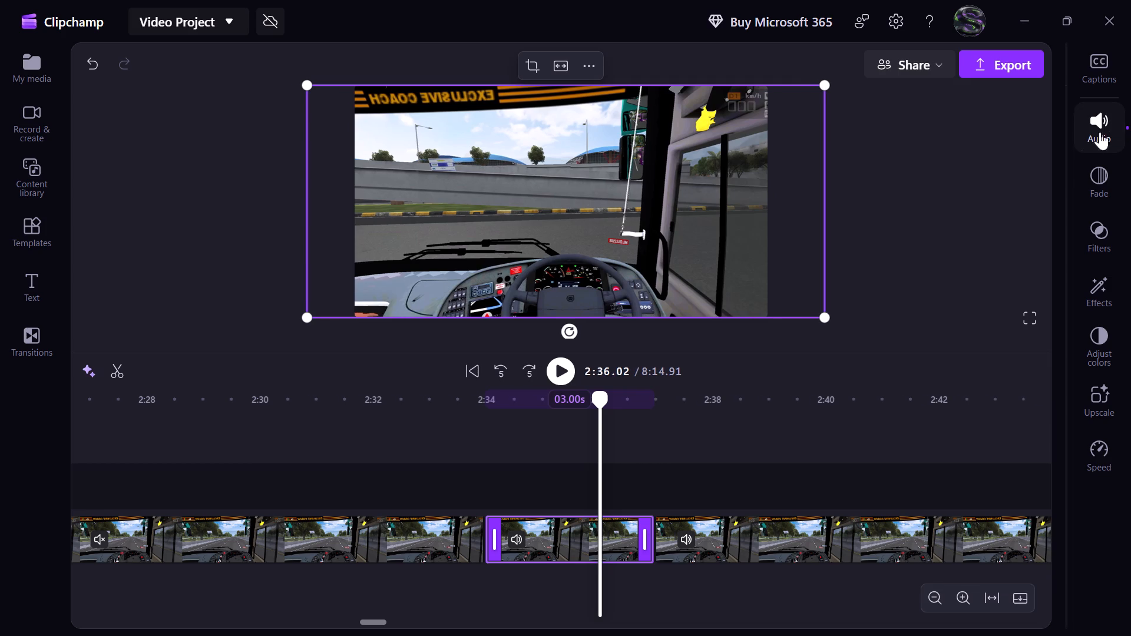
left_click_drag(1017, 135, 1015, 137)
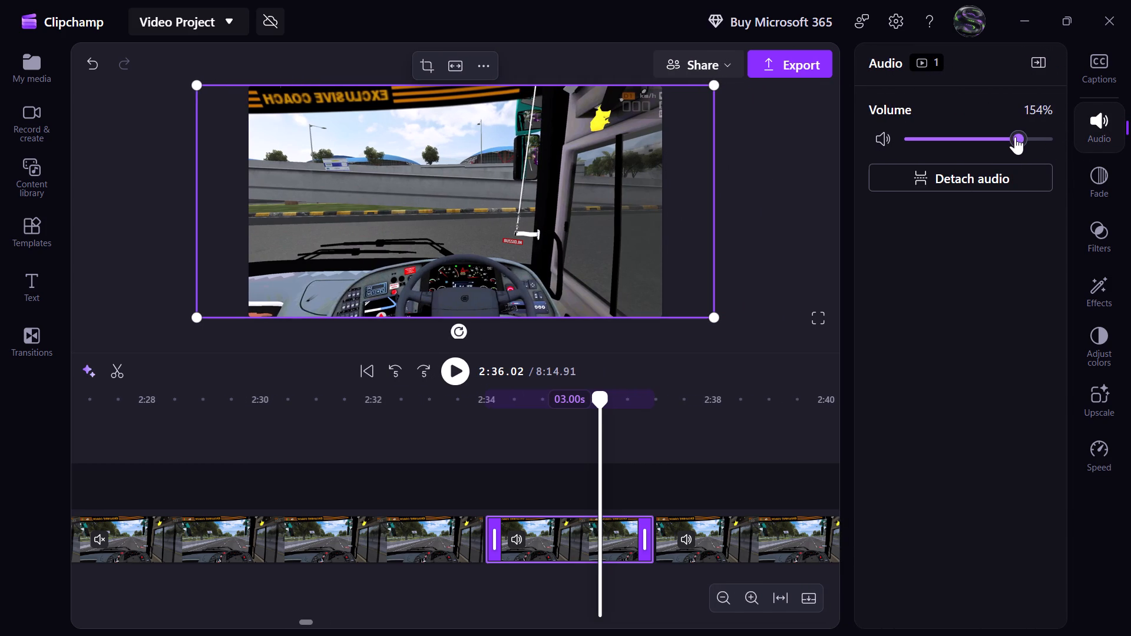
left_click_drag(1015, 137, 1011, 137)
left_click(1011, 137)
left_click(1076, 132)
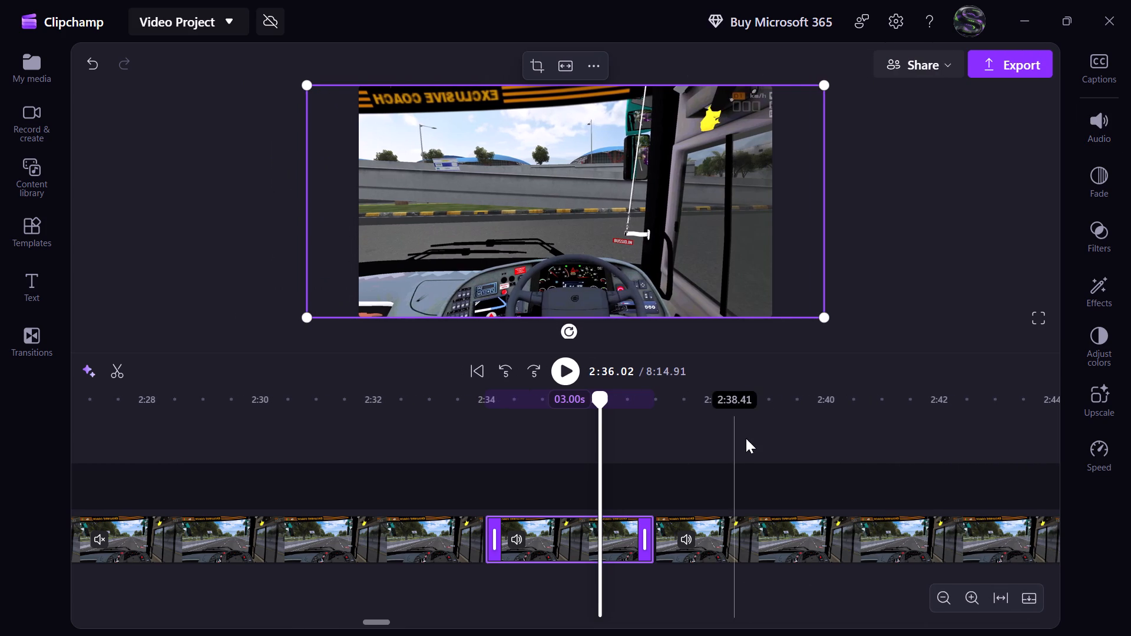
Set the volume of the 29-second clip starting at 2:37 to 127%.
left_click(752, 435)
left_click(775, 553)
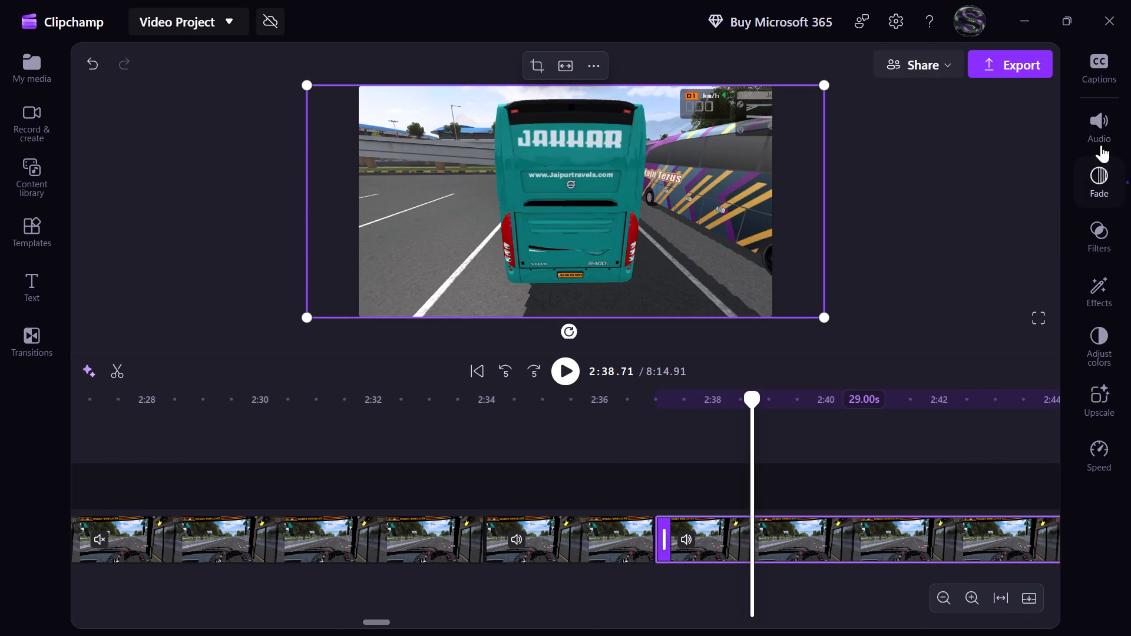
left_click(1102, 143)
left_click(996, 142)
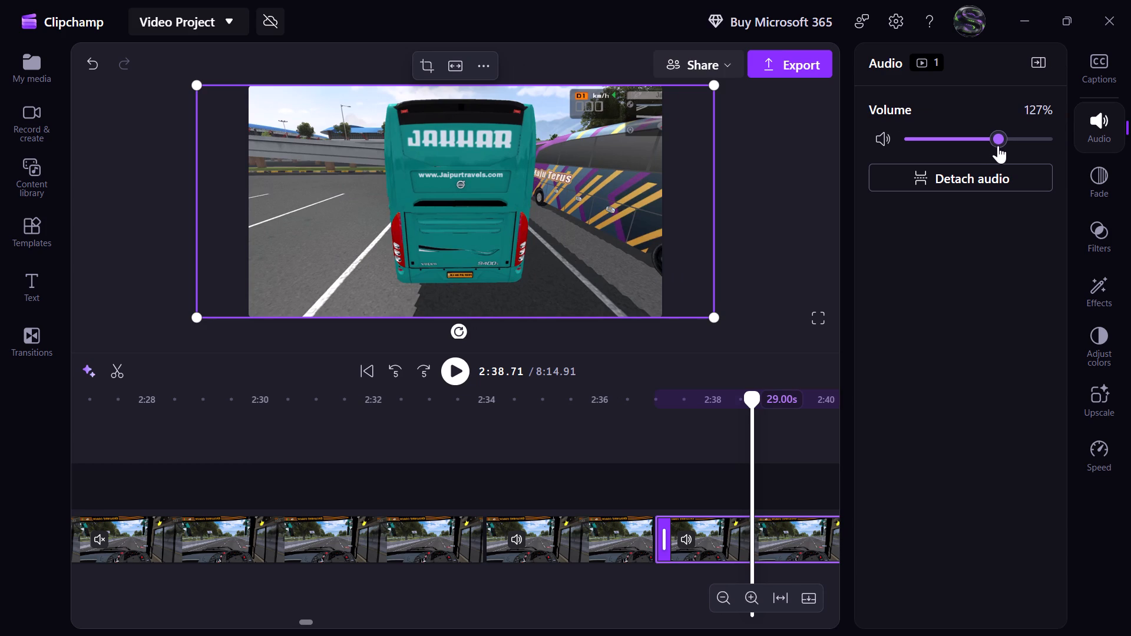
left_click(1083, 125)
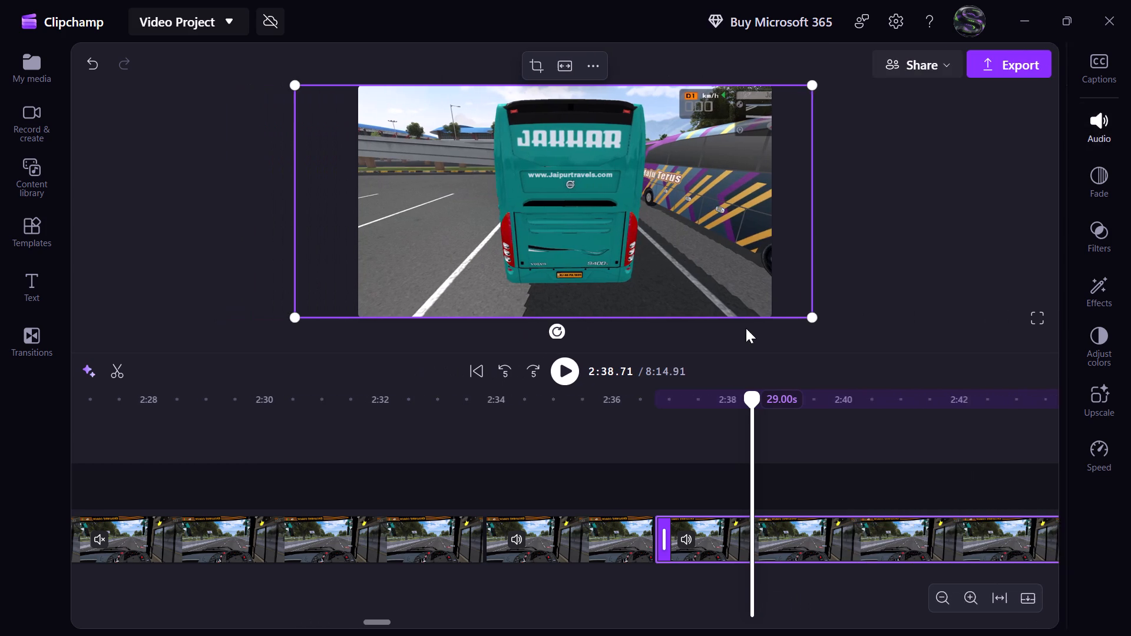
Preview the footage onward to 3:13 and set the volume of the 38-second clip starting at 3:06 to 130%.
left_click(563, 377)
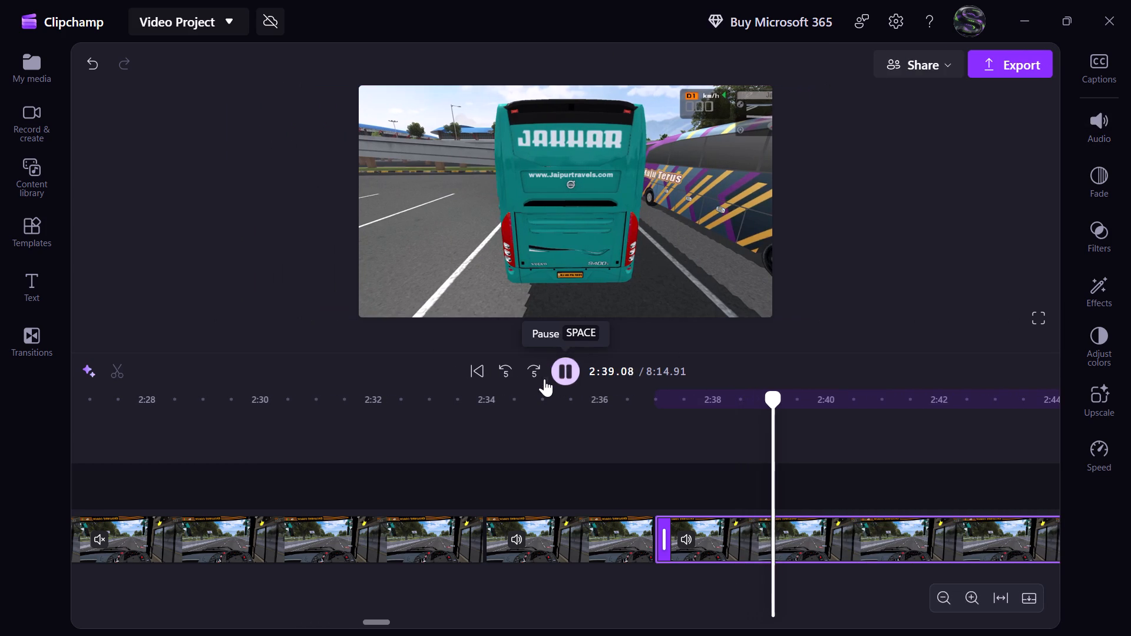
left_click(543, 379)
triple_click(543, 379)
left_click(543, 379)
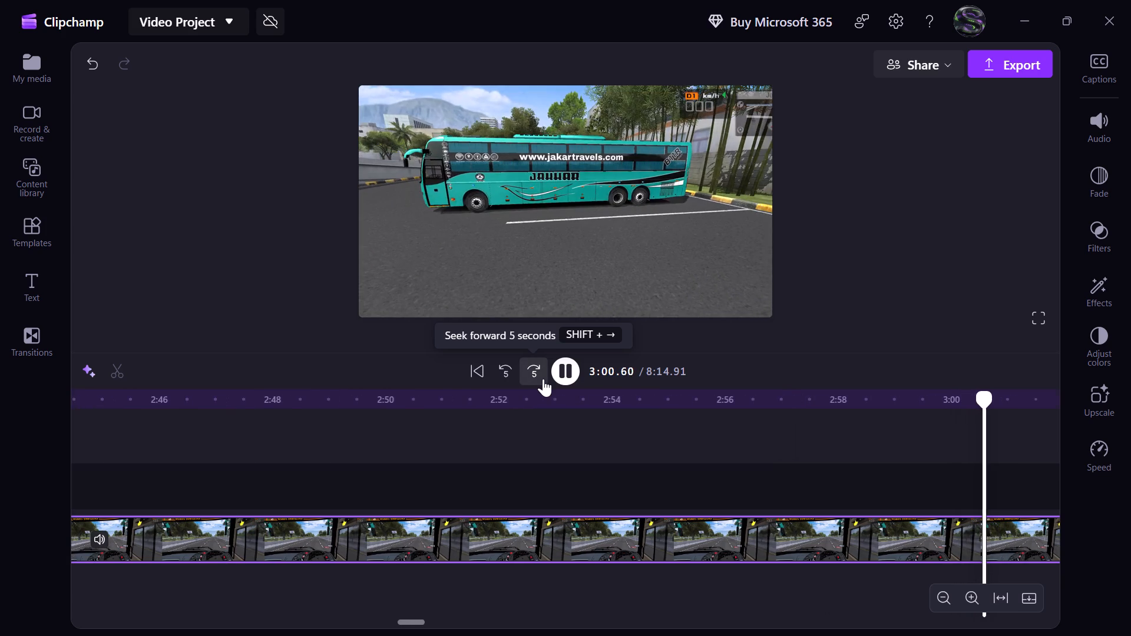
left_click(543, 379)
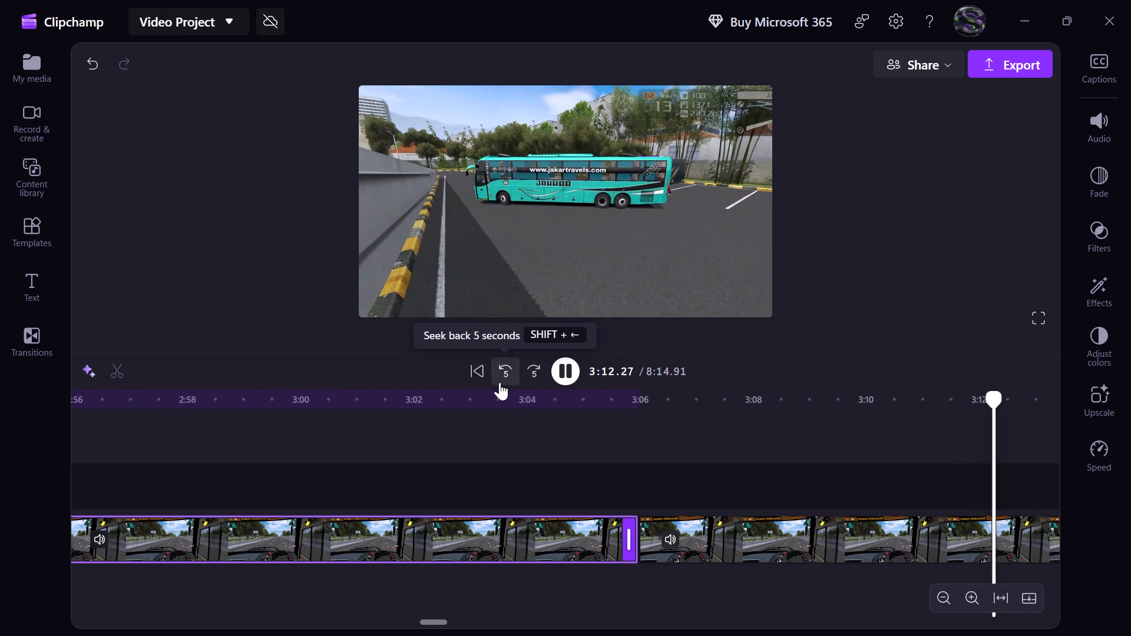
left_click(557, 376)
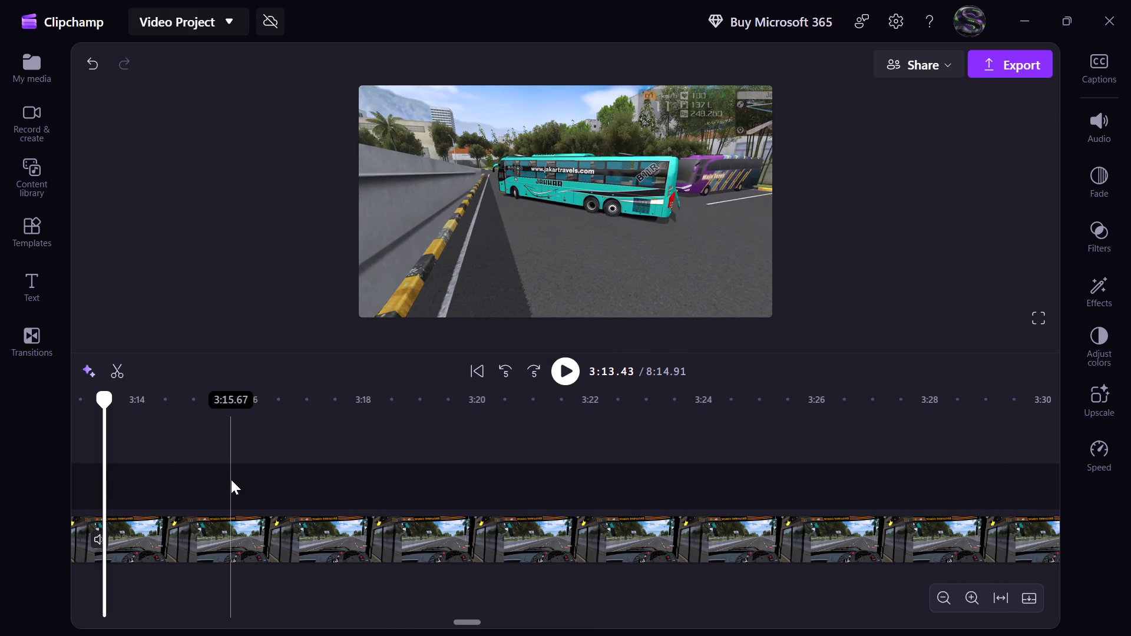
left_click(231, 479)
left_click(478, 572)
left_click(502, 546)
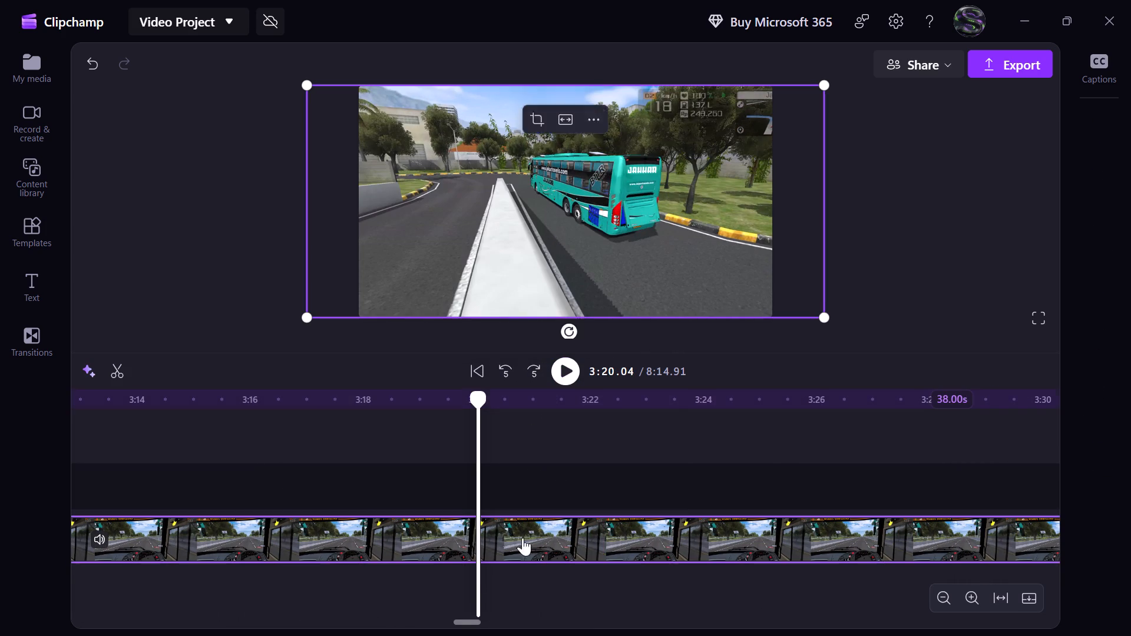
left_click(1109, 138)
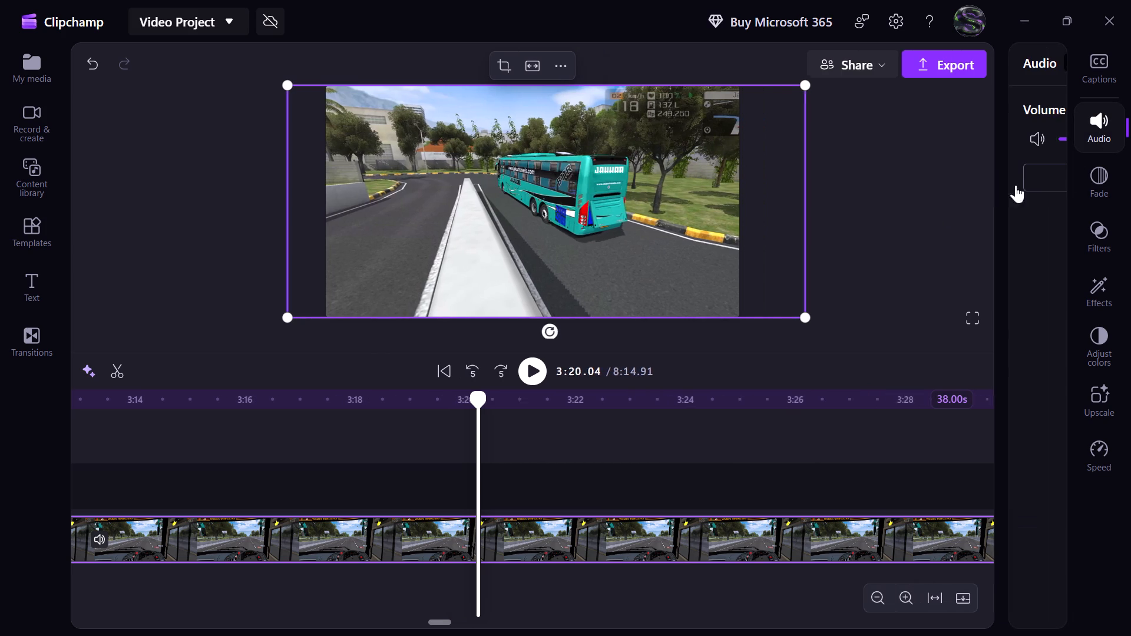
left_click_drag(993, 143, 993, 142)
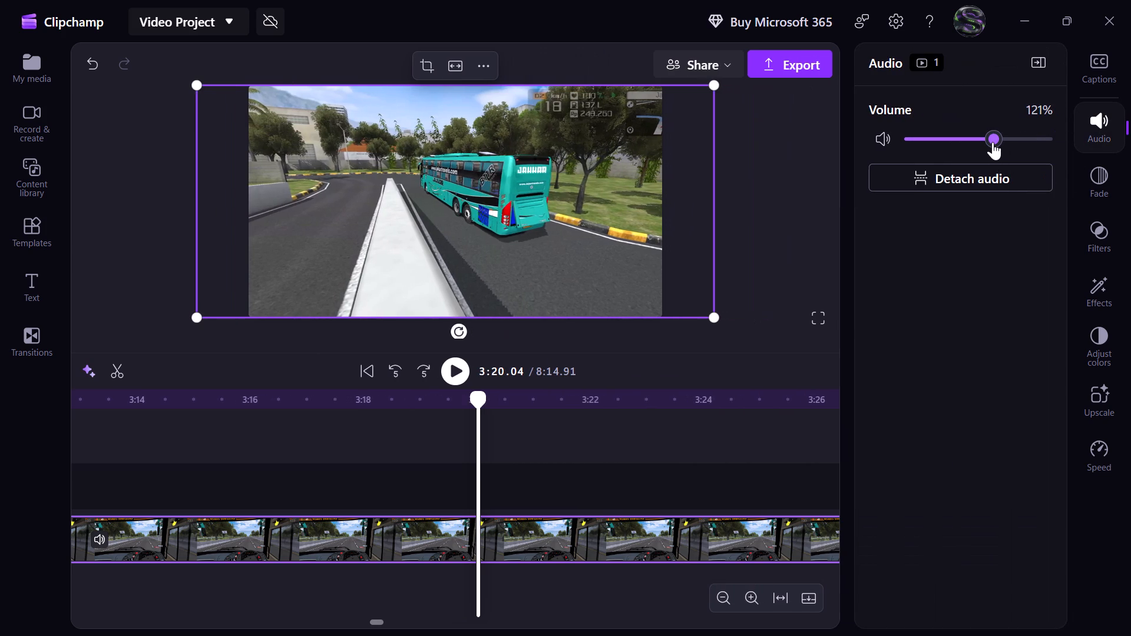
left_click_drag(993, 142, 998, 147)
left_click(1094, 116)
Preview the footage onward to 3:44 and set the volume of the 1m 14s clip starting there to 130%.
left_click(576, 376)
triple_click(539, 375)
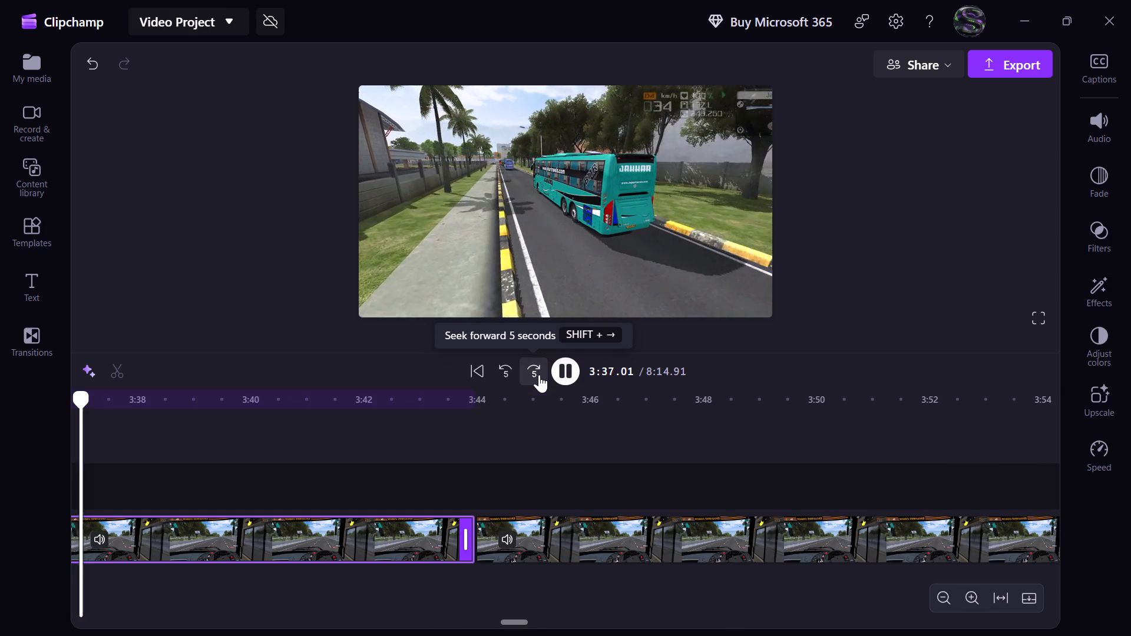
left_click(539, 375)
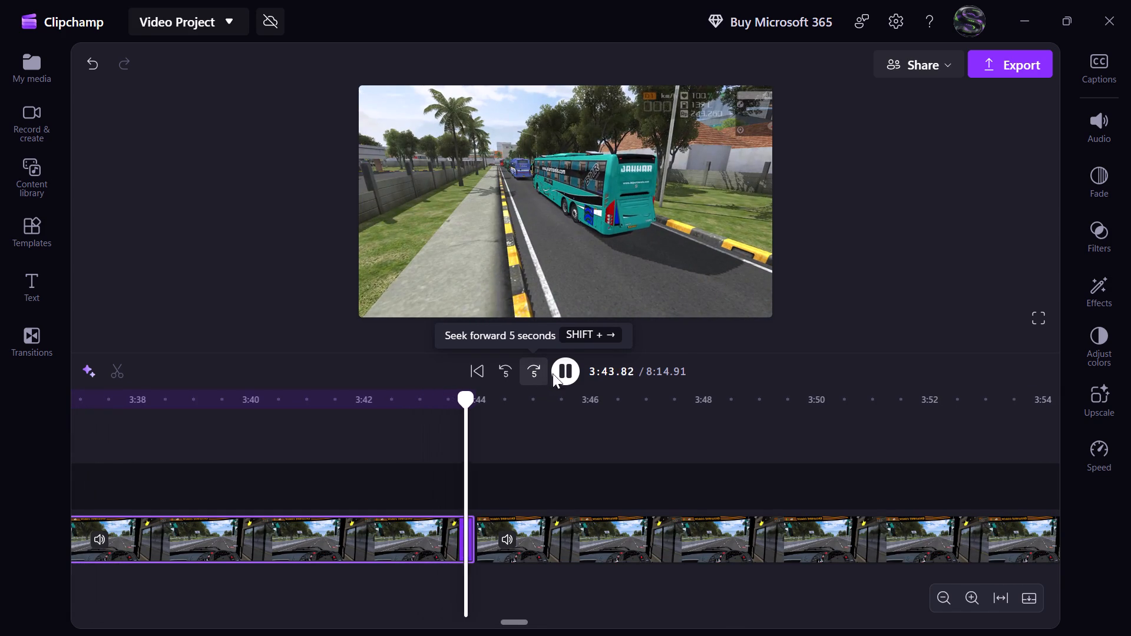
left_click(558, 373)
left_click(602, 488)
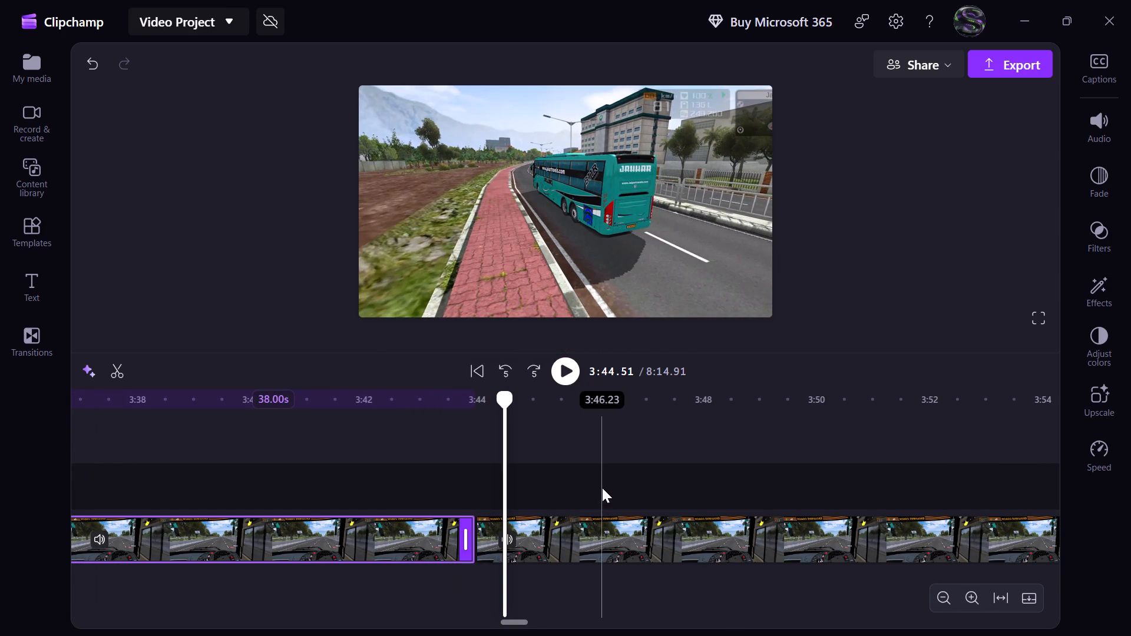
left_click(614, 526)
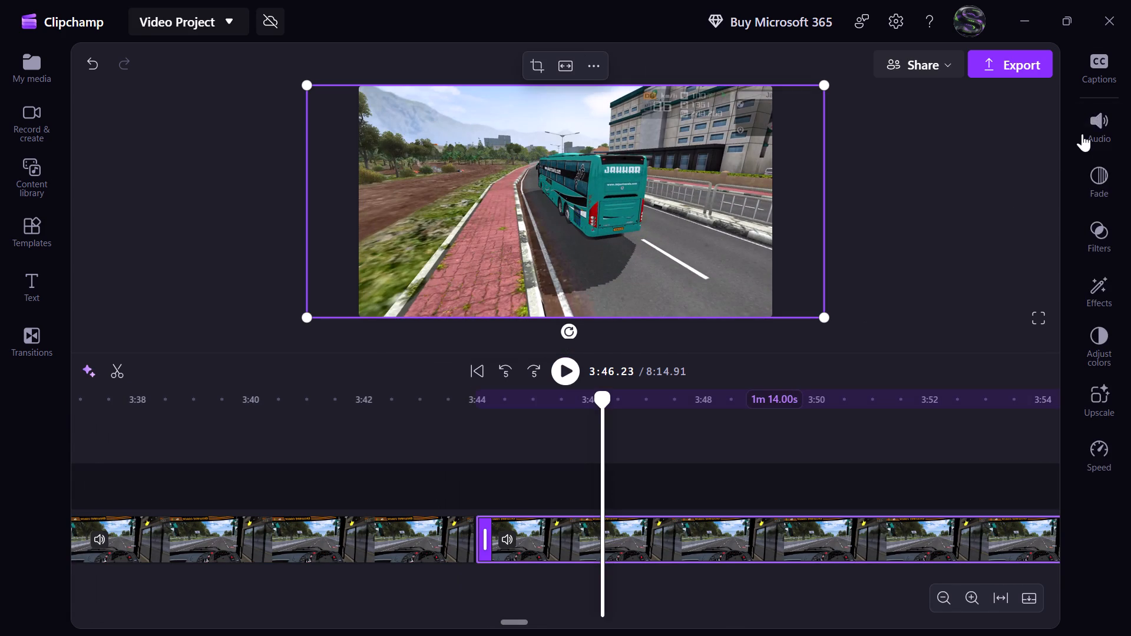
left_click(1083, 133)
left_click(995, 141)
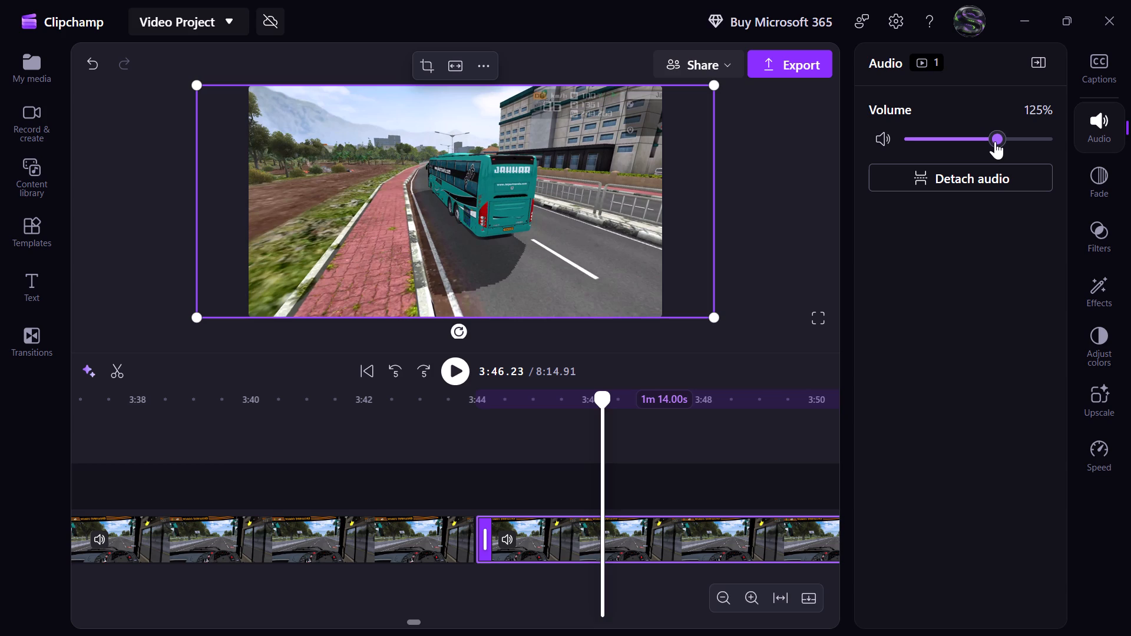
left_click(1081, 128)
Preview the footage onward to 5:05 and set the volume of the 42-second driver's-view clip starting at 4:58 to 130%.
left_click(571, 377)
triple_click(544, 378)
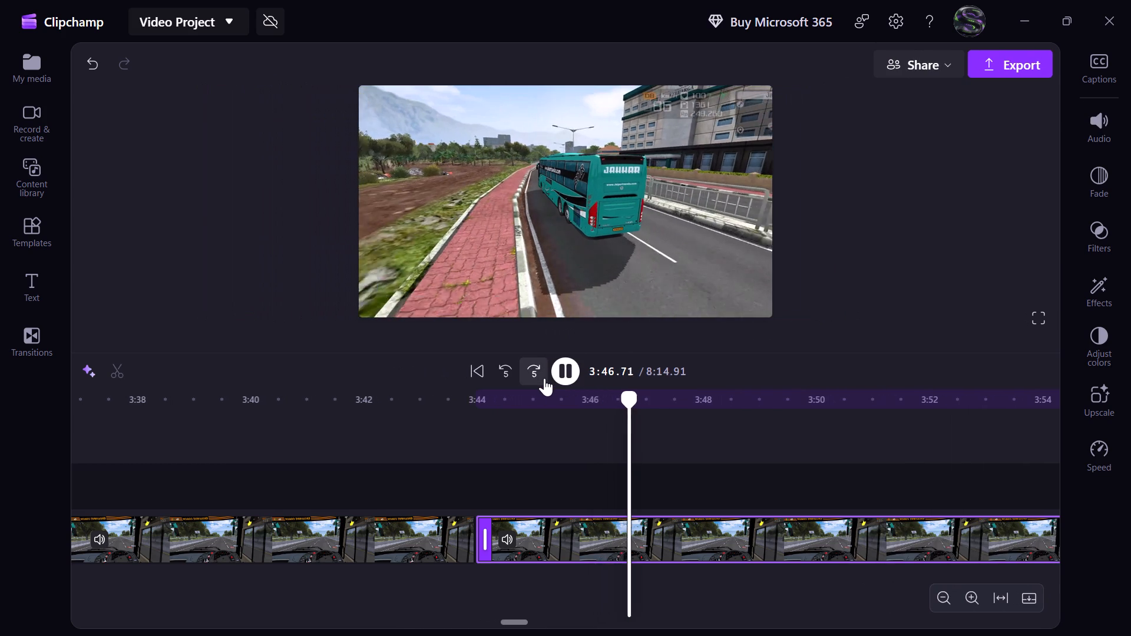
double_click(544, 378)
triple_click(544, 378)
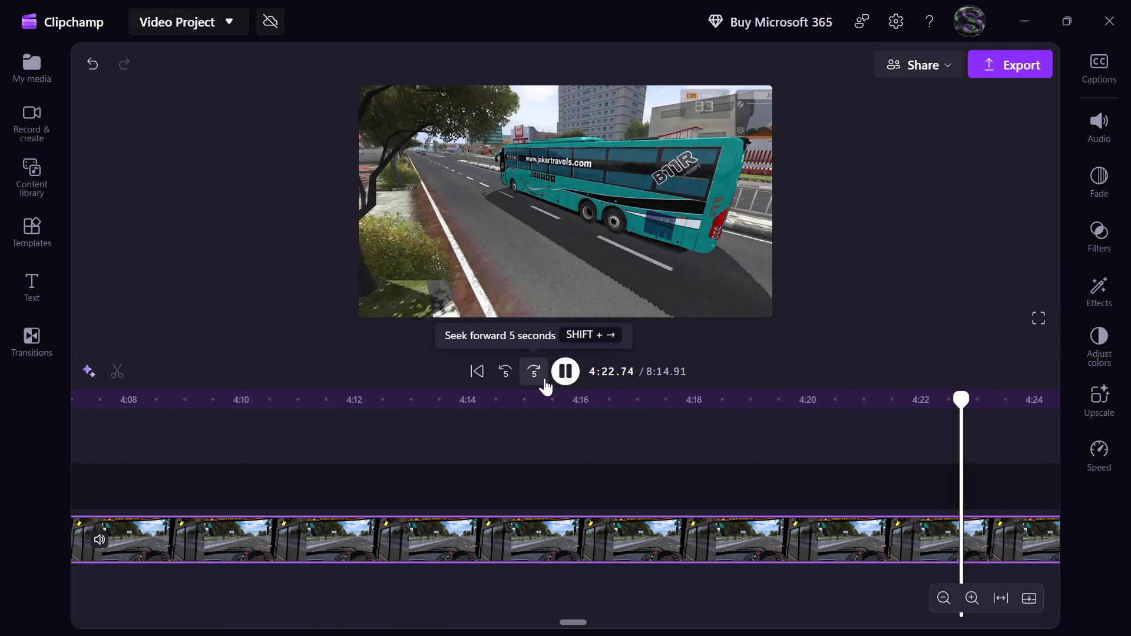
left_click(544, 378)
triple_click(544, 378)
left_click(544, 378)
double_click(544, 378)
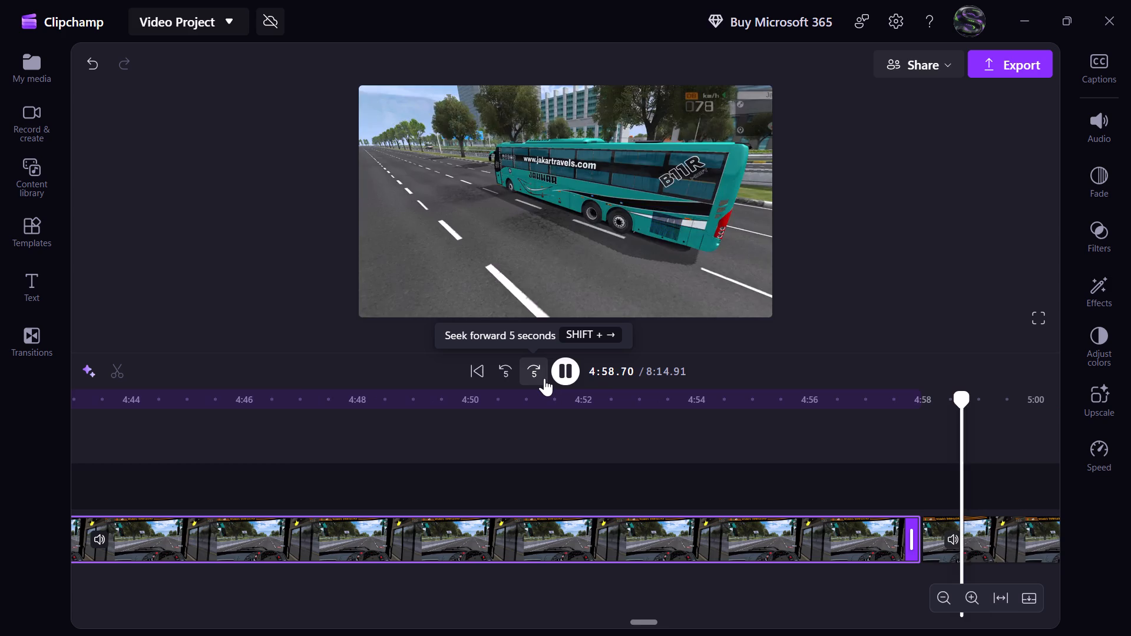
left_click(563, 375)
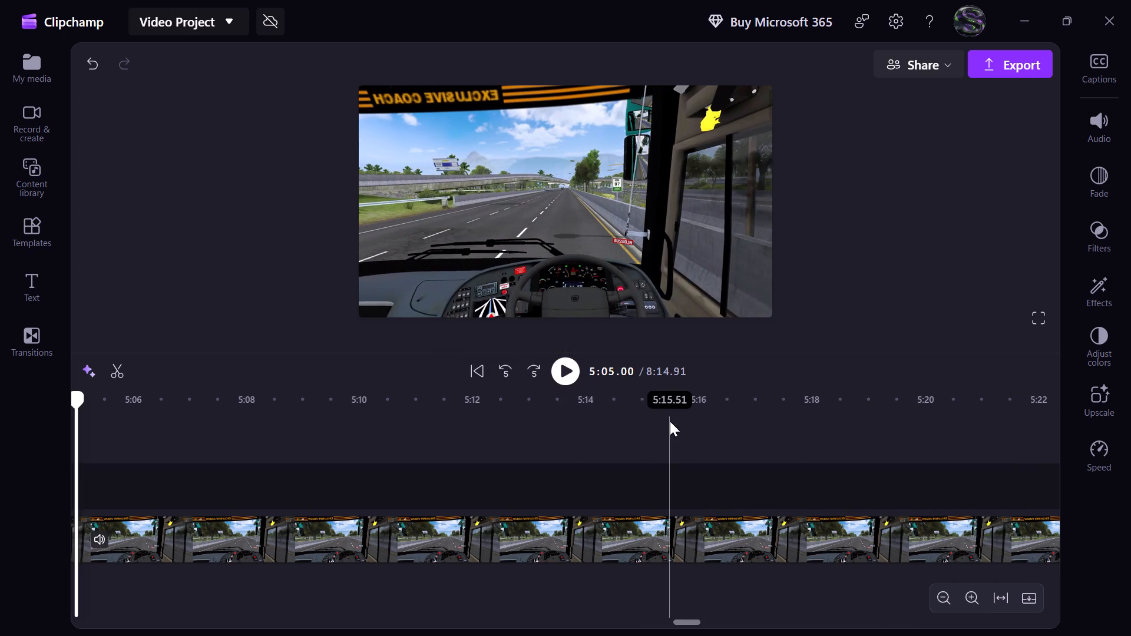
left_click(318, 476)
left_click(140, 493)
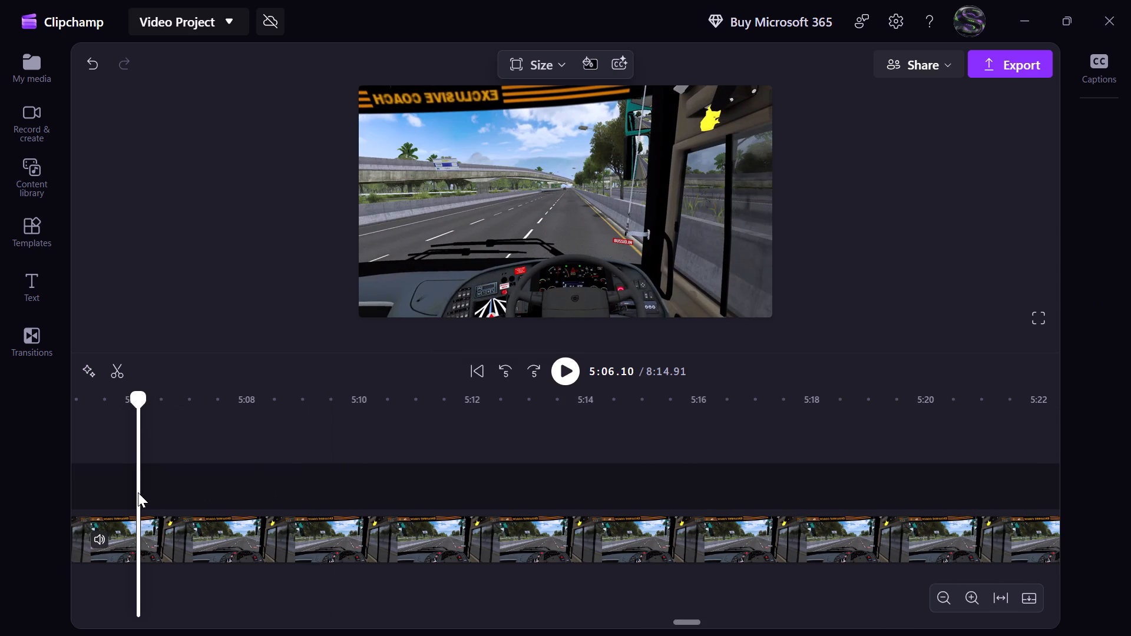
scroll(153, 501, "right", 1)
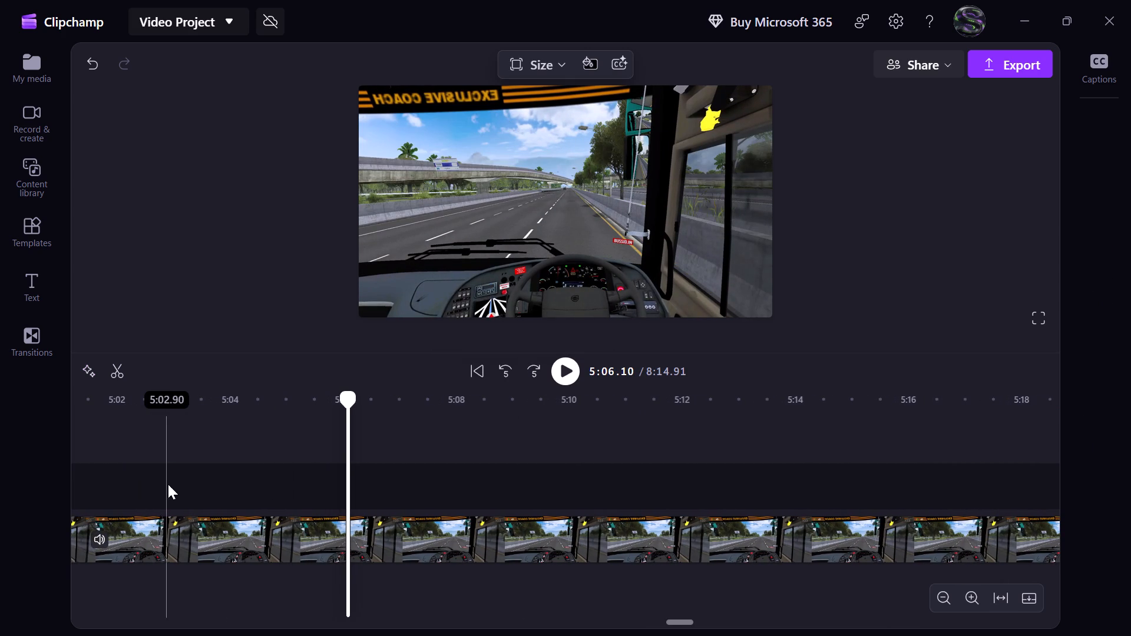
left_click(174, 535)
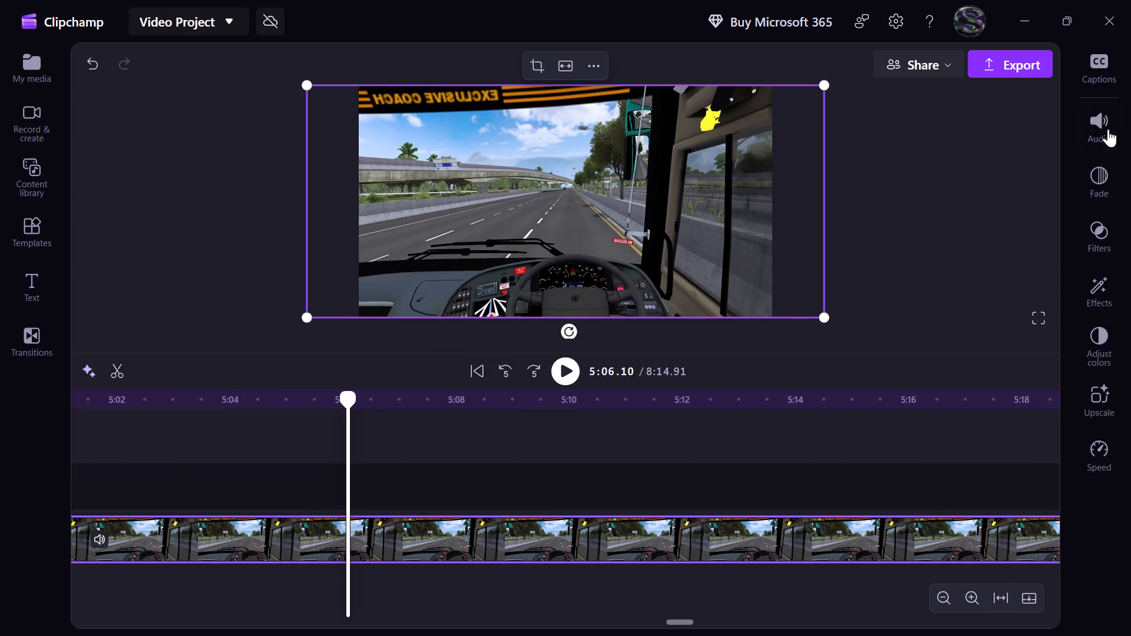
left_click(1108, 125)
left_click(1012, 140)
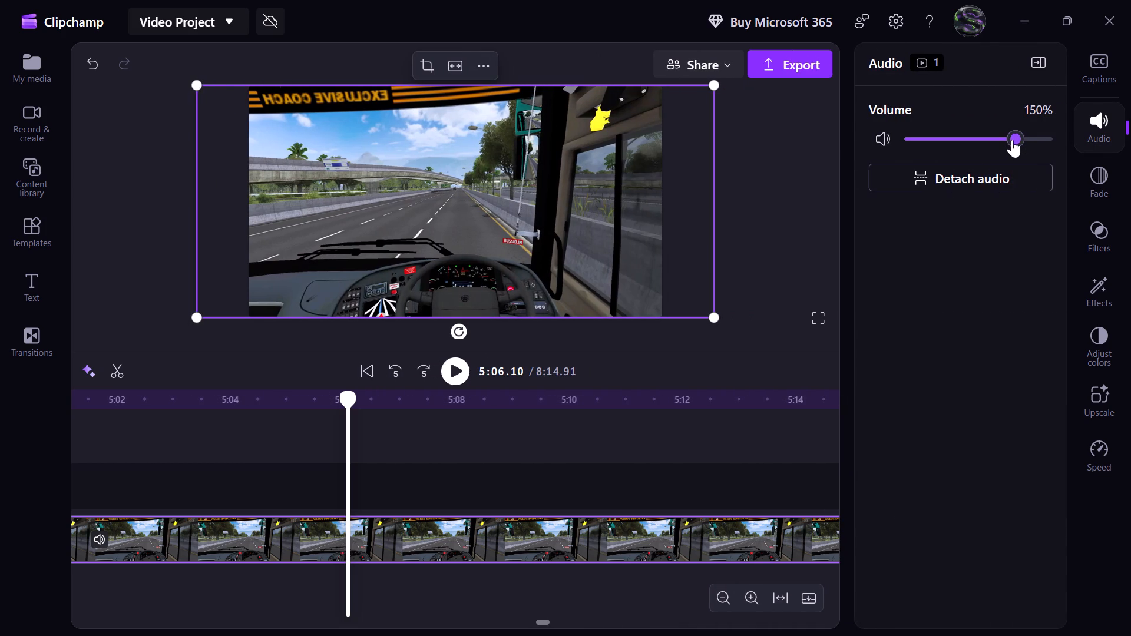
left_click_drag(1012, 140, 1000, 140)
left_click_drag(1000, 140, 998, 140)
left_click(1104, 136)
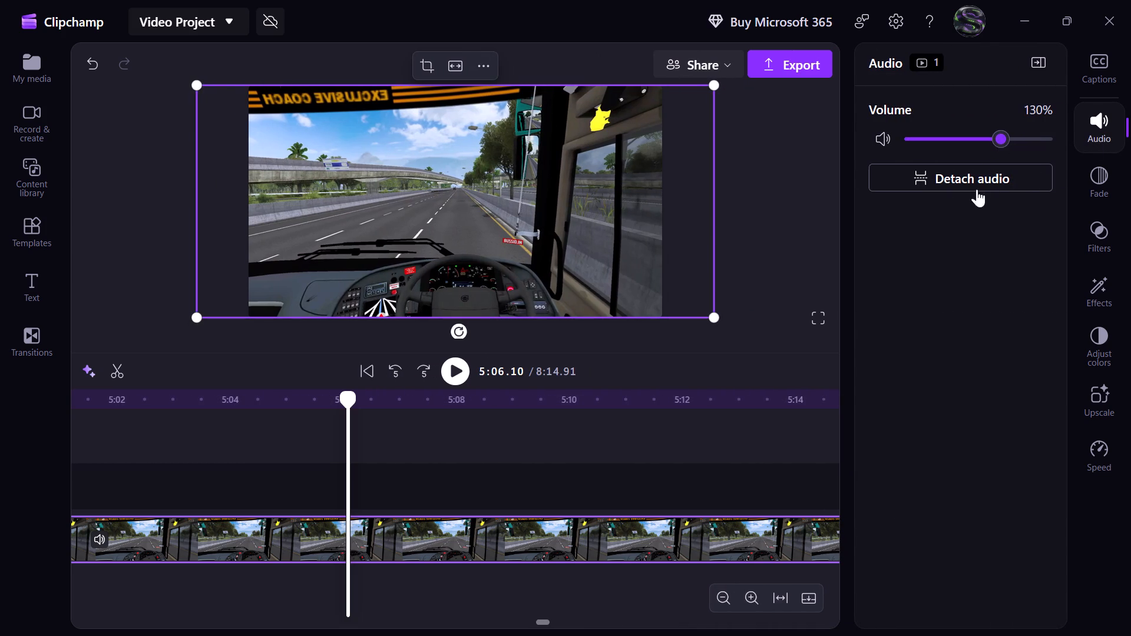
Preview the footage onward to 5:49 and check the audio setting of the 36-second clip starting at 5:40.
left_click(577, 383)
left_click(531, 378)
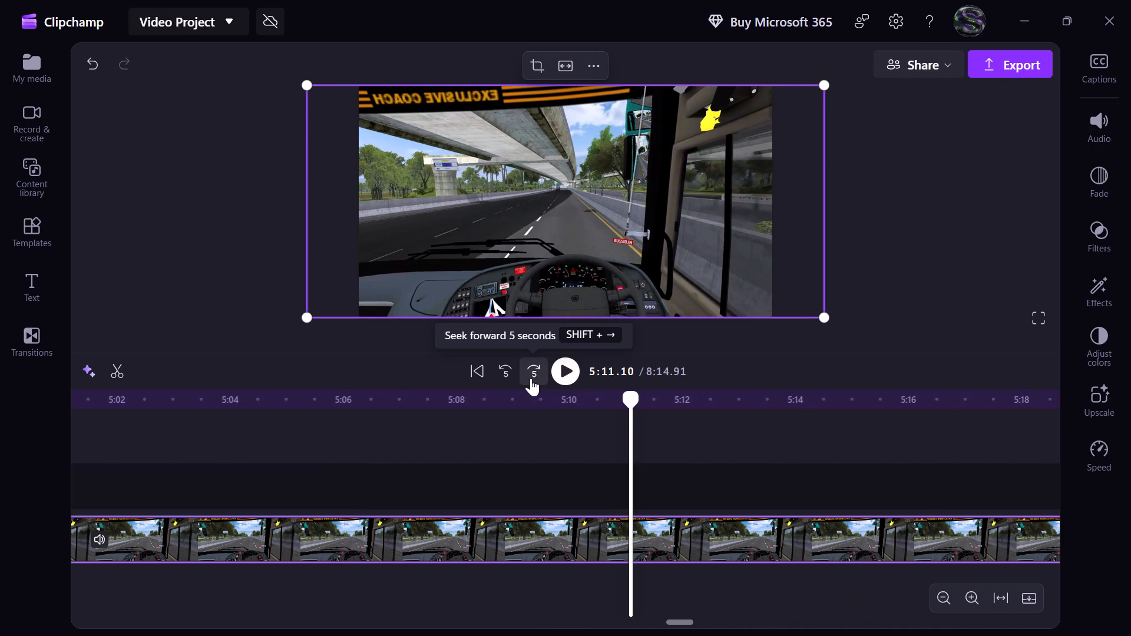
left_click(531, 378)
left_click(557, 372)
left_click(548, 372)
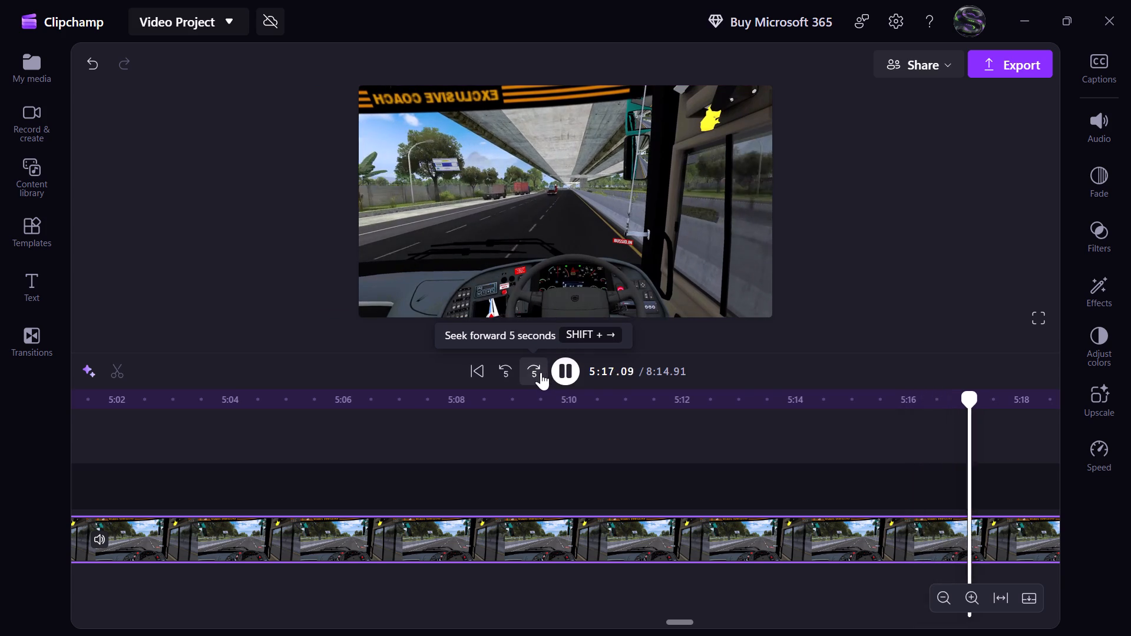
double_click(541, 372)
double_click(541, 372)
double_click(541, 372)
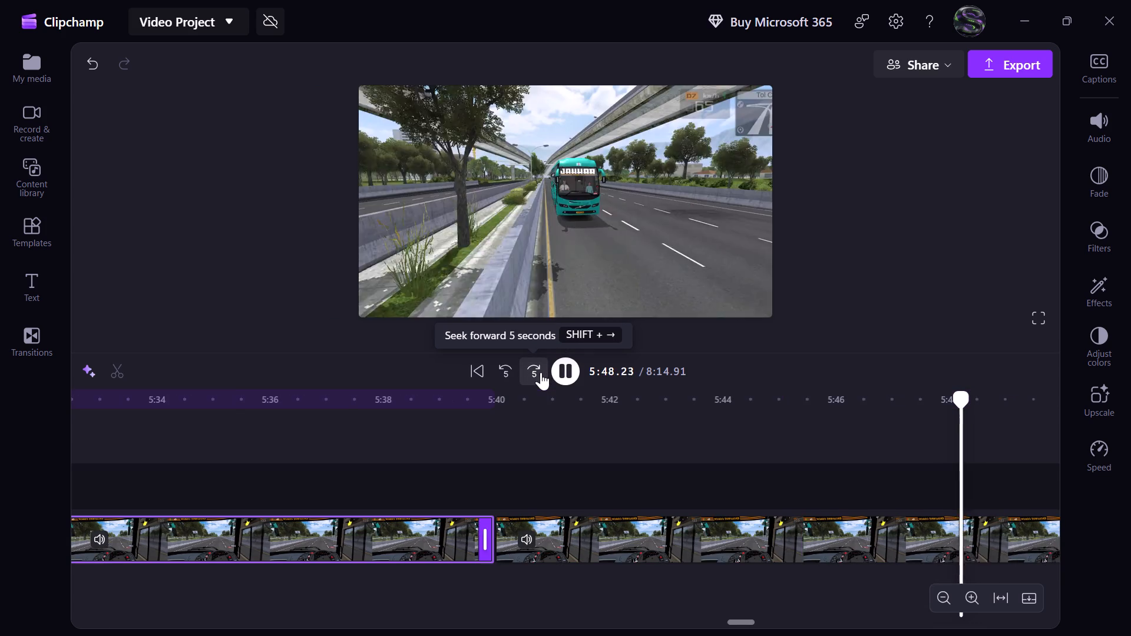
left_click(541, 373)
left_click(515, 374)
left_click(574, 368)
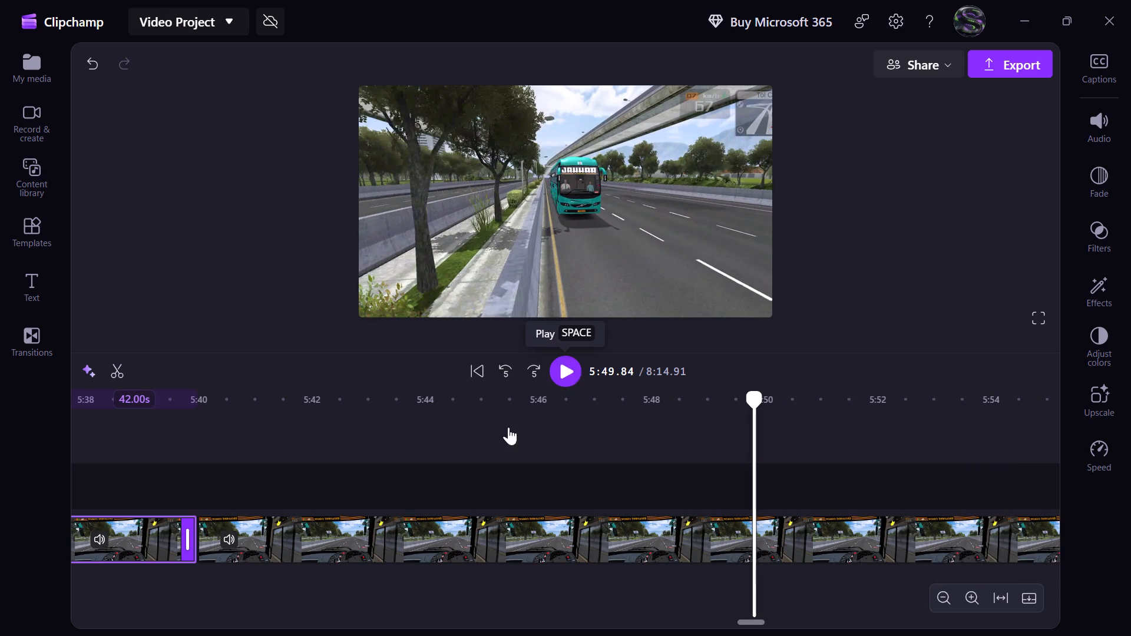
left_click(459, 481)
left_click(477, 560)
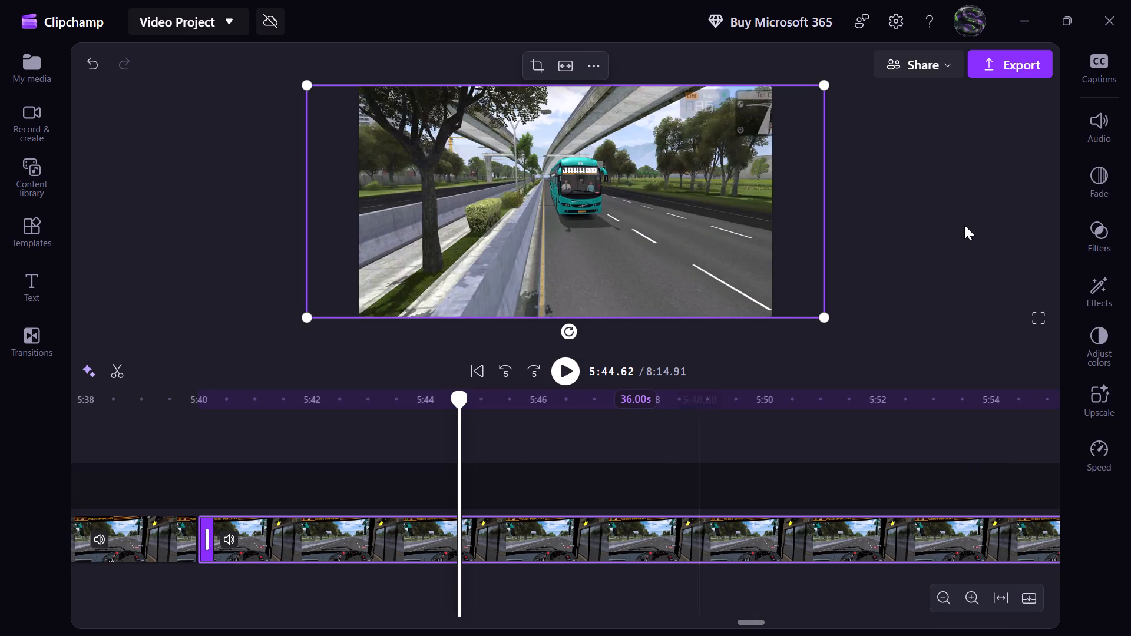
left_click(1097, 130)
left_click(1097, 130)
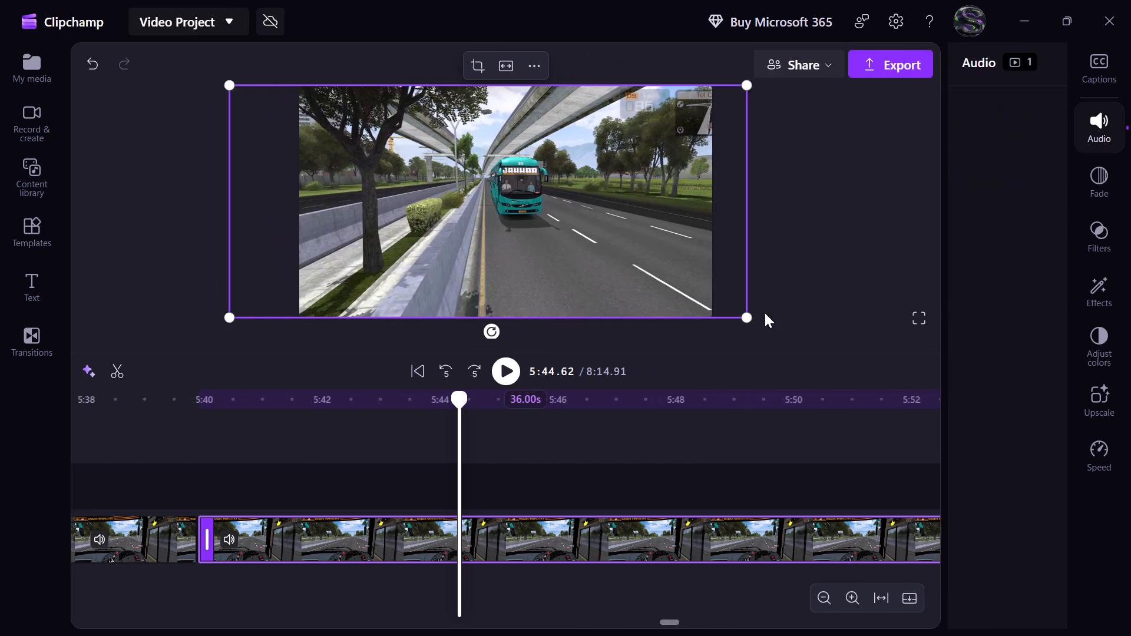
Preview the footage onward to 6:21 and check the audio setting of the 1m 24s clip starting at 6:16.
left_click(575, 374)
triple_click(530, 370)
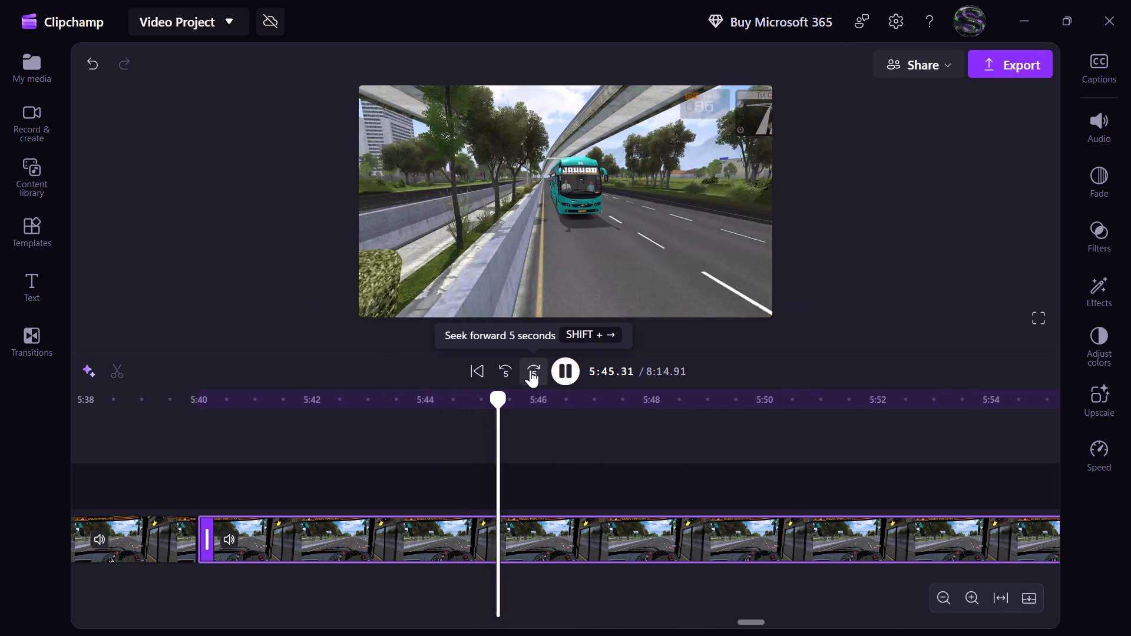
triple_click(530, 370)
double_click(530, 370)
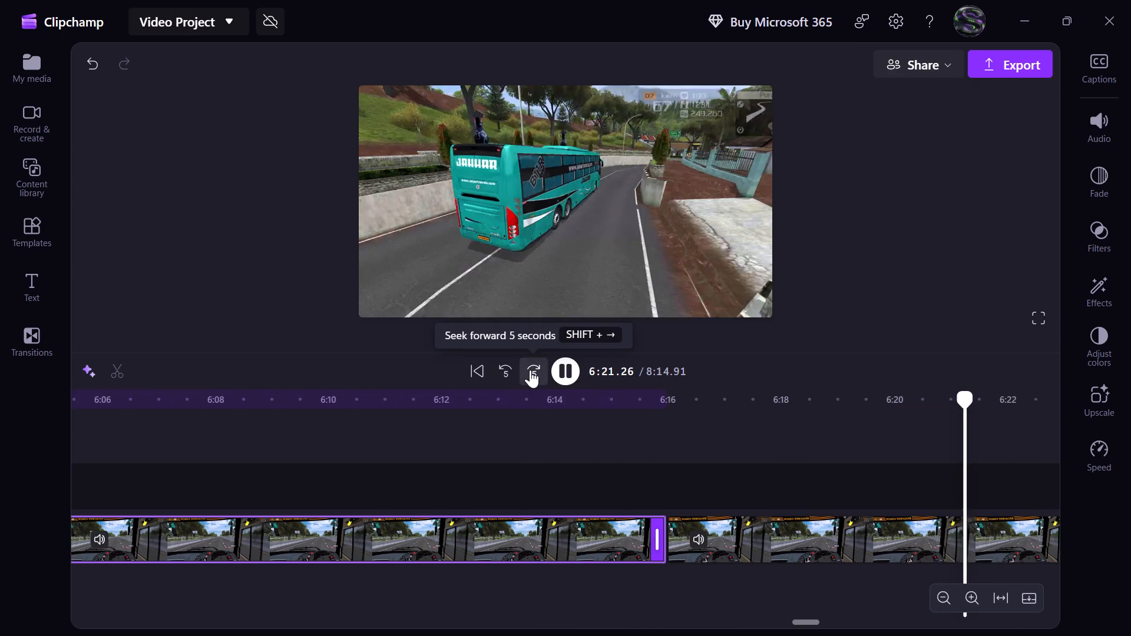
left_click(572, 369)
left_click(584, 434)
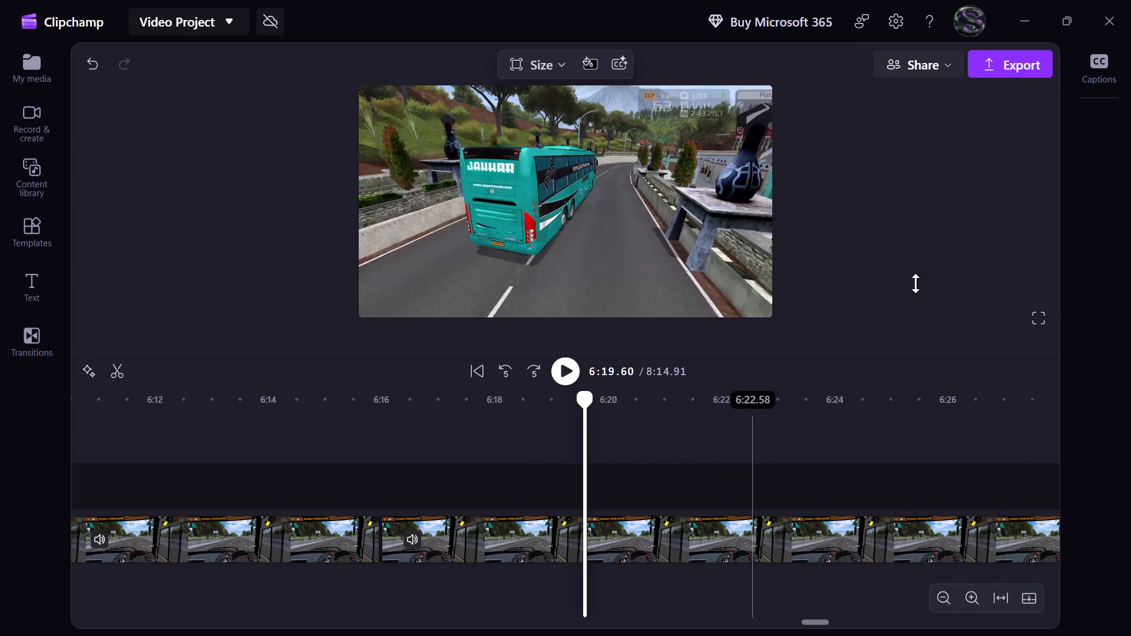
left_click(819, 549)
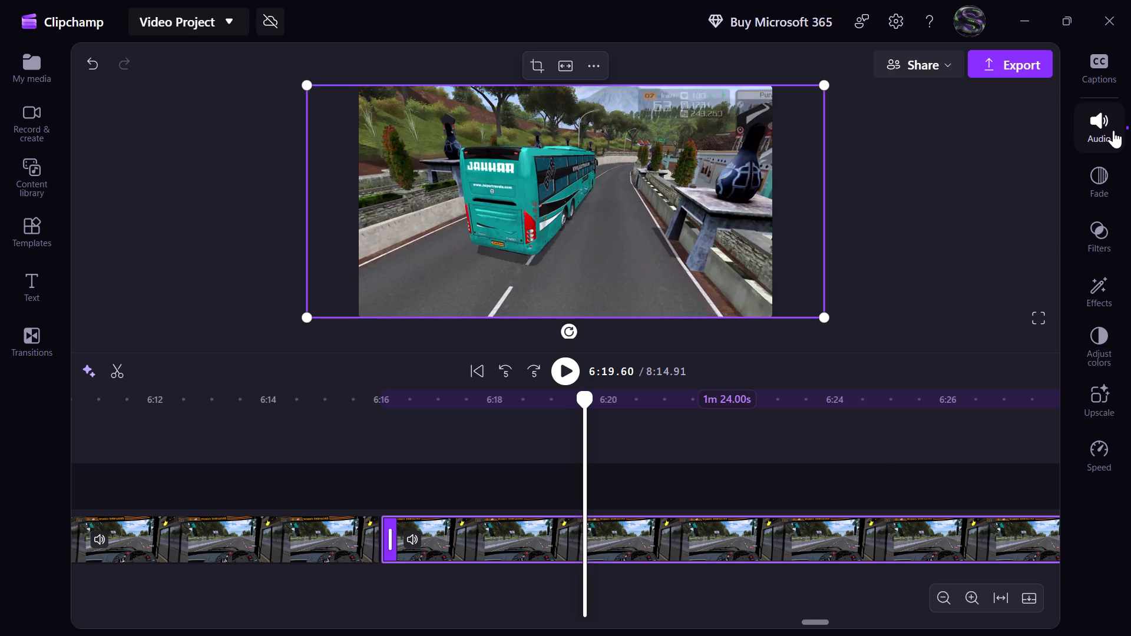
left_click(1113, 130)
left_click(1113, 130)
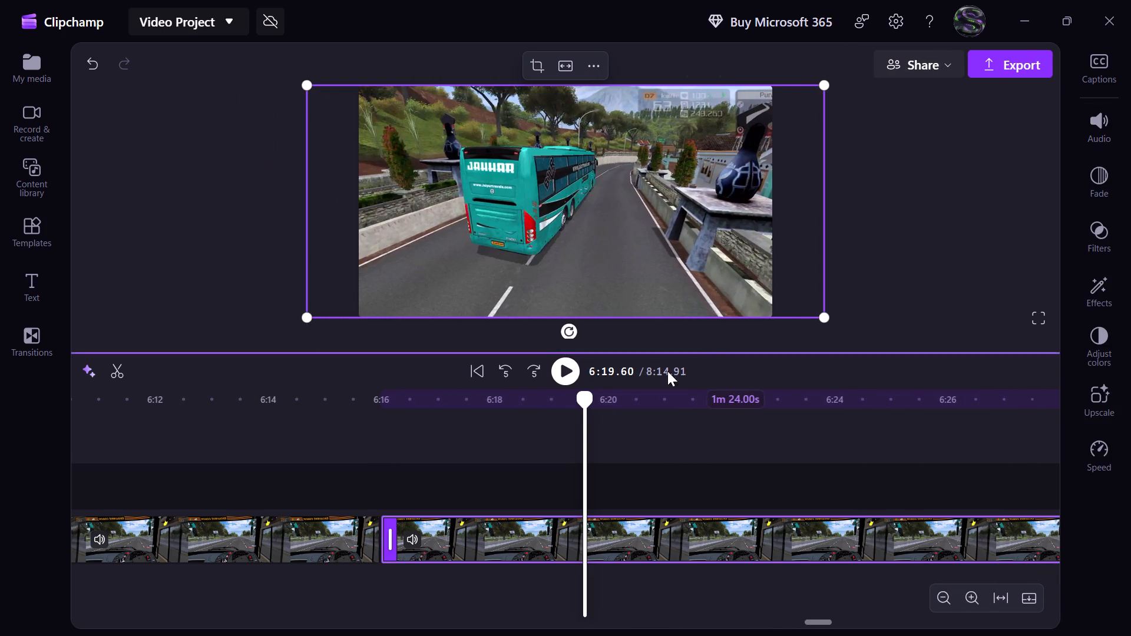
Skim the remaining footage from 6:19 to about 8:02, checking the driving scenes and the muted closing clips.
left_click(561, 379)
triple_click(534, 380)
triple_click(534, 380)
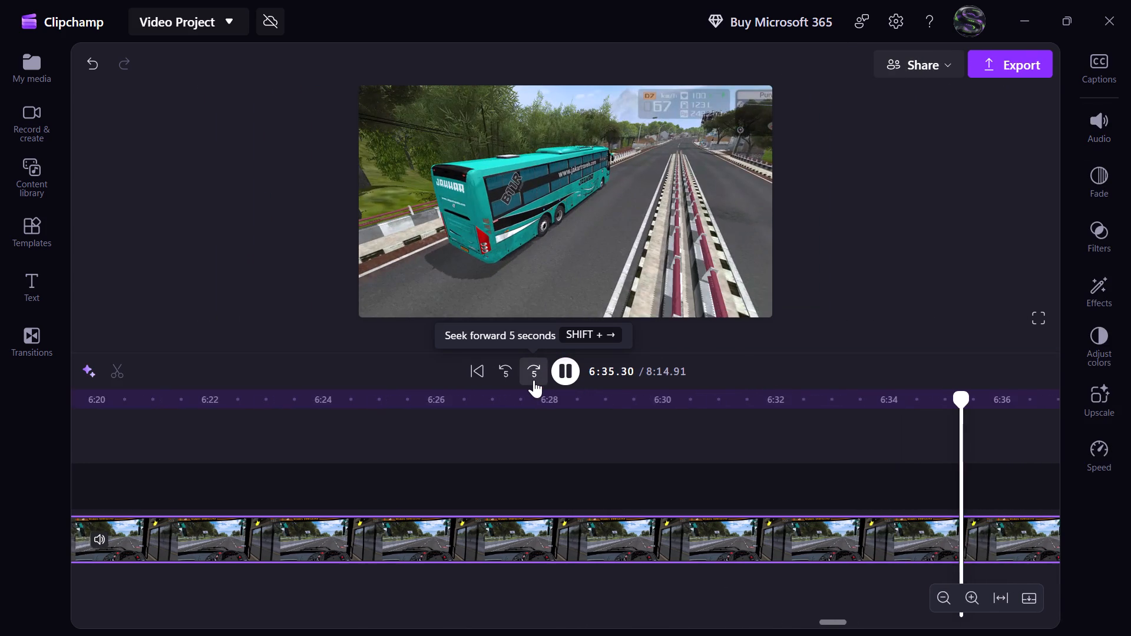
triple_click(534, 380)
triple_click(534, 380)
triple_click(534, 380)
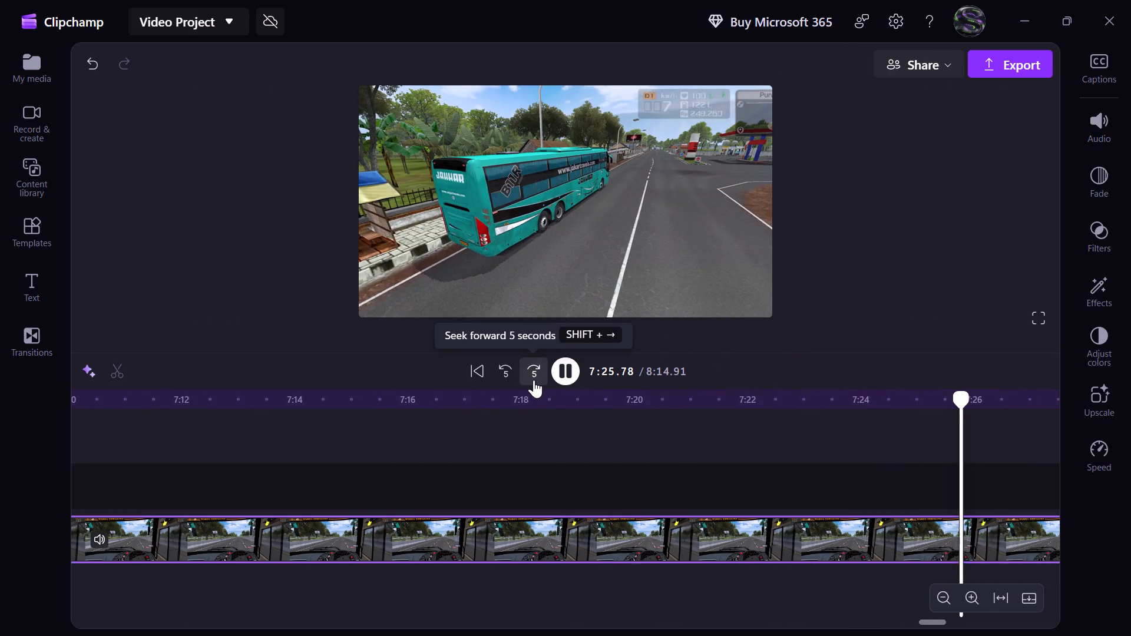
triple_click(534, 380)
double_click(534, 380)
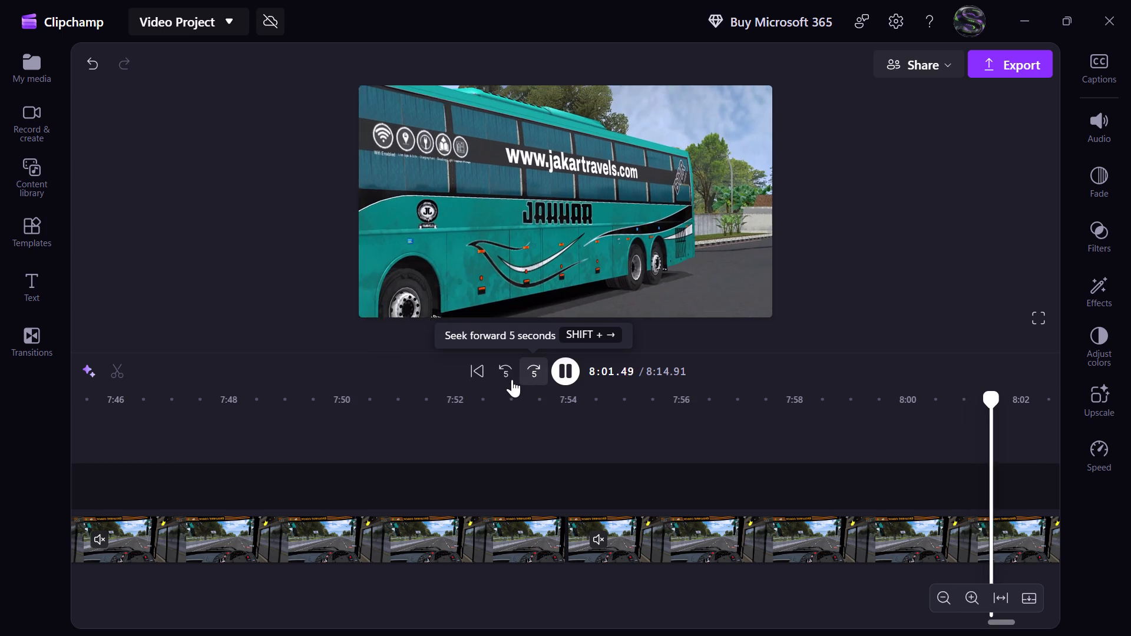
left_click(565, 375)
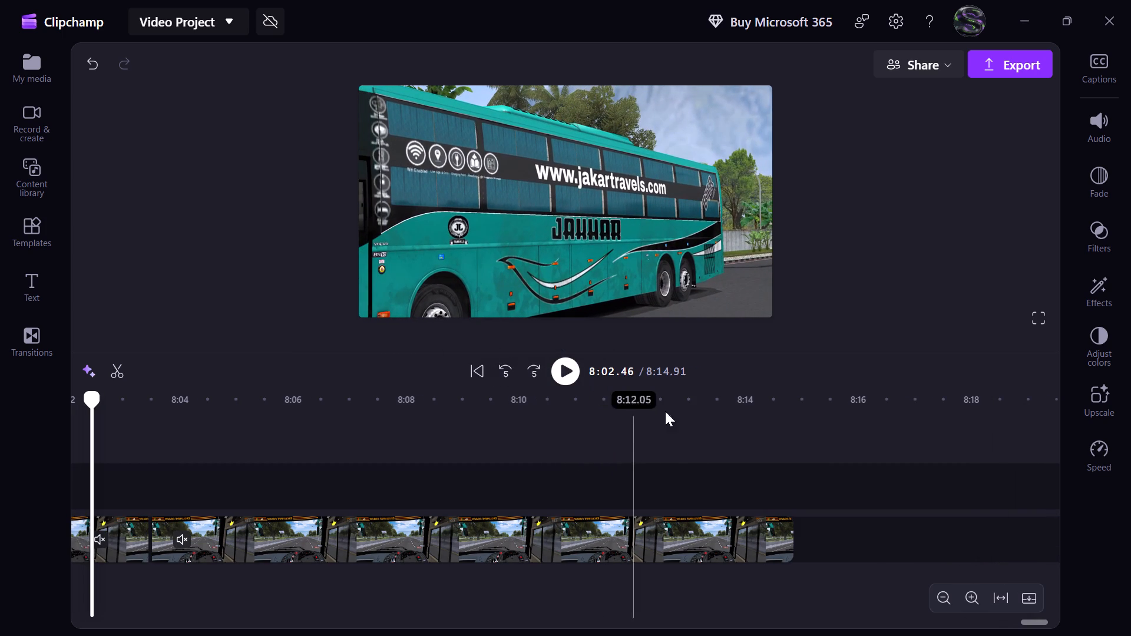
Add the 10-second OUTRO clip from the project media to the timeline at the end of the footage, at 8:14.91.
left_click(799, 391)
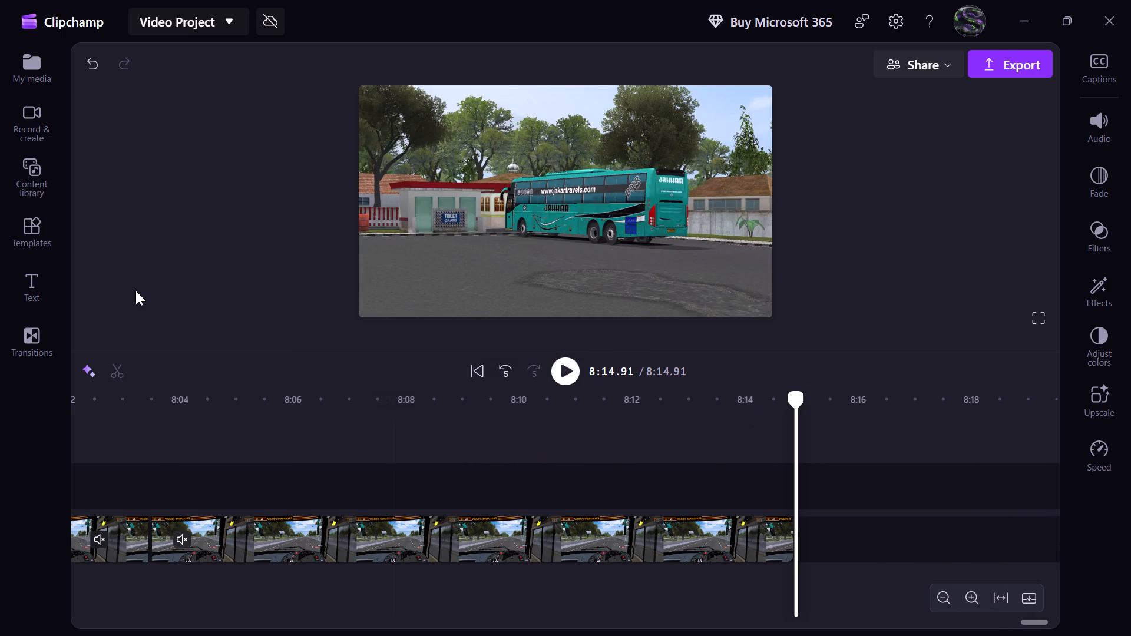
left_click(34, 72)
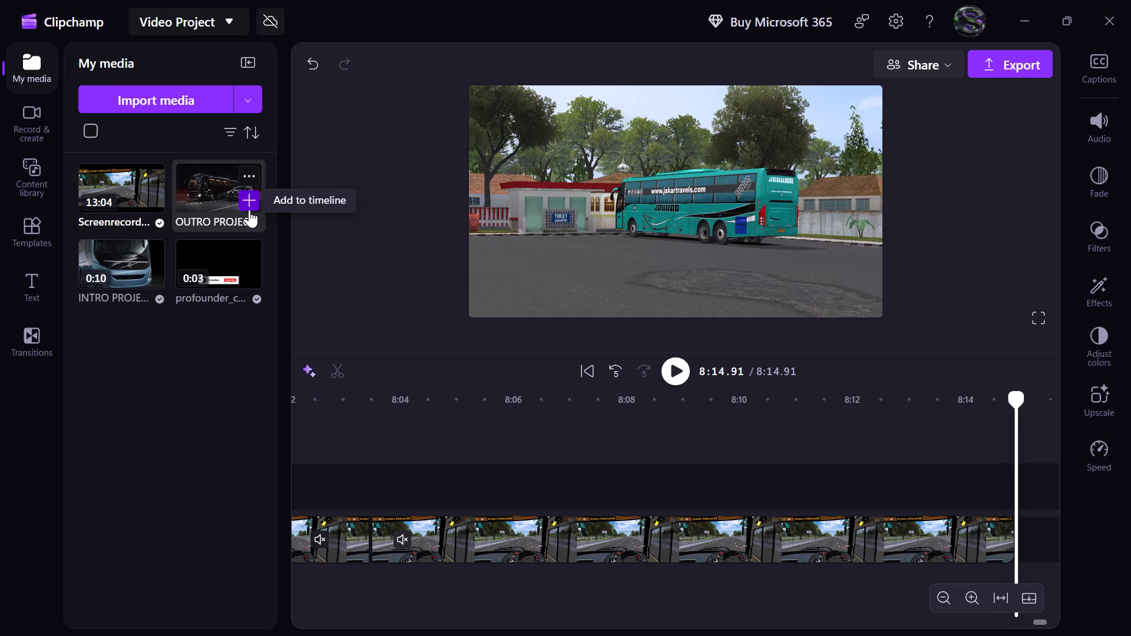
left_click(253, 200)
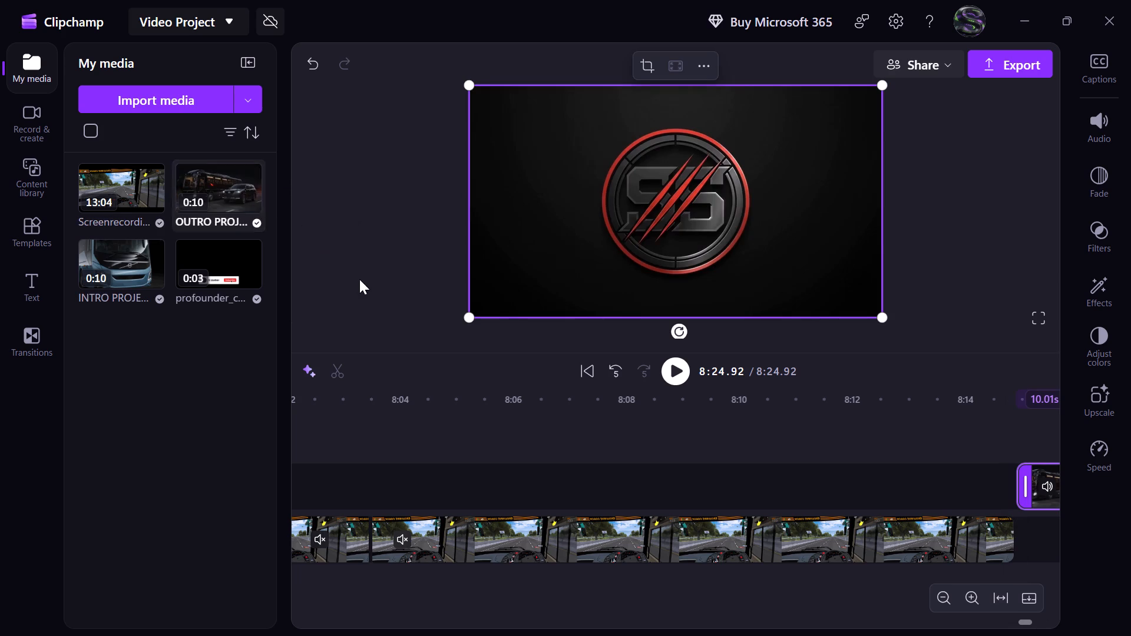
scroll(563, 334, "left", 2)
scroll(606, 422, "left", 2)
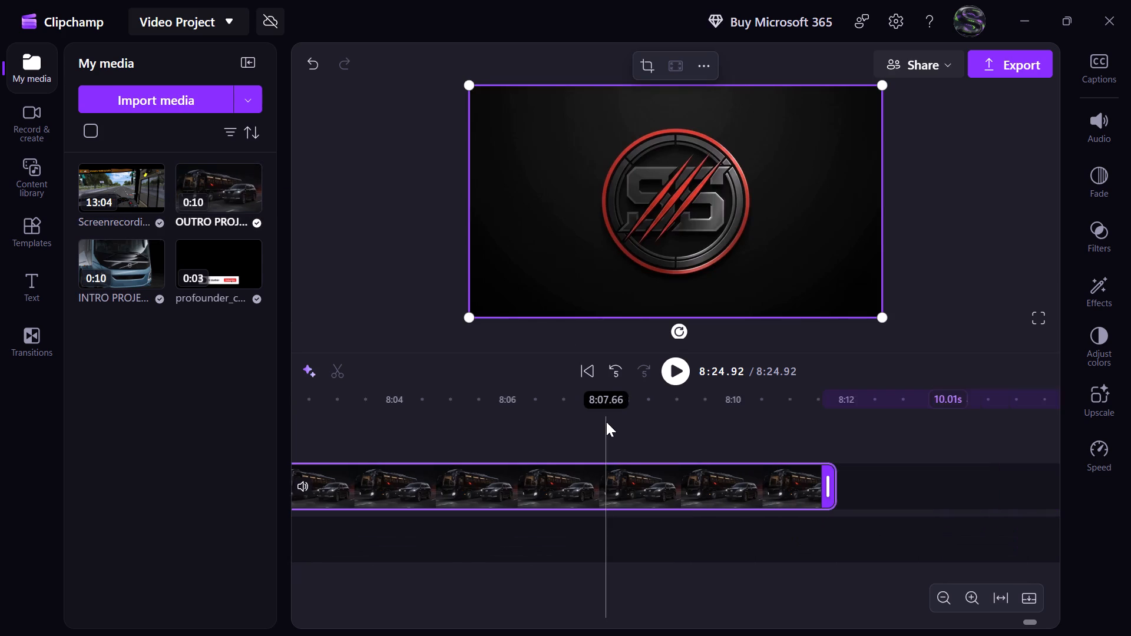
scroll(649, 460, "right", 1)
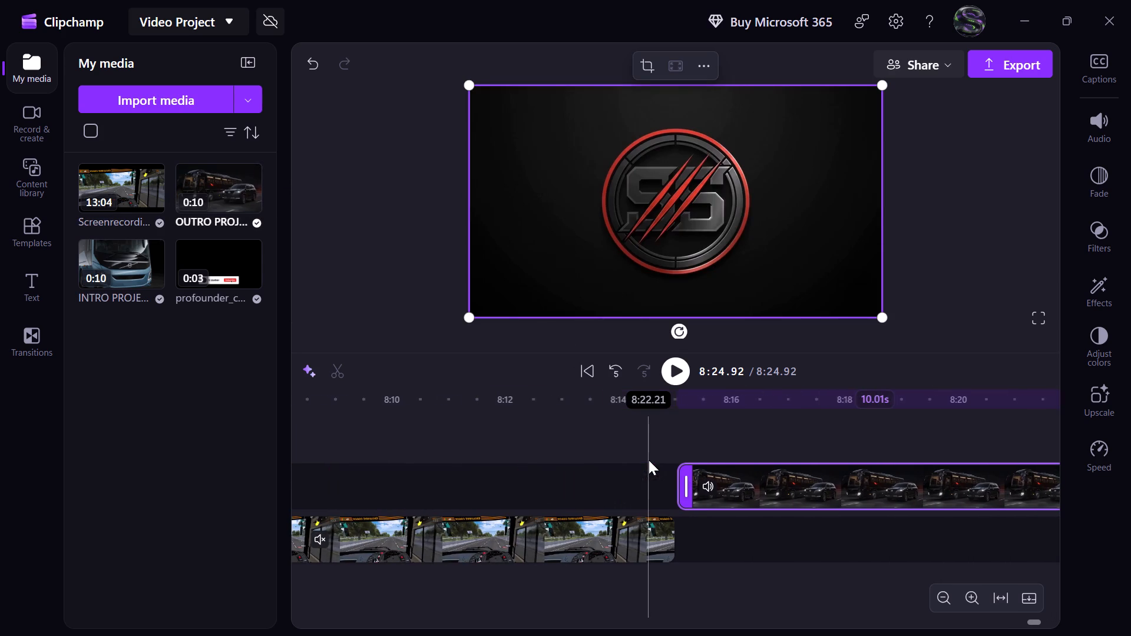
Move the 10-second OUTRO clip down onto the main footage track, directly after the last driving clip.
left_click_drag(764, 485, 861, 536)
left_click(726, 539)
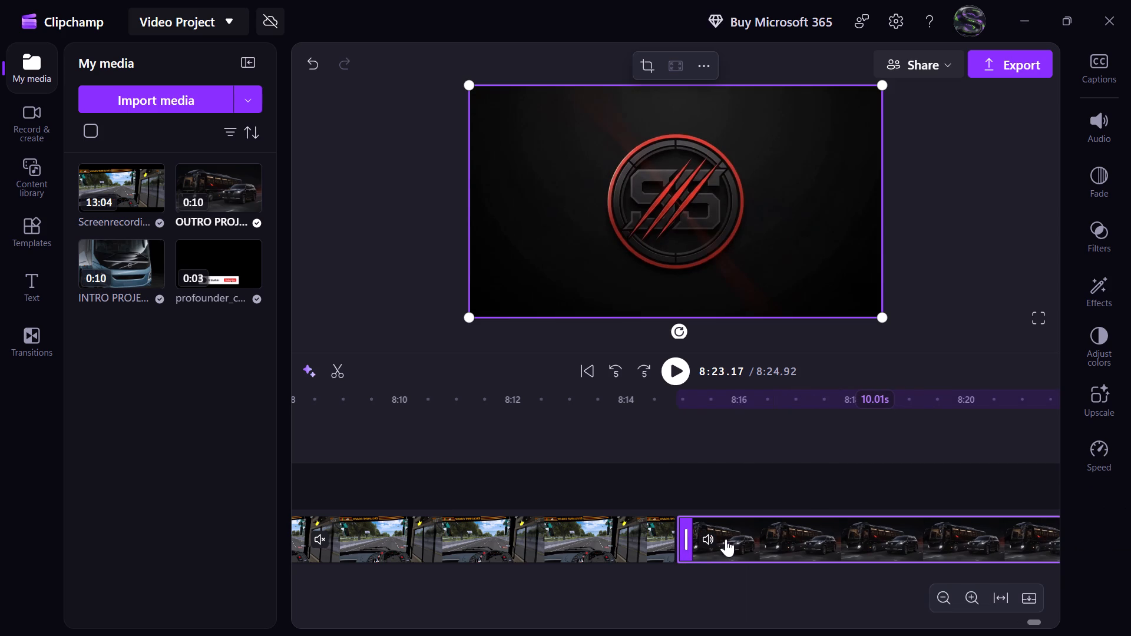
left_click(675, 469)
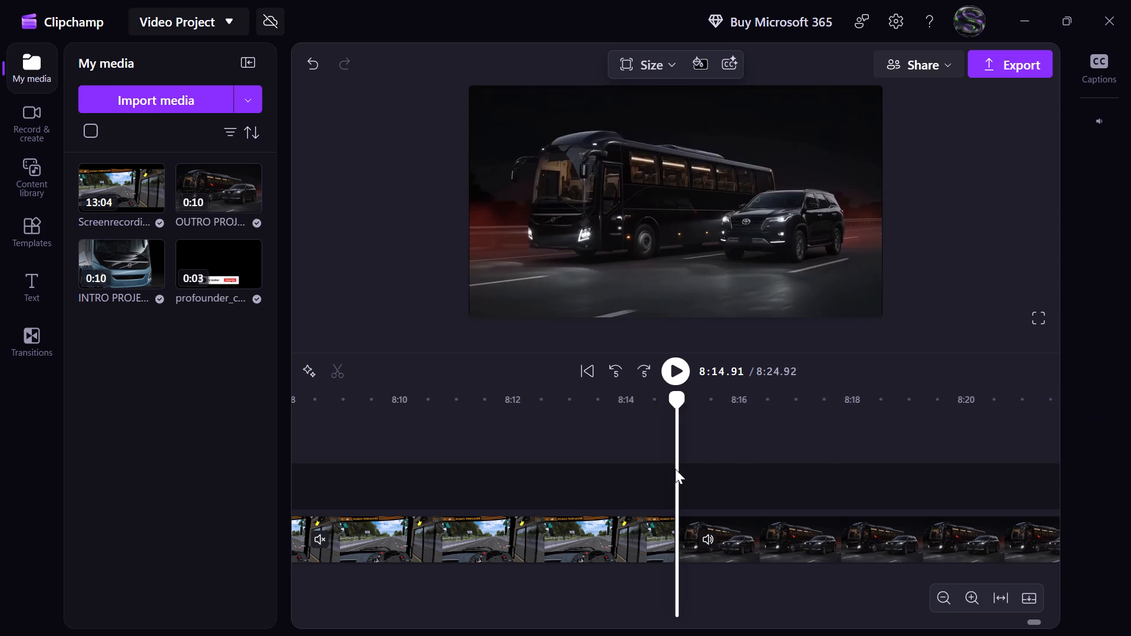
Overlay the 3-second profounder subscribe clip on the track above the footage, ending exactly where the outro starts, and mute it.
left_click(586, 469)
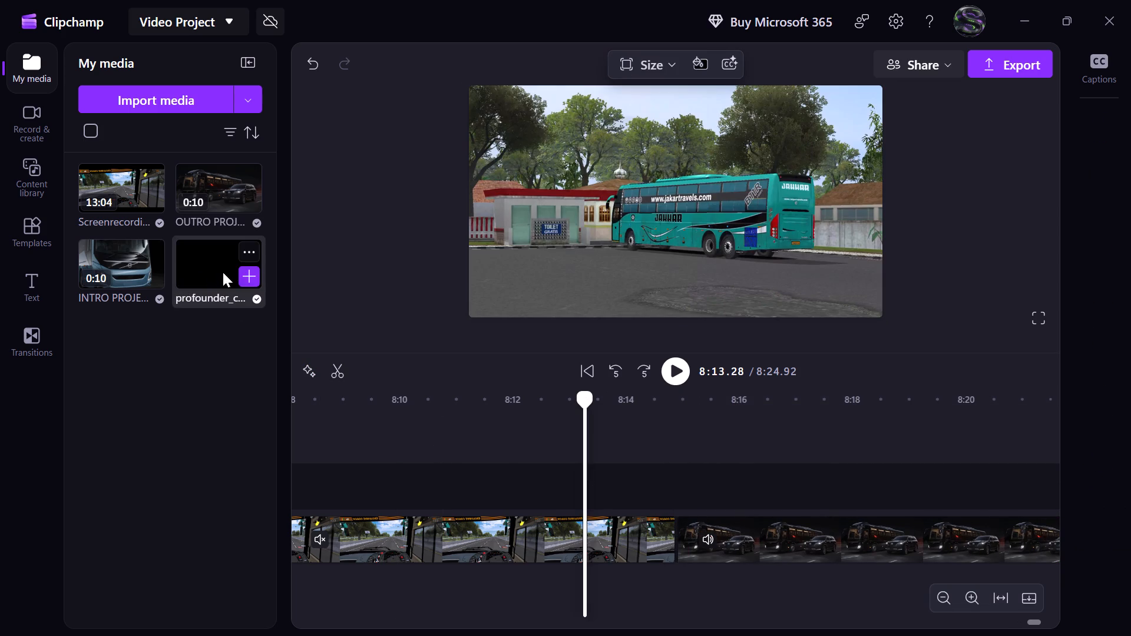
left_click(241, 279)
left_click_drag(660, 478, 603, 484)
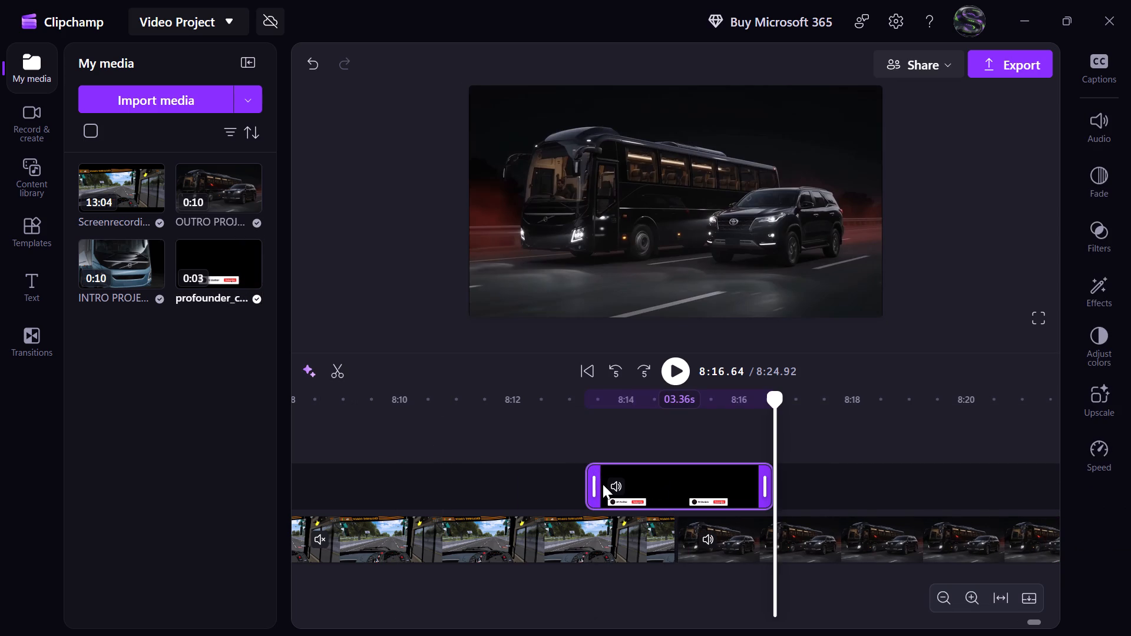
left_click_drag(603, 484, 560, 480)
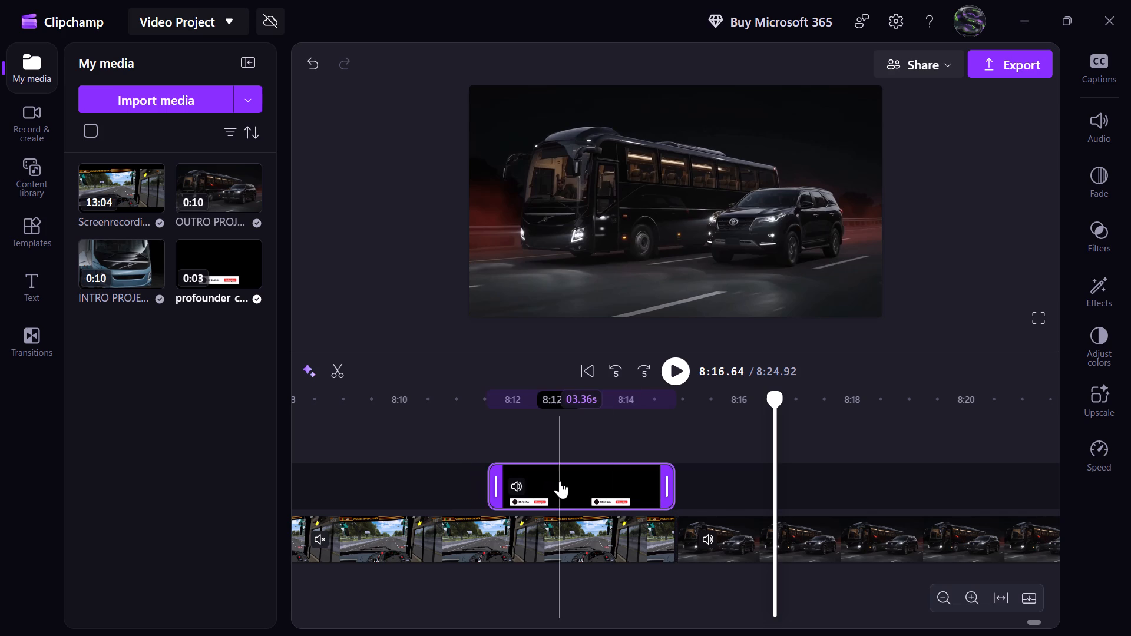
left_click(518, 487)
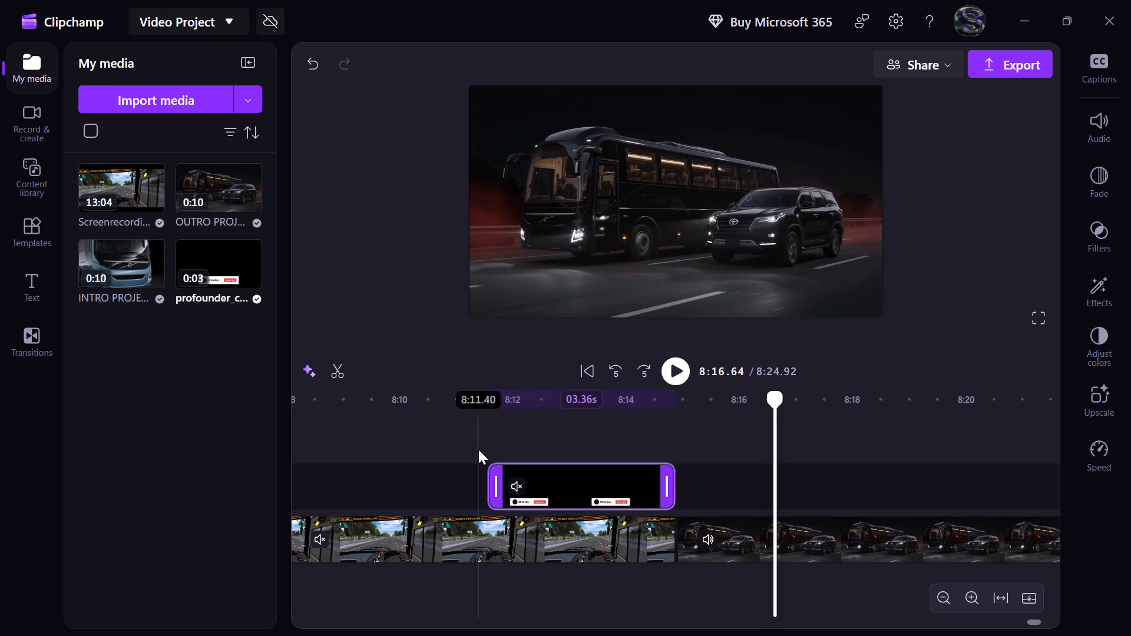
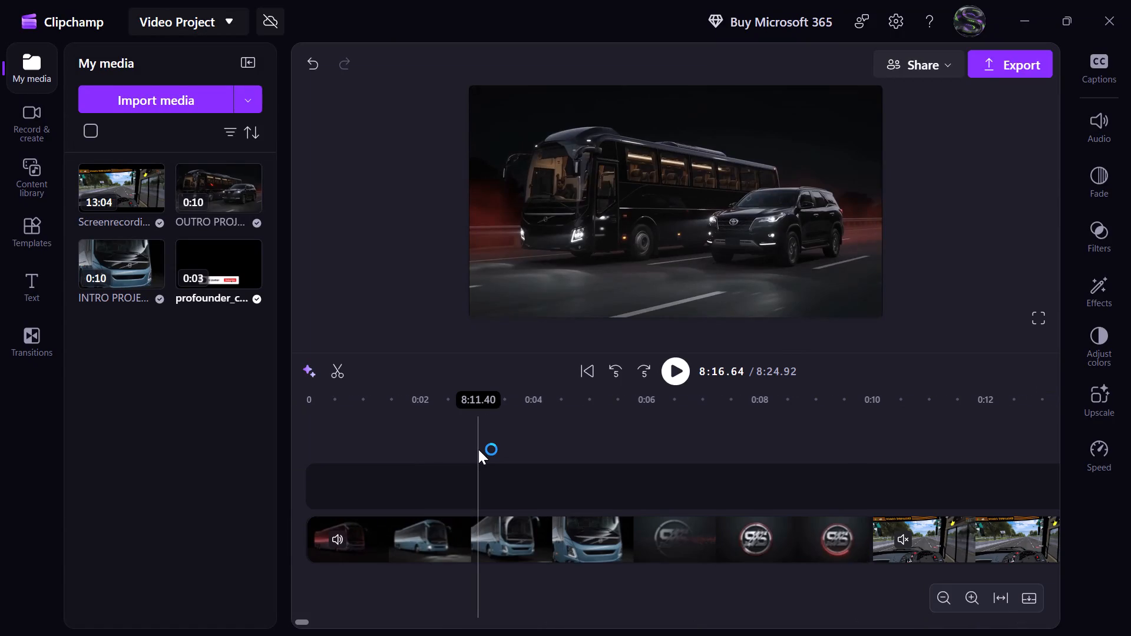
Add a Text box title on a track above the footage, starting where the intro ends at 0:10.
scroll(478, 449, "left", 1)
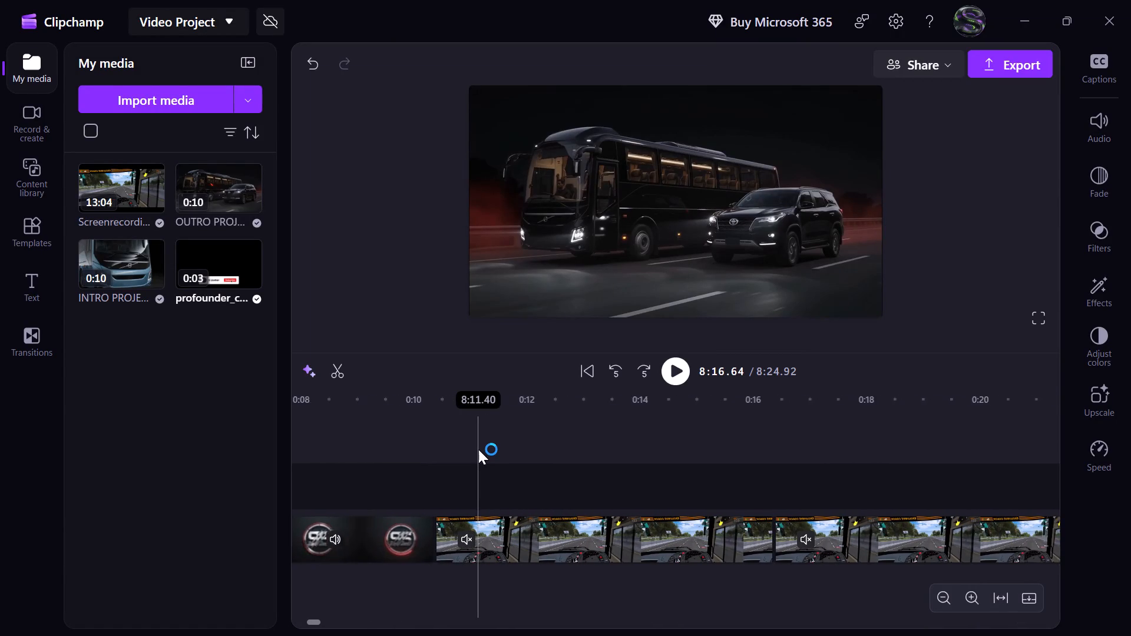
scroll(478, 449, "left", 1)
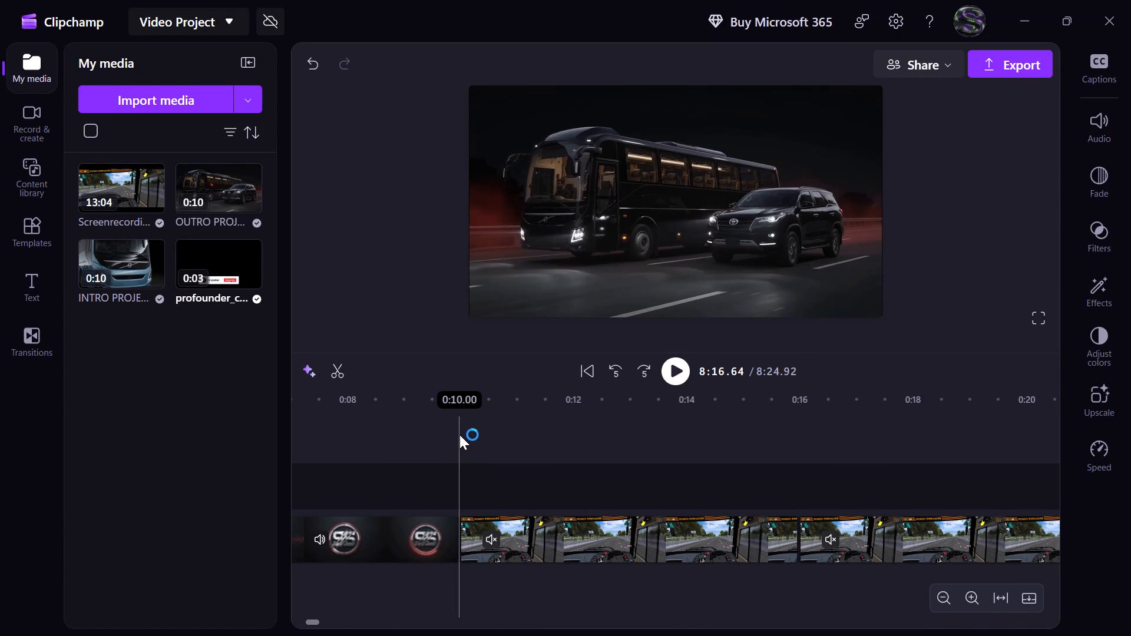
left_click(459, 428)
left_click(475, 422)
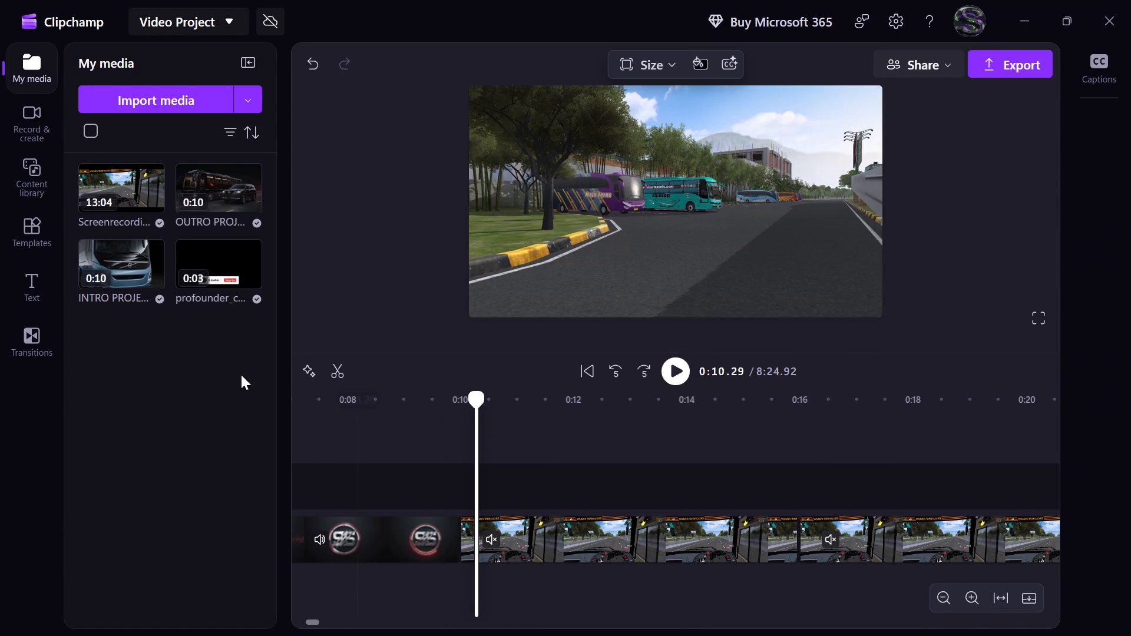
left_click(40, 243)
left_click(35, 277)
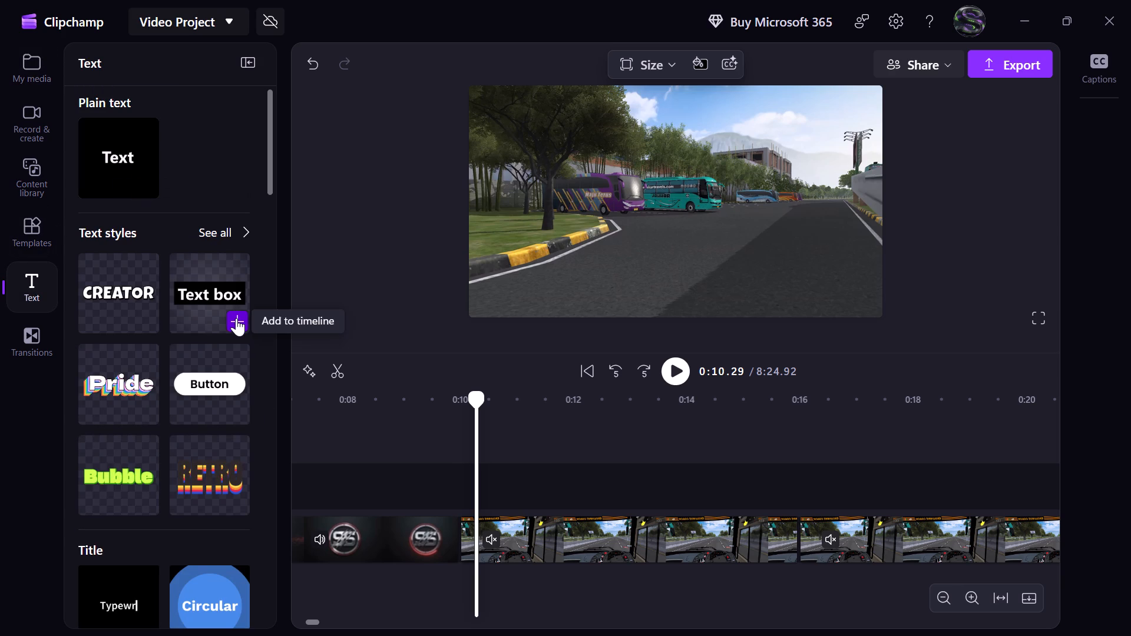
left_click(236, 318)
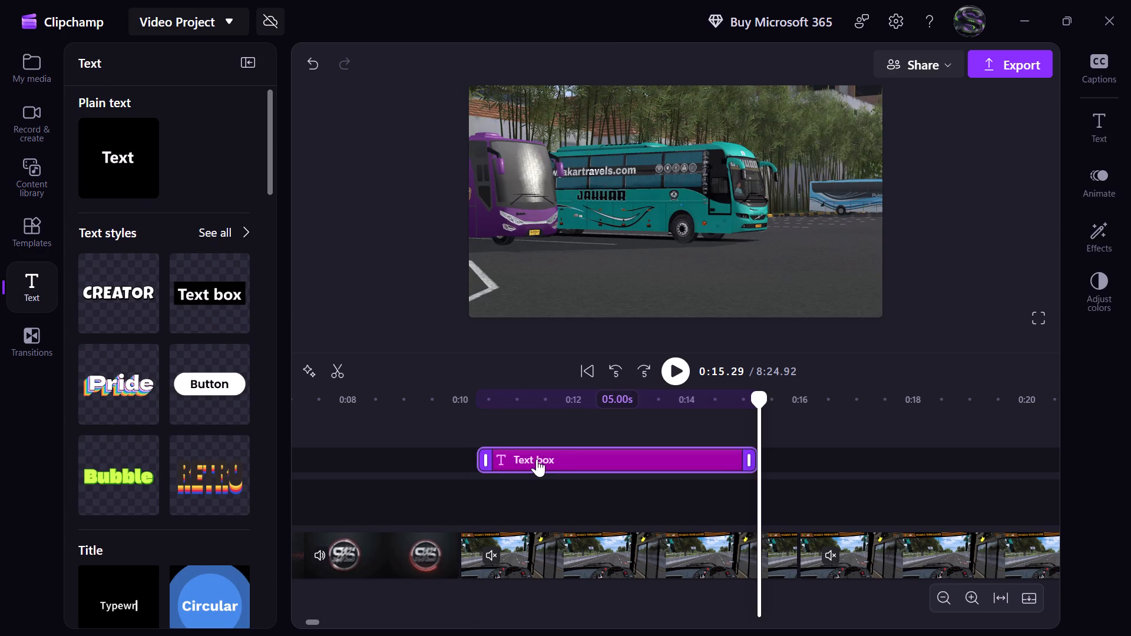
left_click_drag(538, 459, 531, 464)
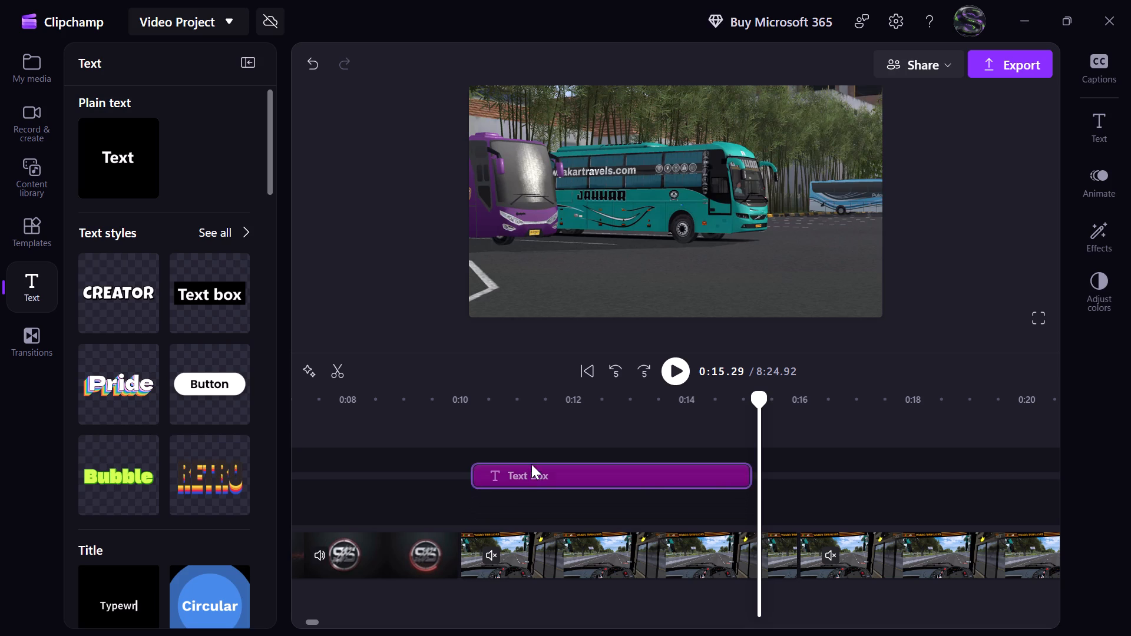
left_click_drag(531, 464, 523, 458)
Open the new title's placeholder text for editing in the preview, with the playhead at 0:12.04.
left_click(576, 407)
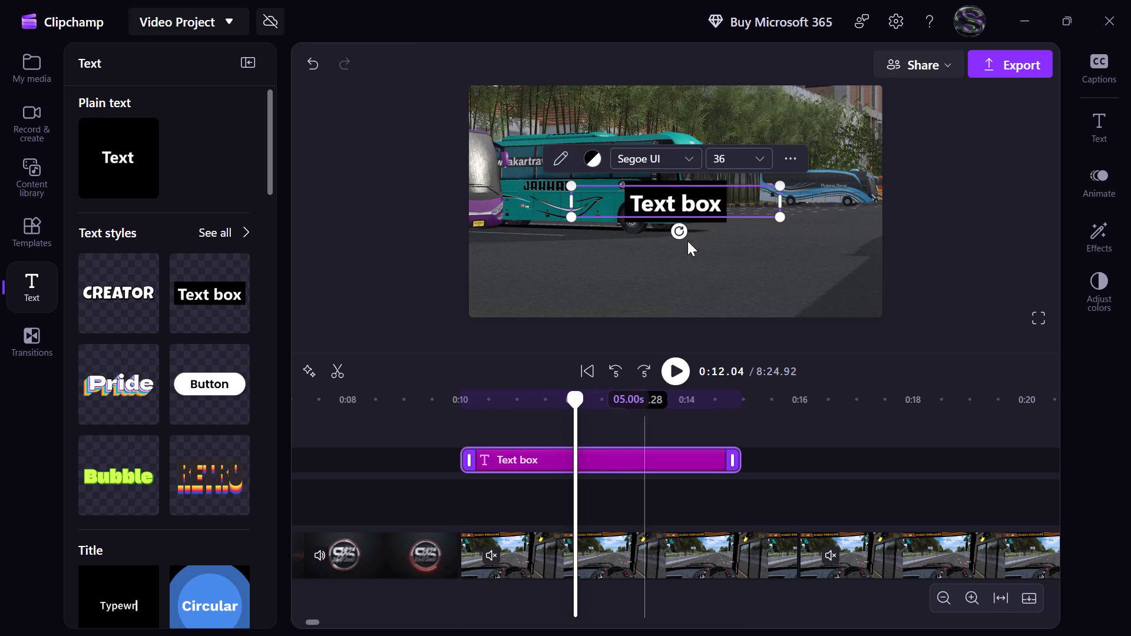
left_click(732, 202)
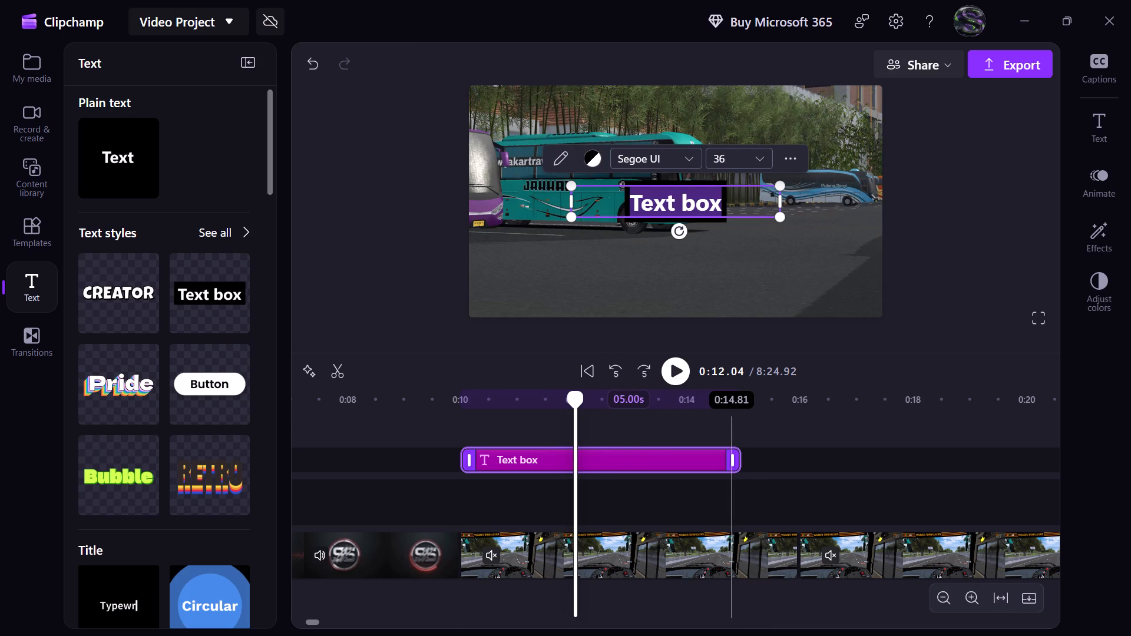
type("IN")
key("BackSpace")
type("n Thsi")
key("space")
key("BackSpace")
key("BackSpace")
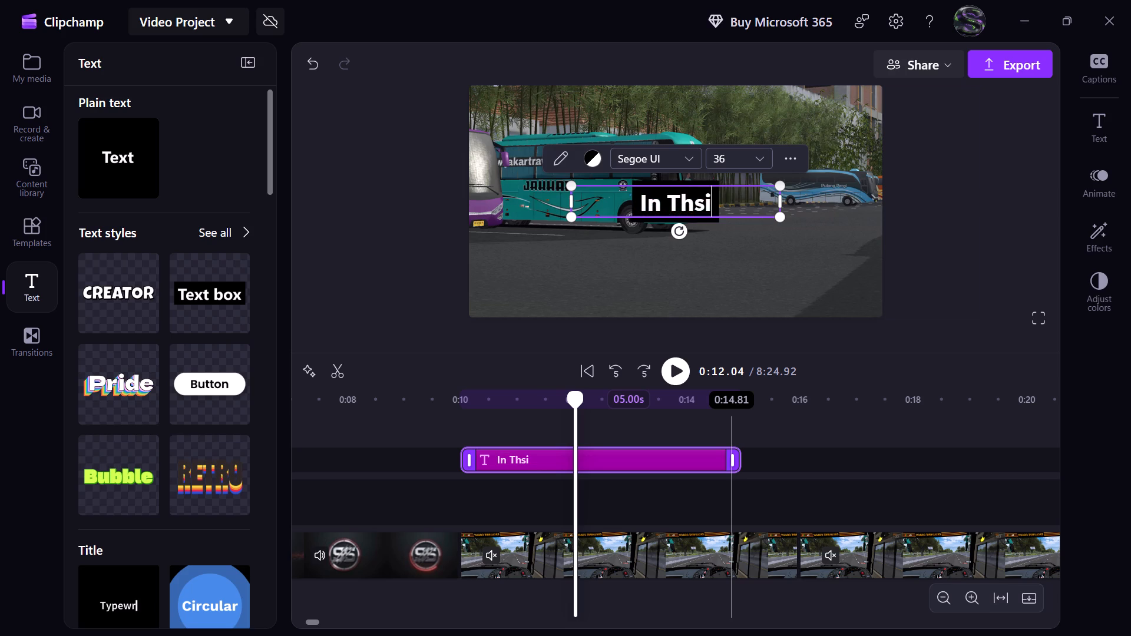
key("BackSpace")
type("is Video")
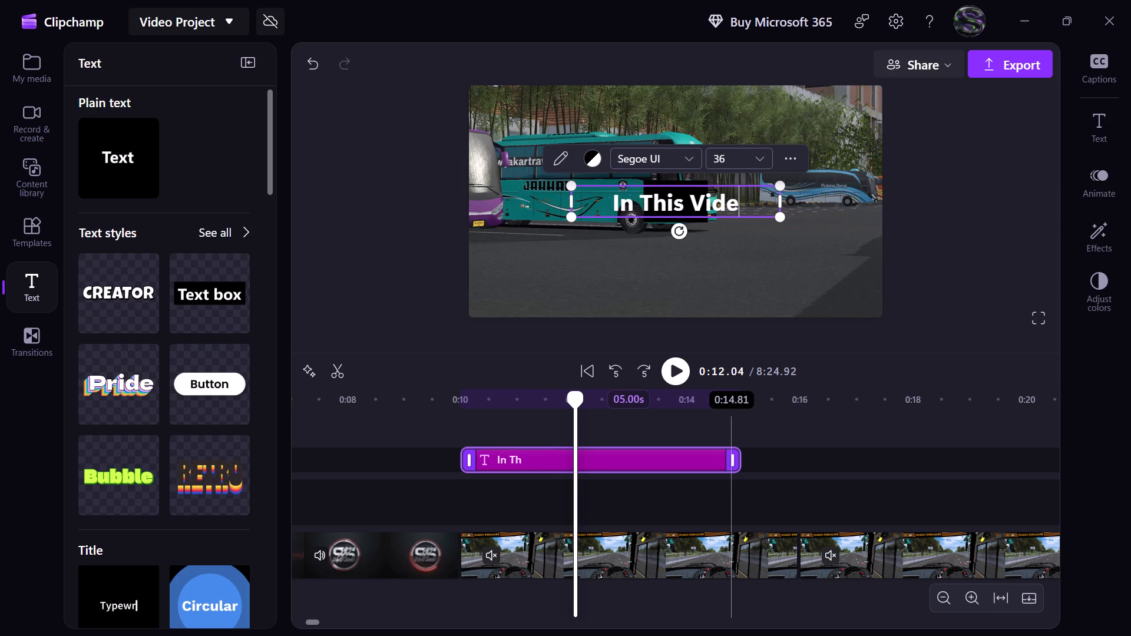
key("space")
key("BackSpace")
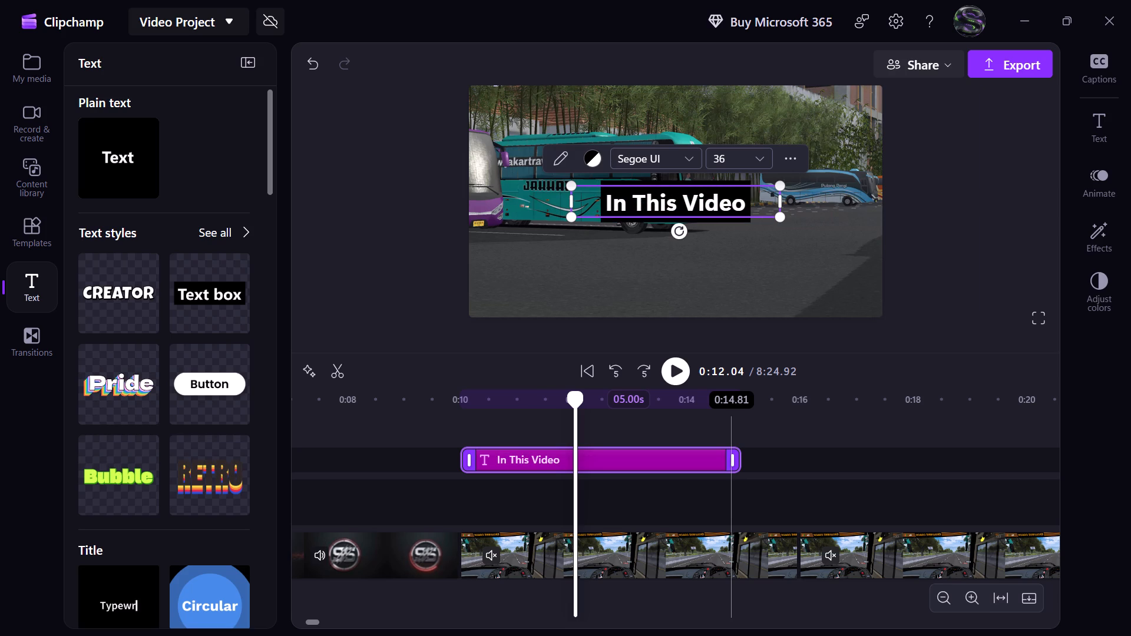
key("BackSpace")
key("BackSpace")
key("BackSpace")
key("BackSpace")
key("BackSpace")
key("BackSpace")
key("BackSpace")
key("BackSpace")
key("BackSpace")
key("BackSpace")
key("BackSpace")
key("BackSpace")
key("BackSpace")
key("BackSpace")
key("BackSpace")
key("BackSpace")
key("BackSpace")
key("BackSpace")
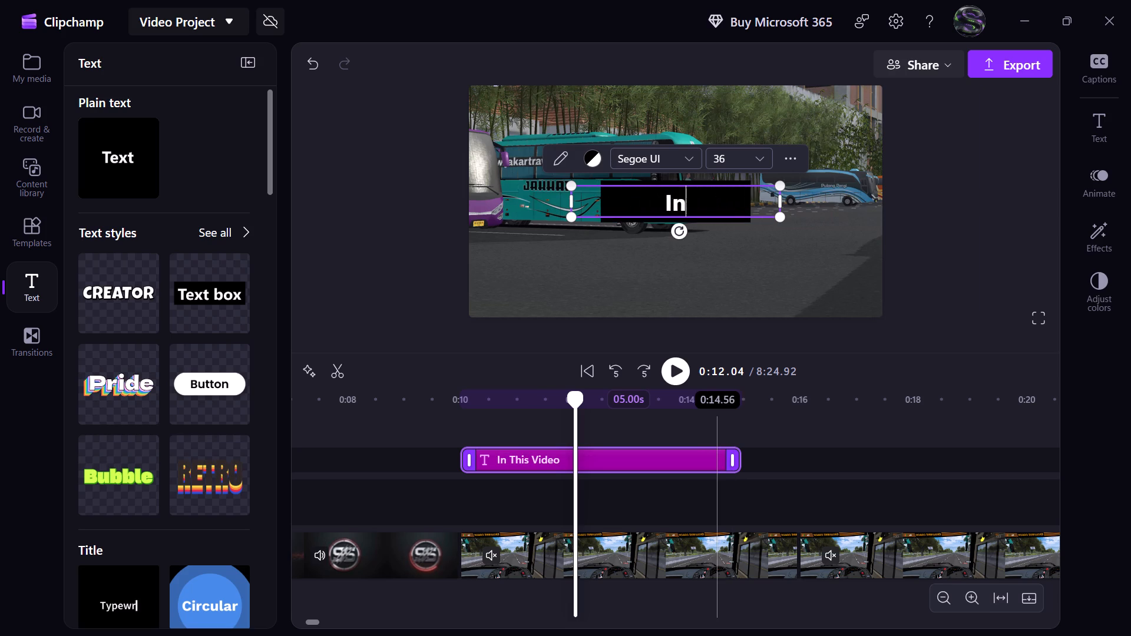
Enter "Coming Up" as the title's text.
type("Com")
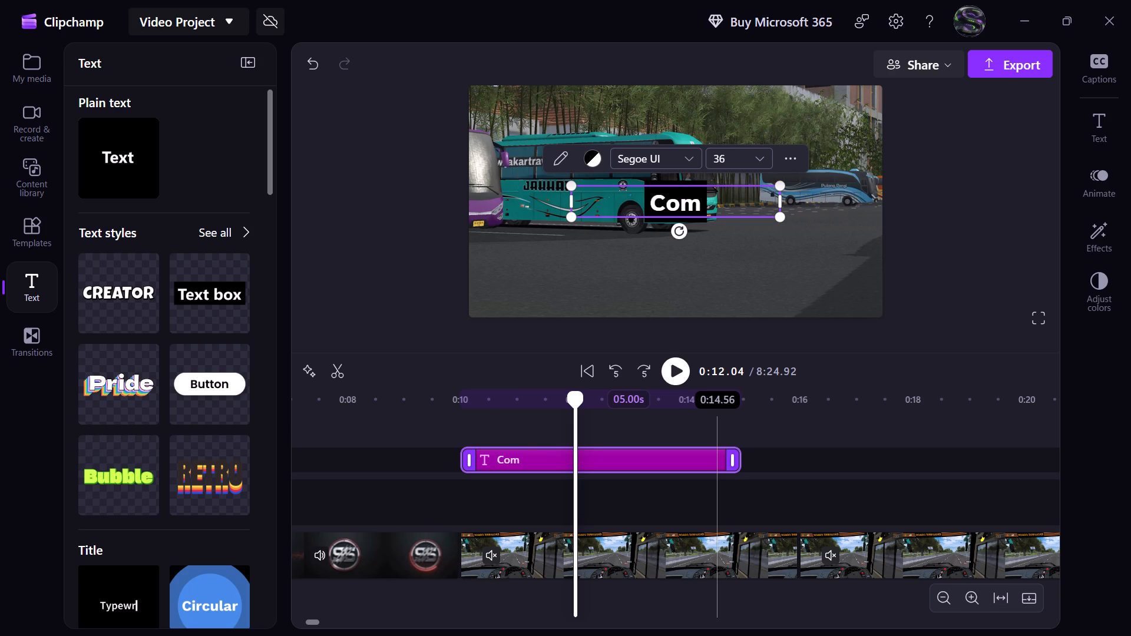
type("ing")
key("space")
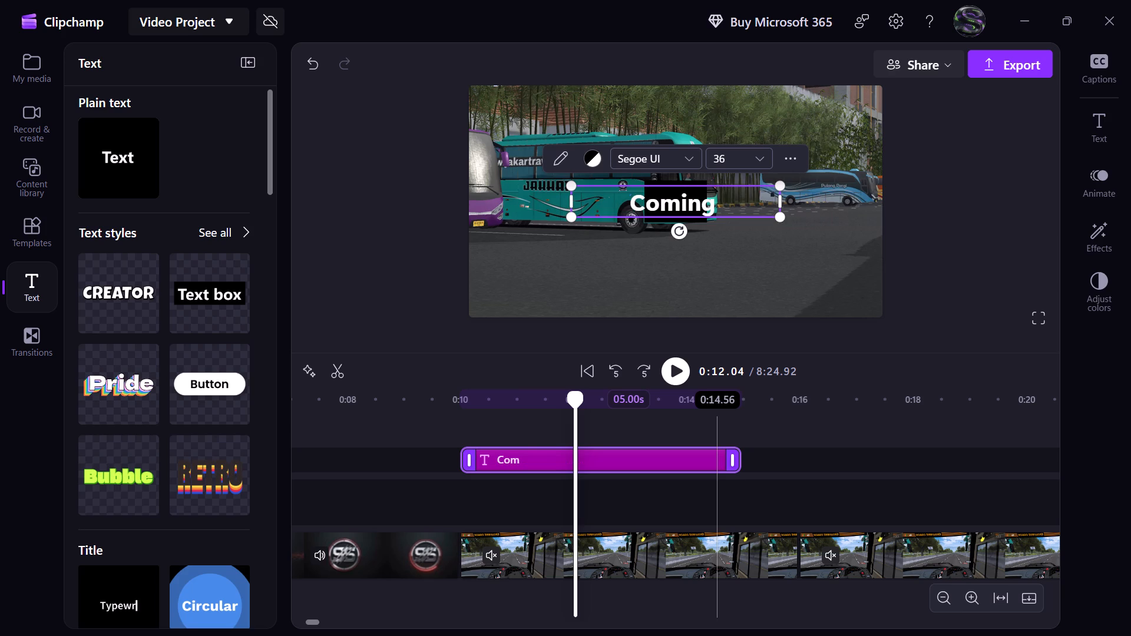
type("Up")
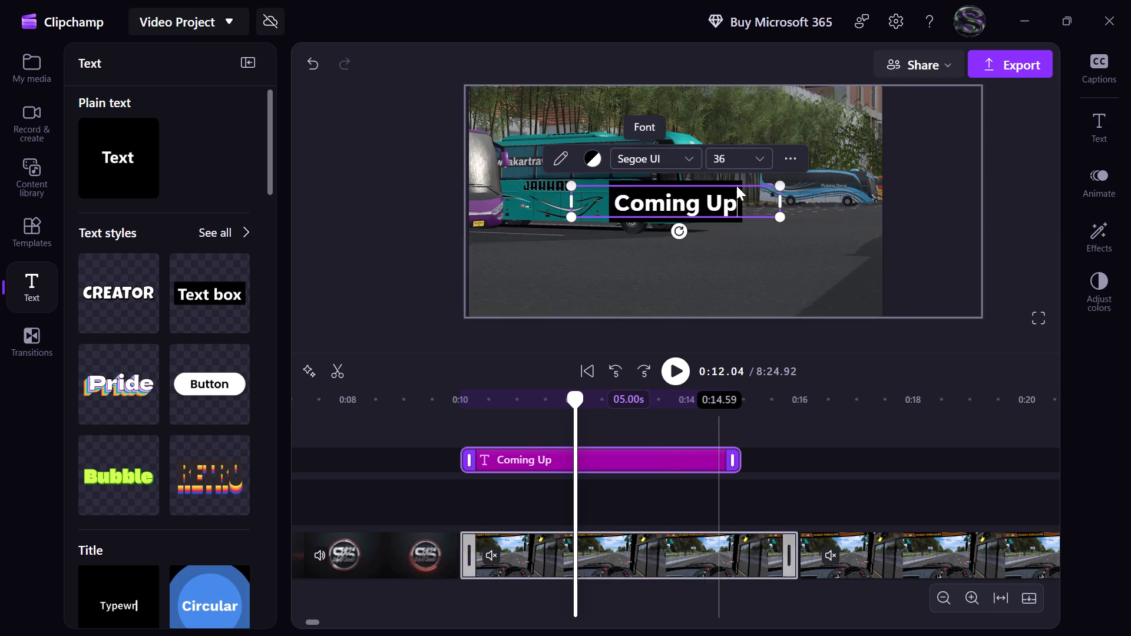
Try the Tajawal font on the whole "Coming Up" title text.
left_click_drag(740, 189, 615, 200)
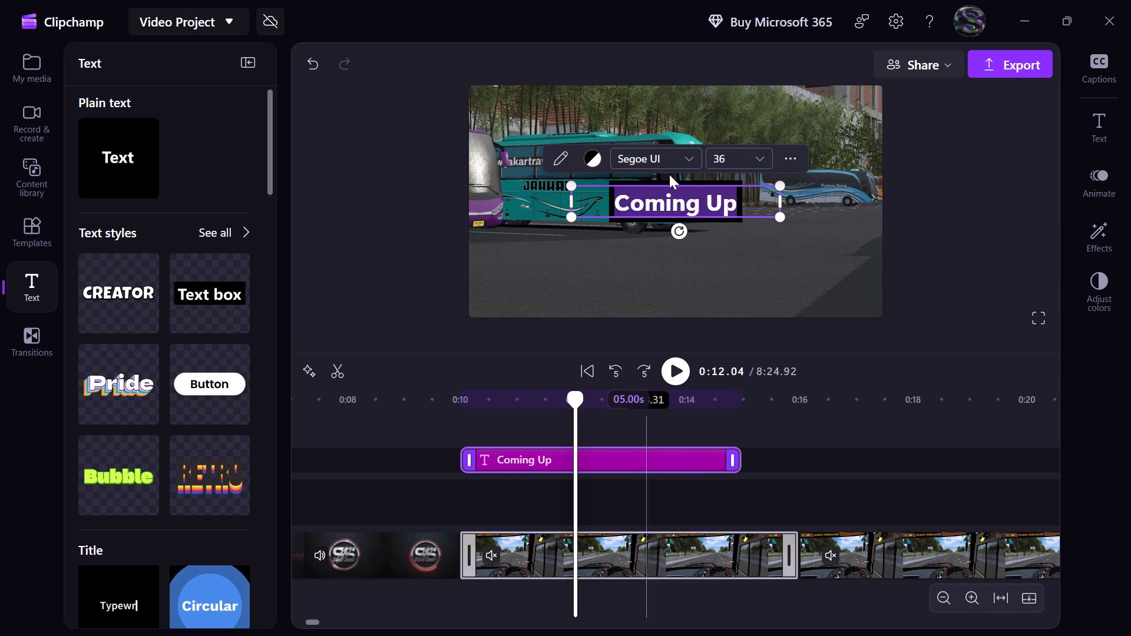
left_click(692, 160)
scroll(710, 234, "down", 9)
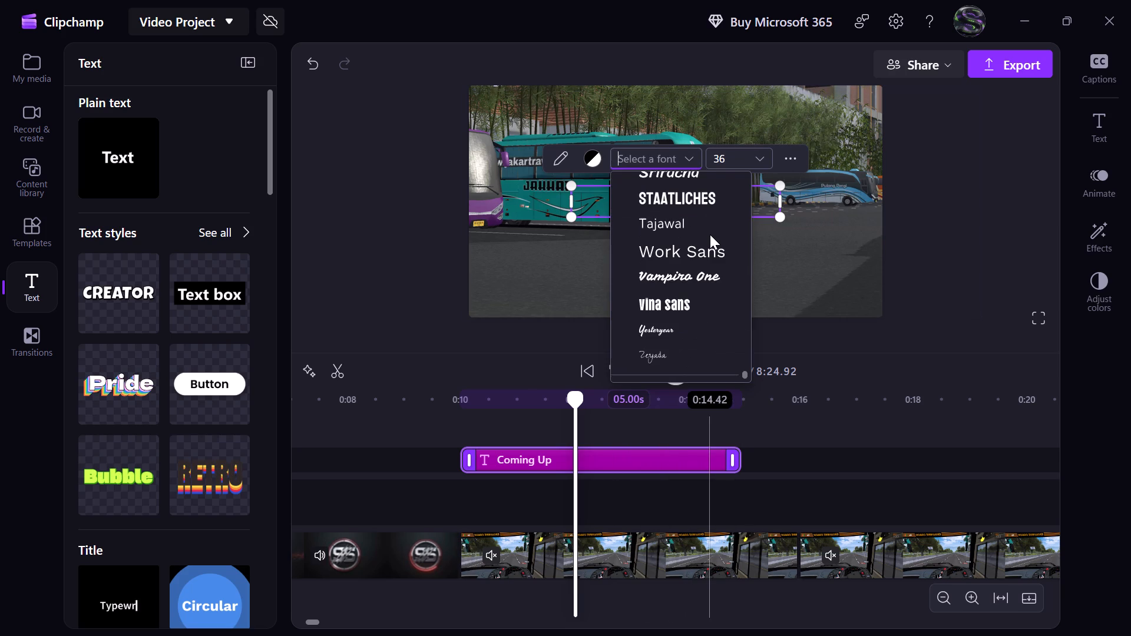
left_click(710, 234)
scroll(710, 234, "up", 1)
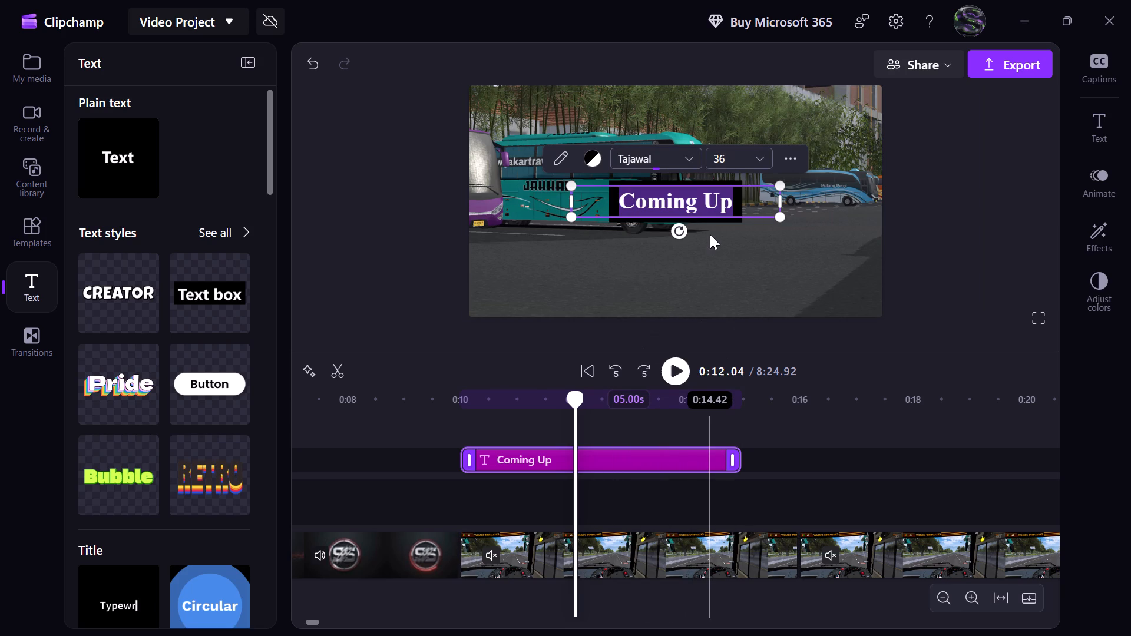
Set the "Coming Up" title's font to Merienda One.
left_click(689, 153)
scroll(706, 251, "down", 4)
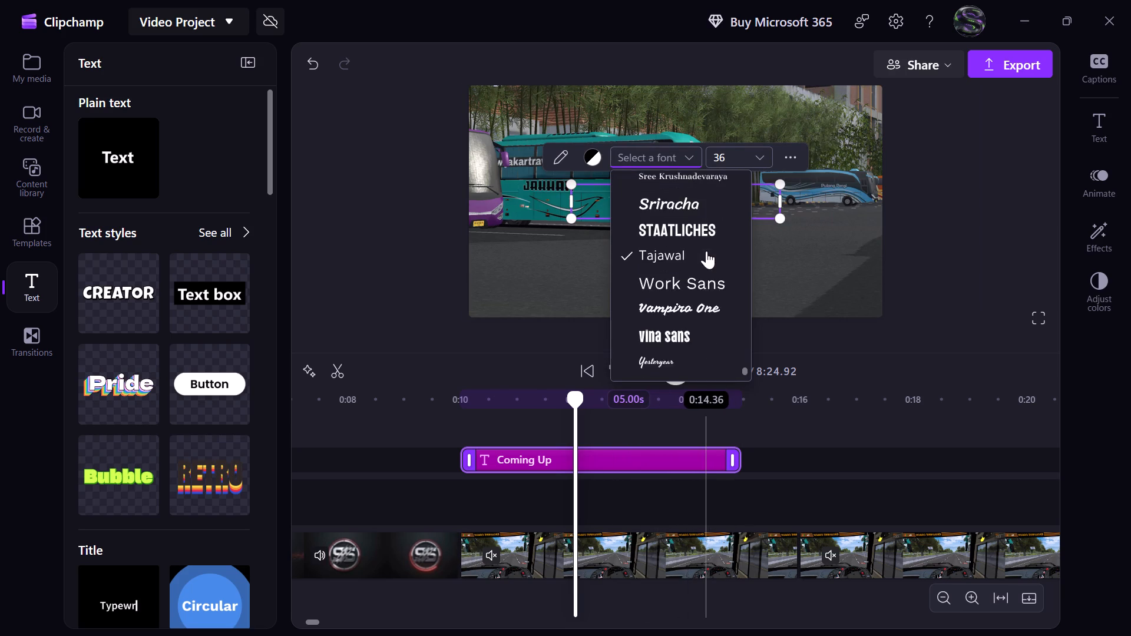
scroll(706, 251, "up", 3)
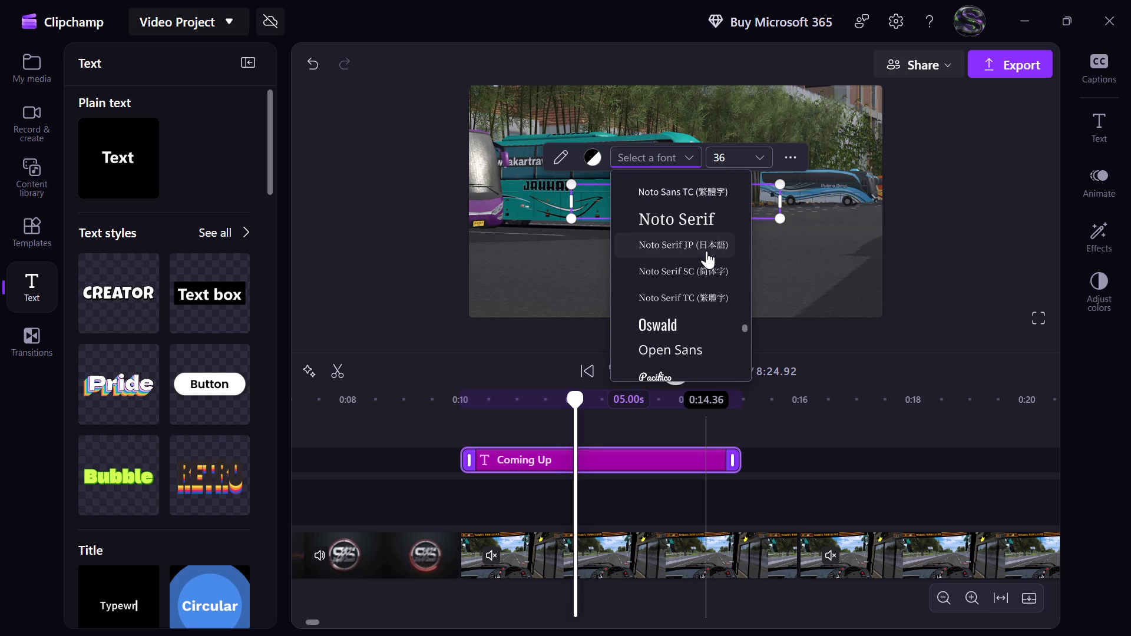
scroll(706, 251, "up", 2)
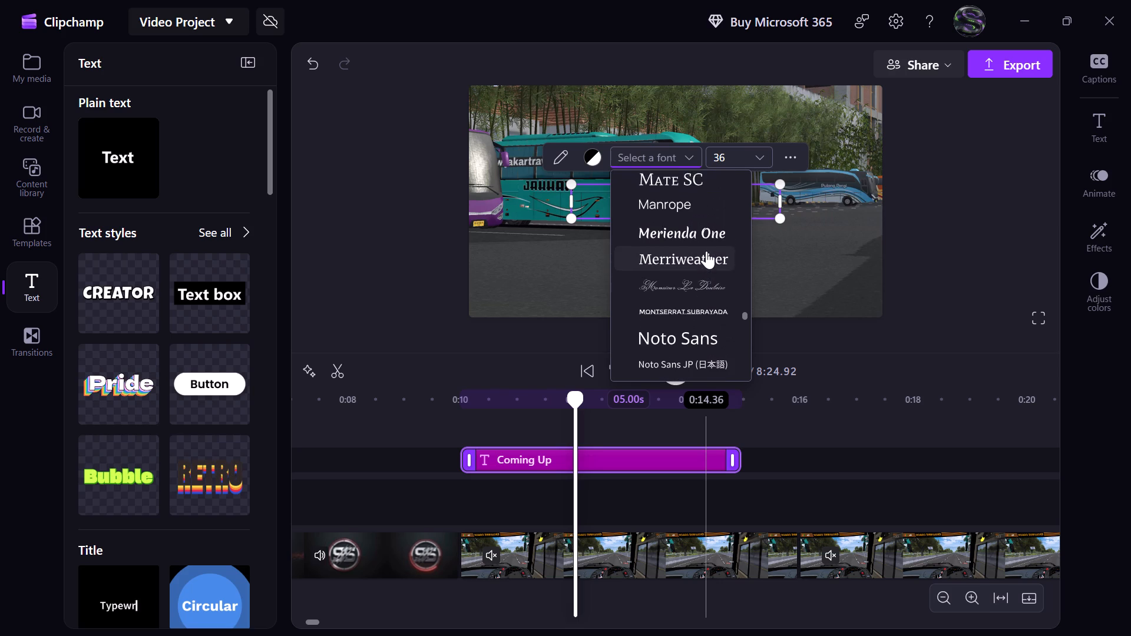
scroll(706, 251, "up", 1)
left_click(696, 328)
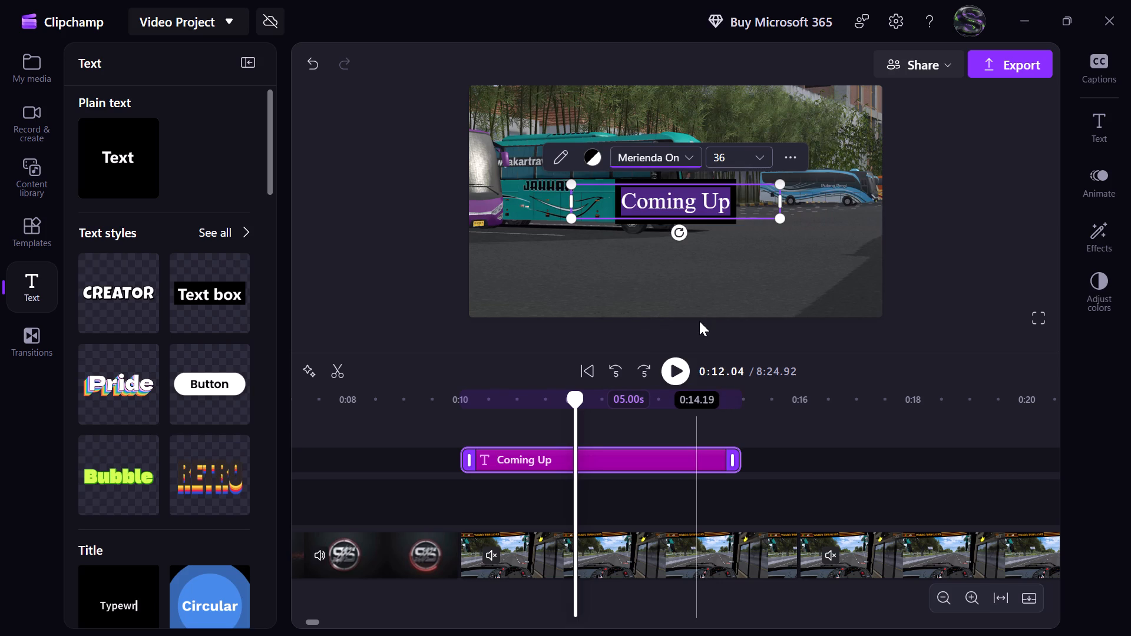
Set the "Coming Up" title's font size to 30.
left_click(753, 163)
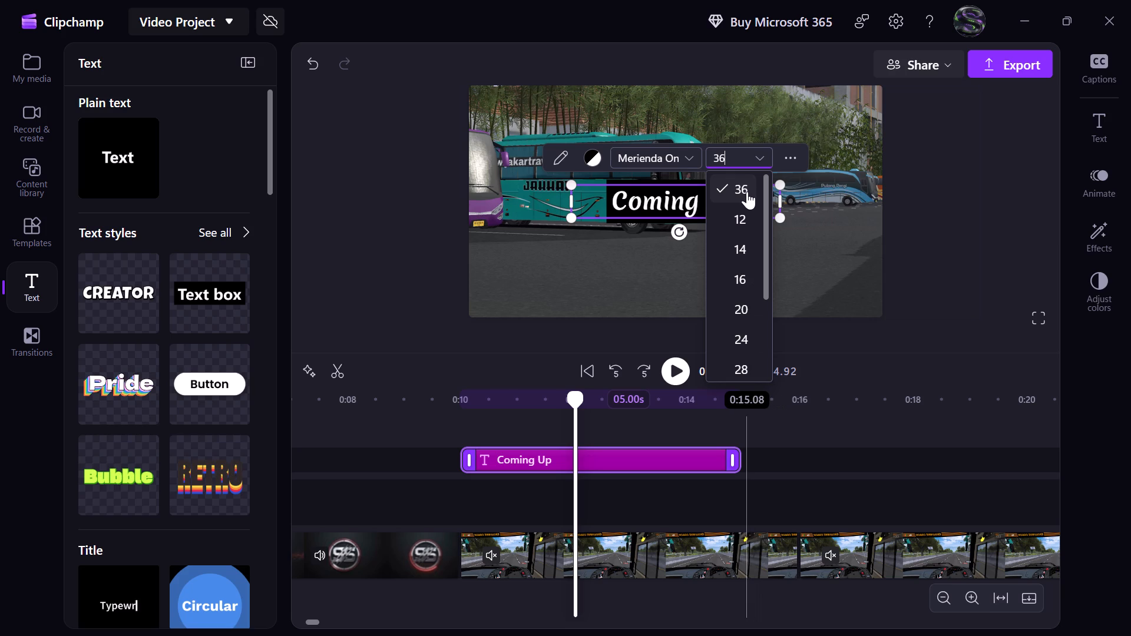
type("30")
key("Return")
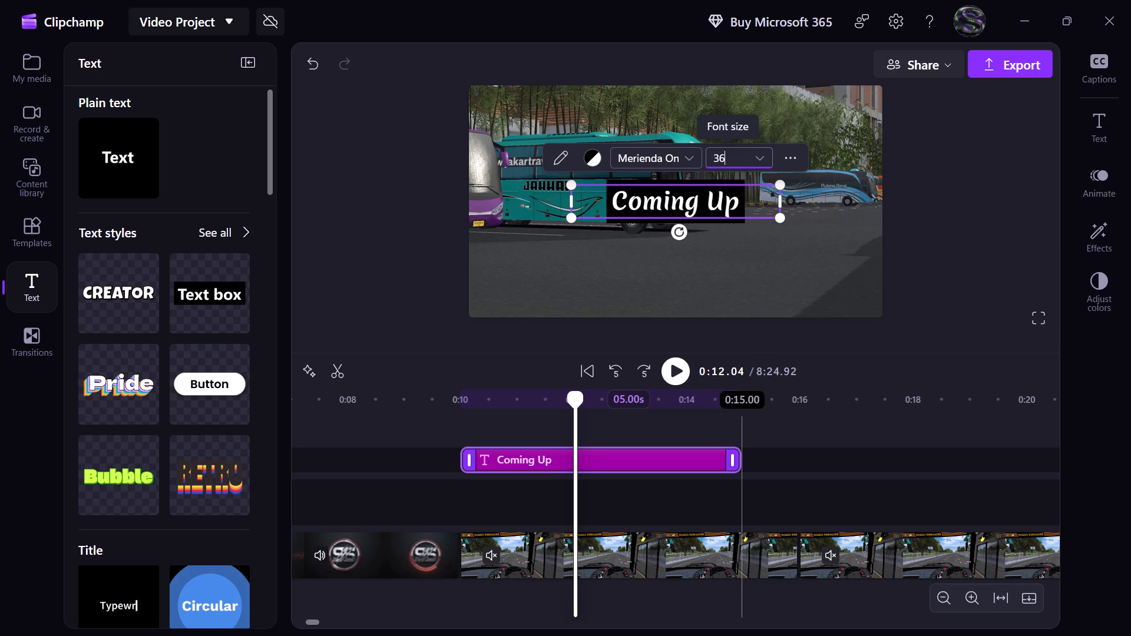
key("BackSpace")
key("0")
key("Return")
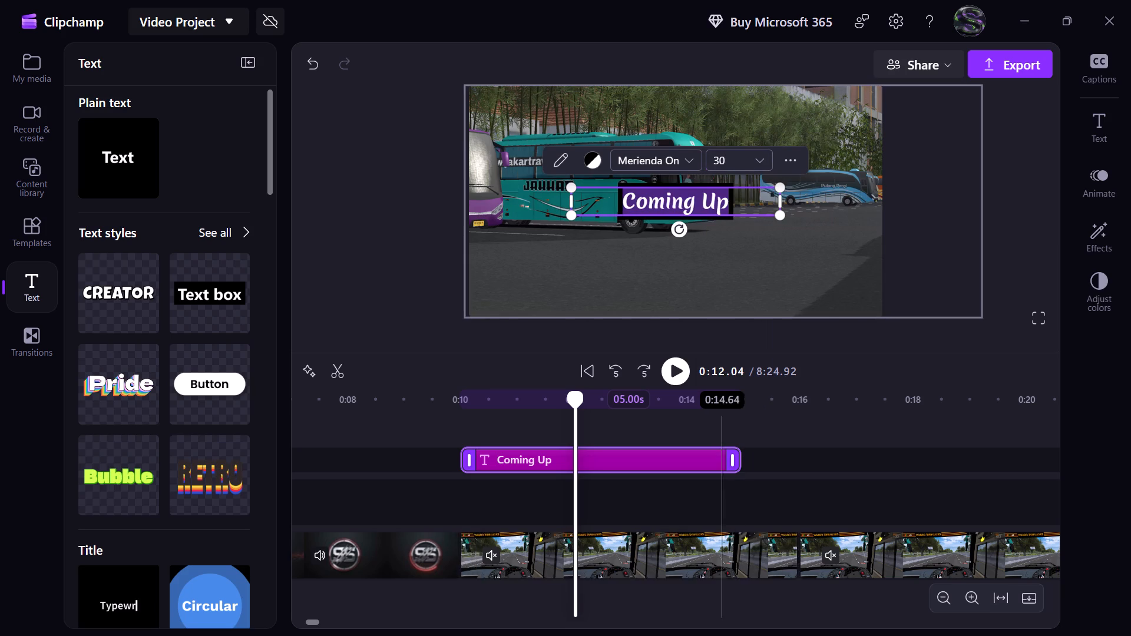
Right-align the "Coming Up" text and position the title in the bottom-right corner of the video frame.
left_click(798, 170)
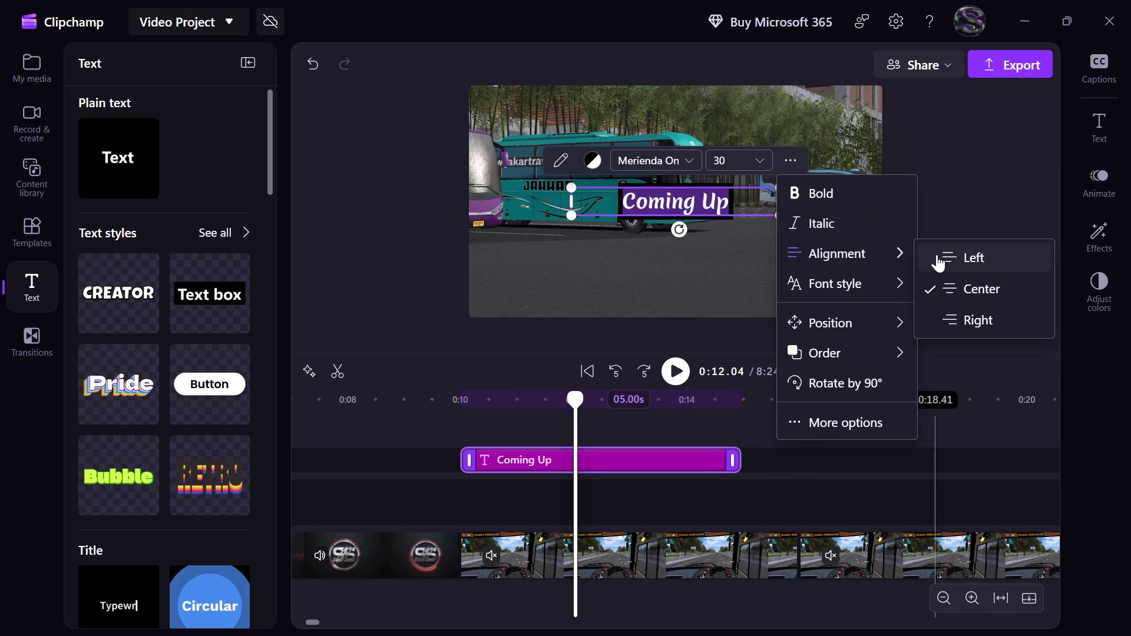
left_click(956, 312)
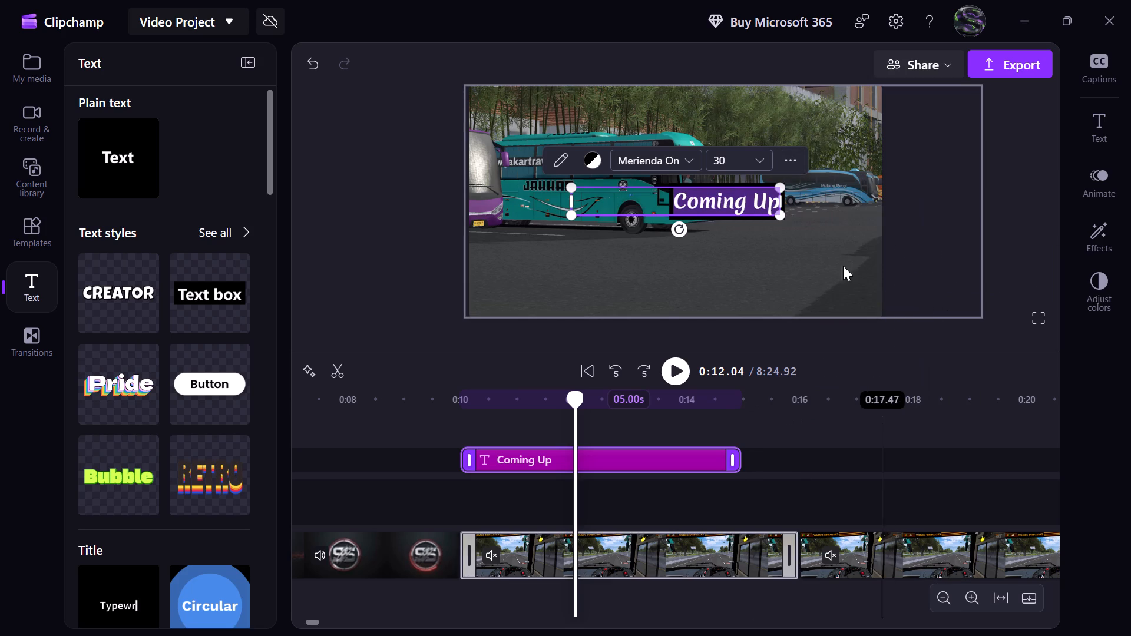
left_click(789, 160)
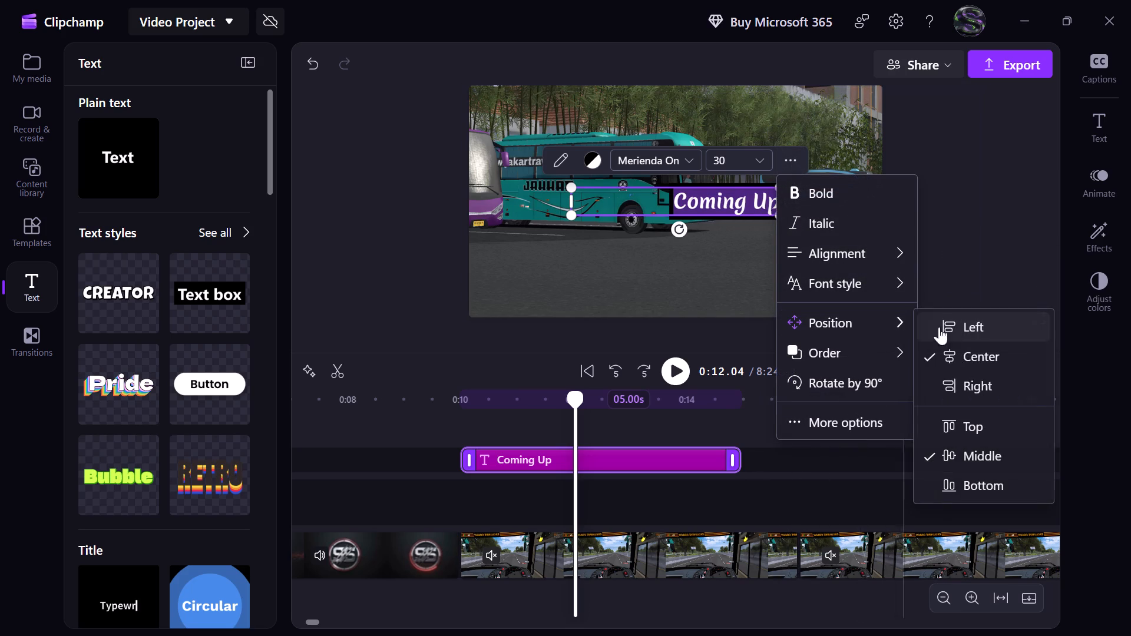
left_click(966, 388)
left_click(879, 166)
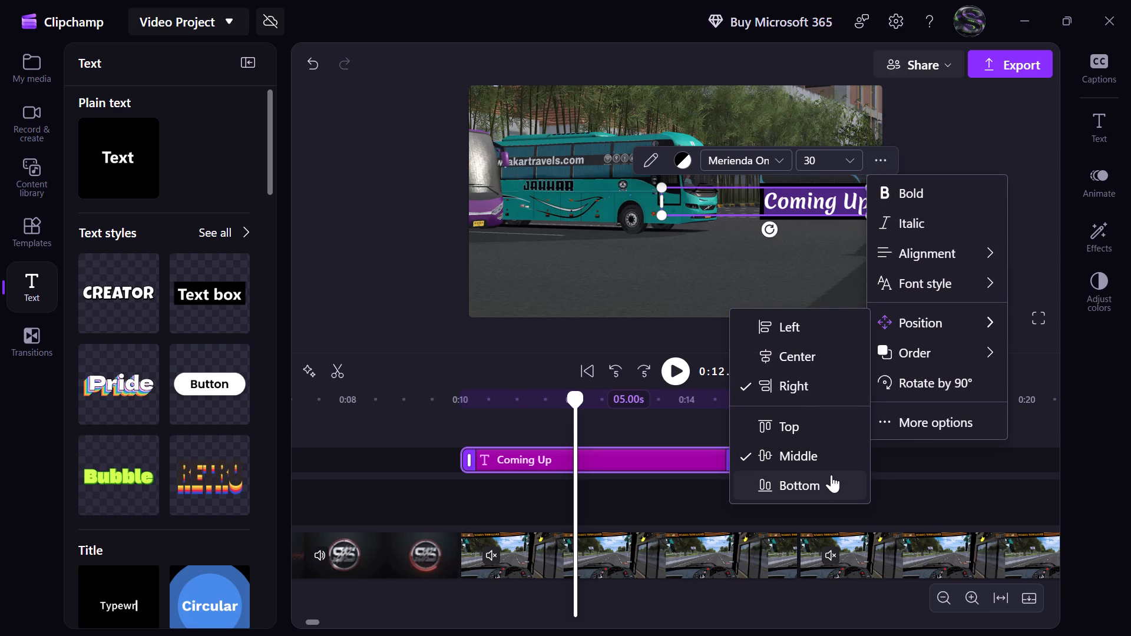
left_click(831, 475)
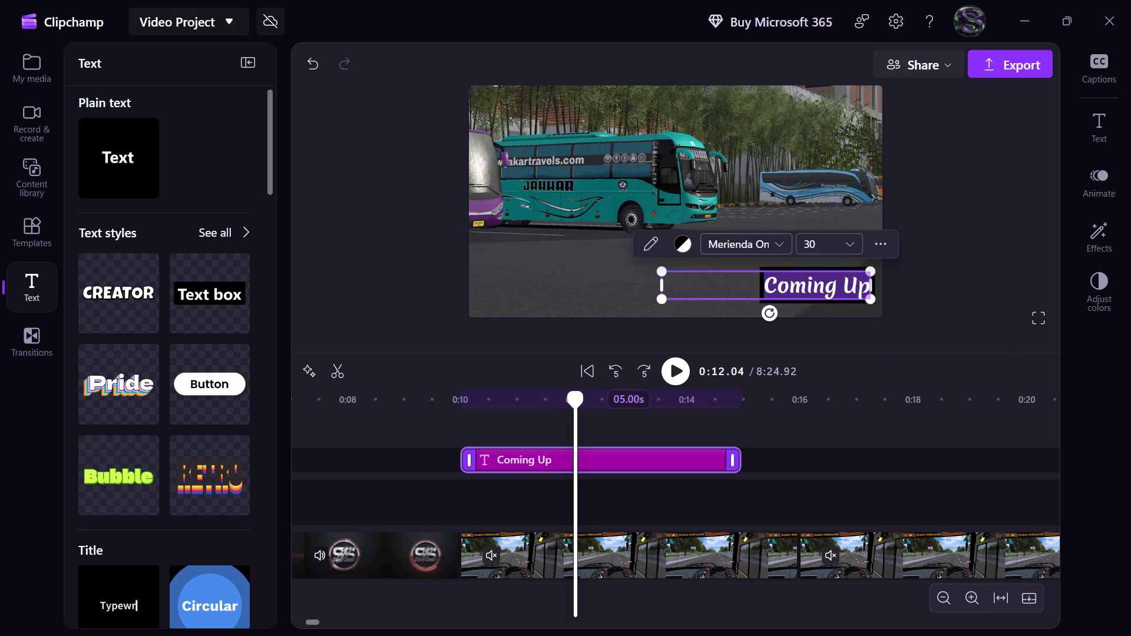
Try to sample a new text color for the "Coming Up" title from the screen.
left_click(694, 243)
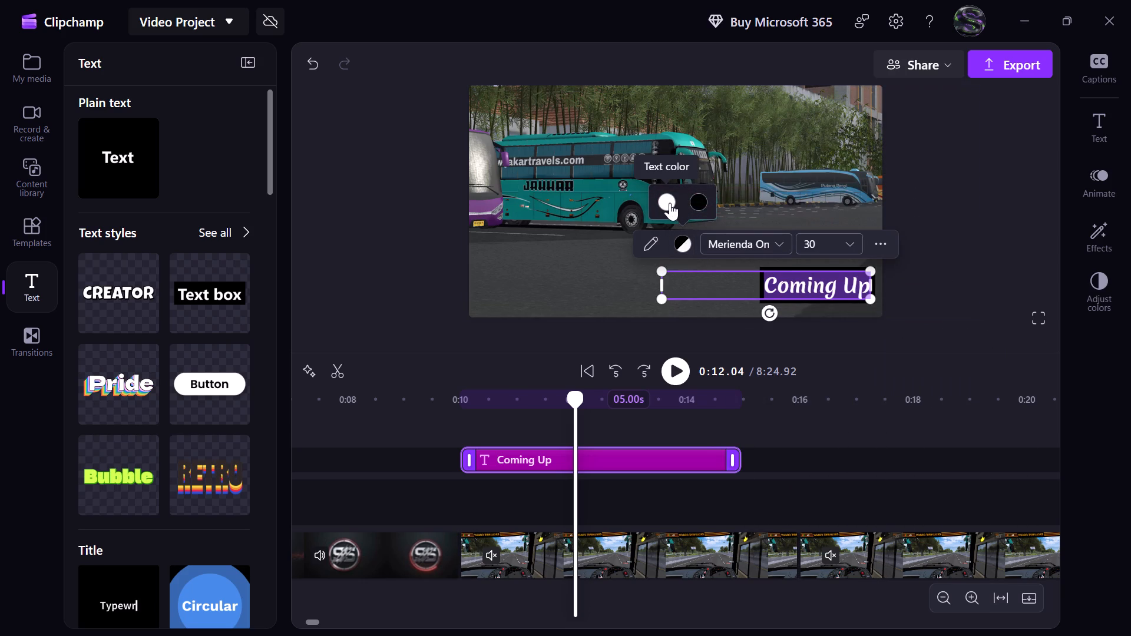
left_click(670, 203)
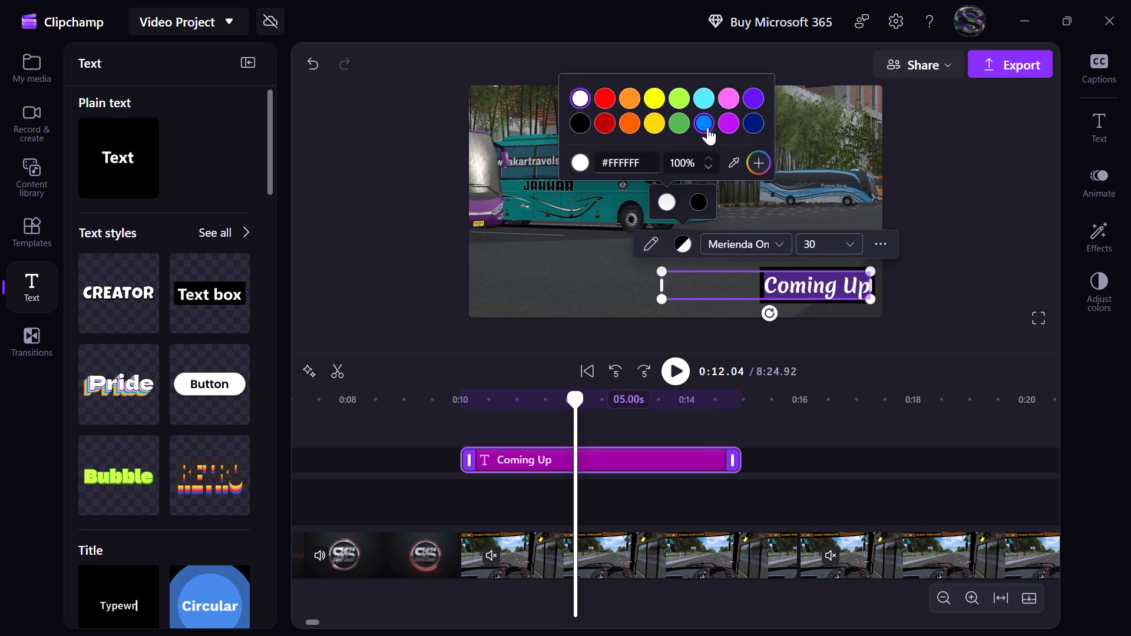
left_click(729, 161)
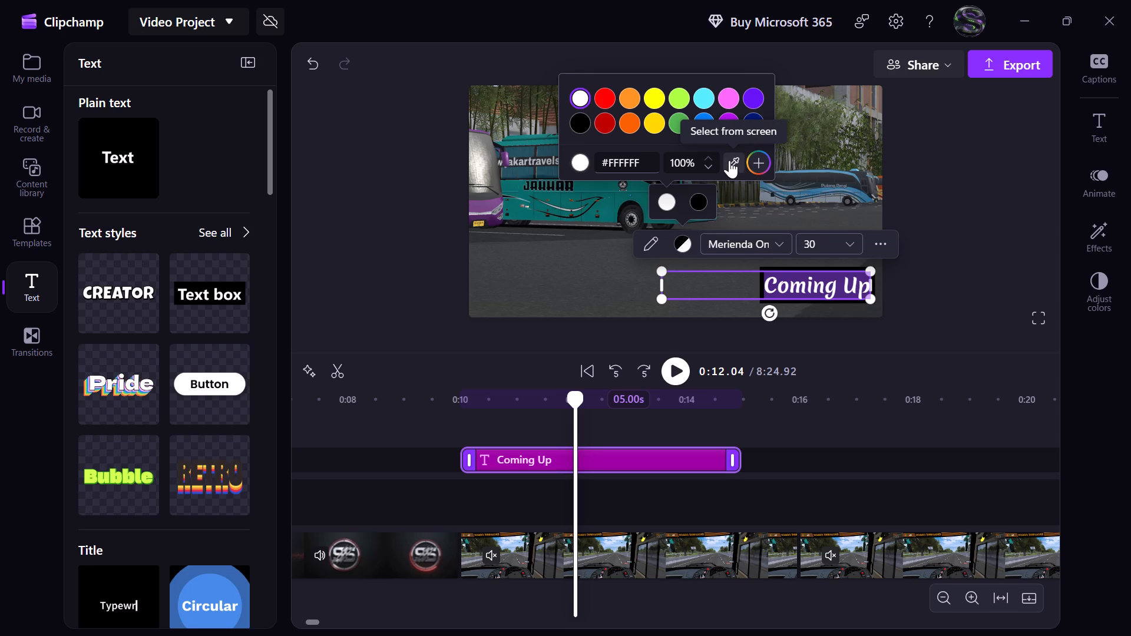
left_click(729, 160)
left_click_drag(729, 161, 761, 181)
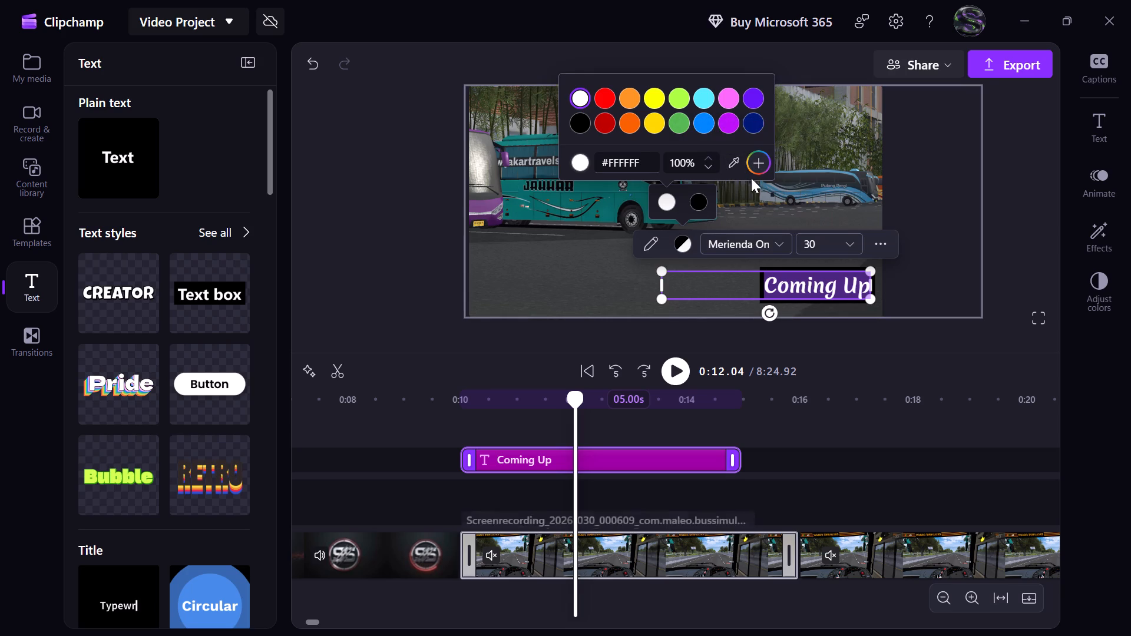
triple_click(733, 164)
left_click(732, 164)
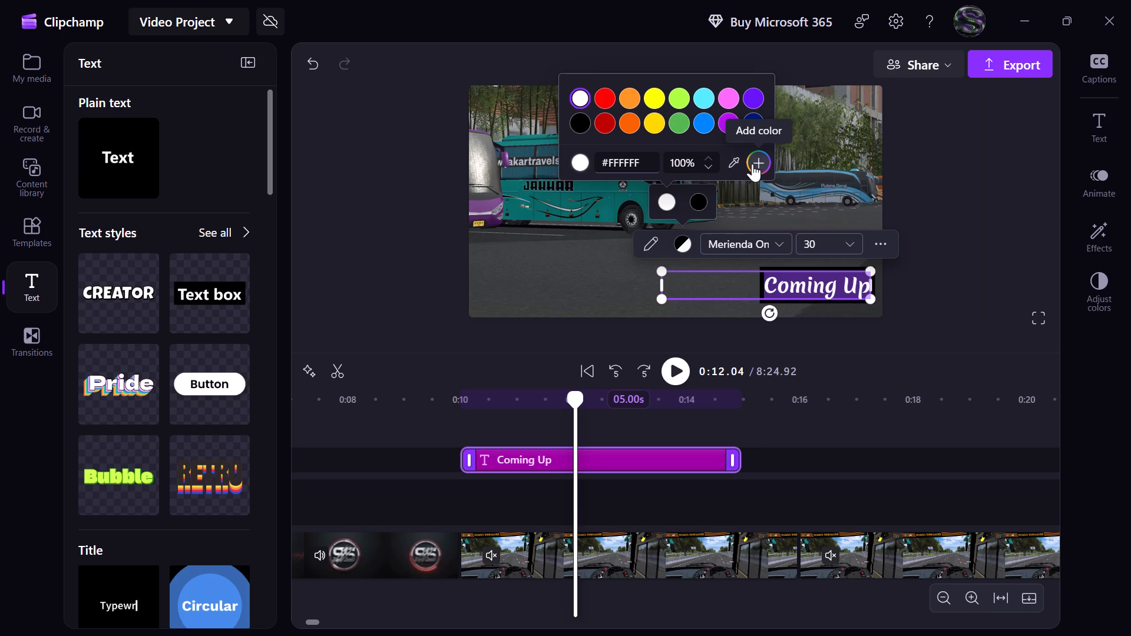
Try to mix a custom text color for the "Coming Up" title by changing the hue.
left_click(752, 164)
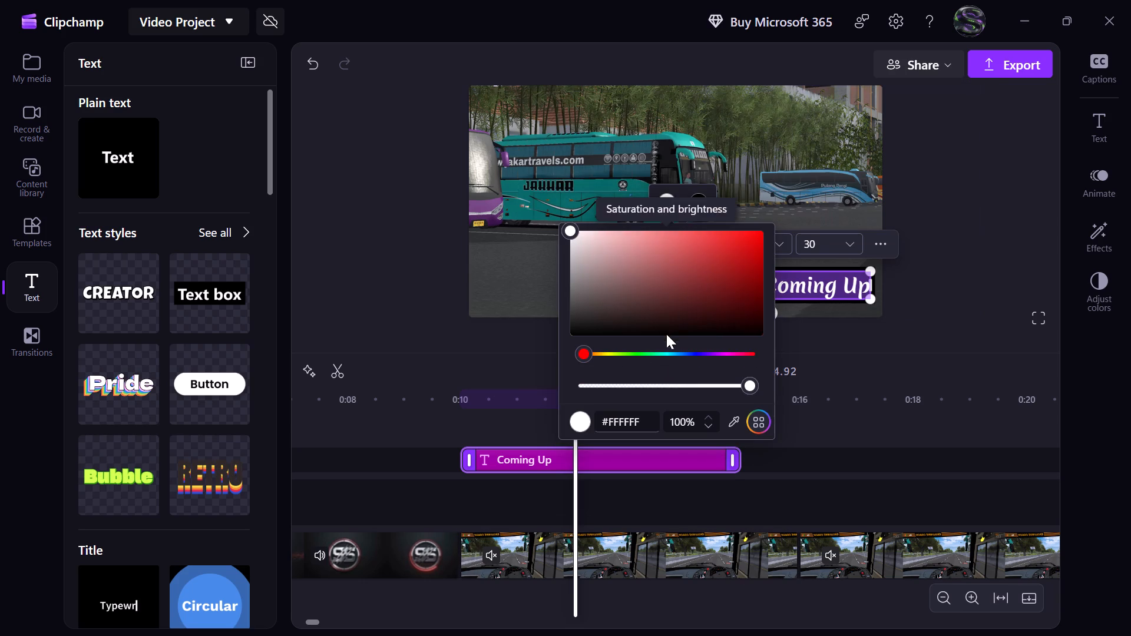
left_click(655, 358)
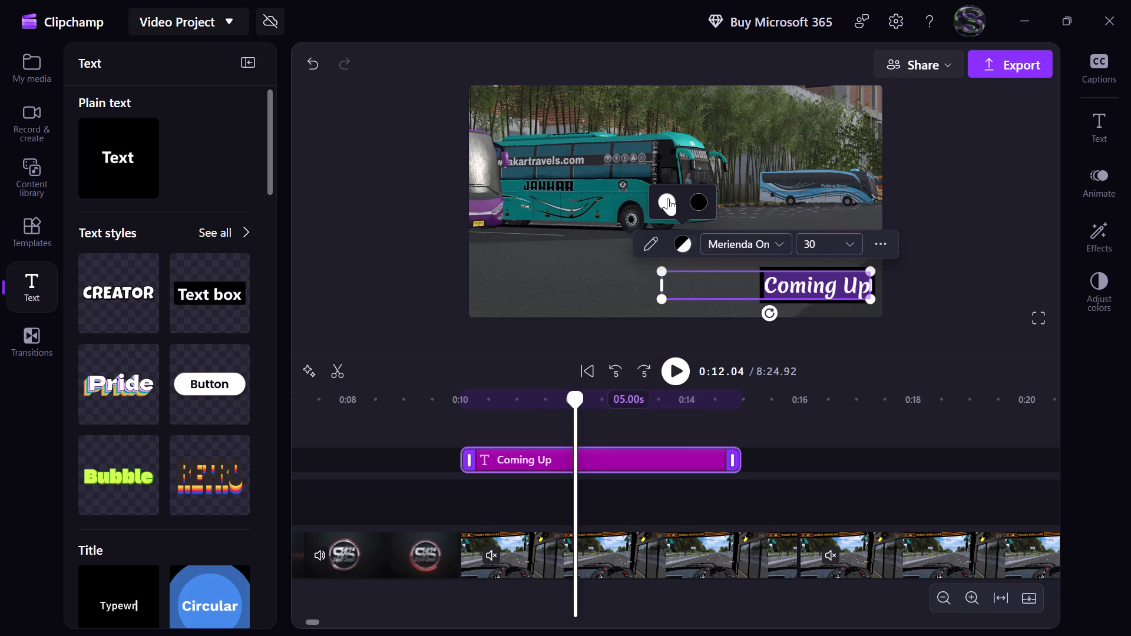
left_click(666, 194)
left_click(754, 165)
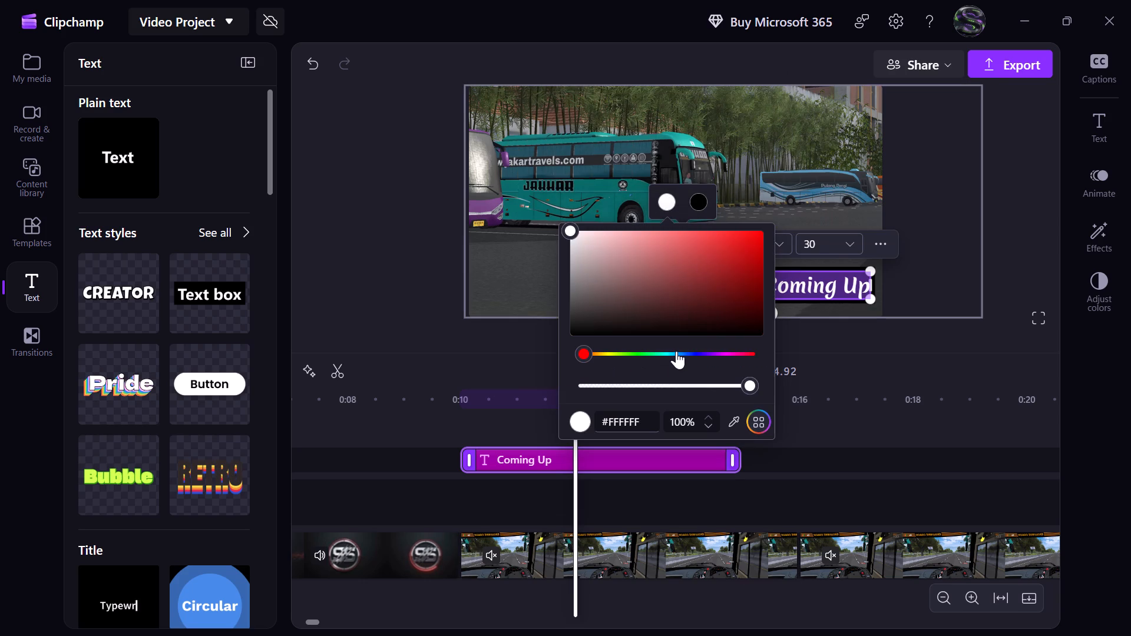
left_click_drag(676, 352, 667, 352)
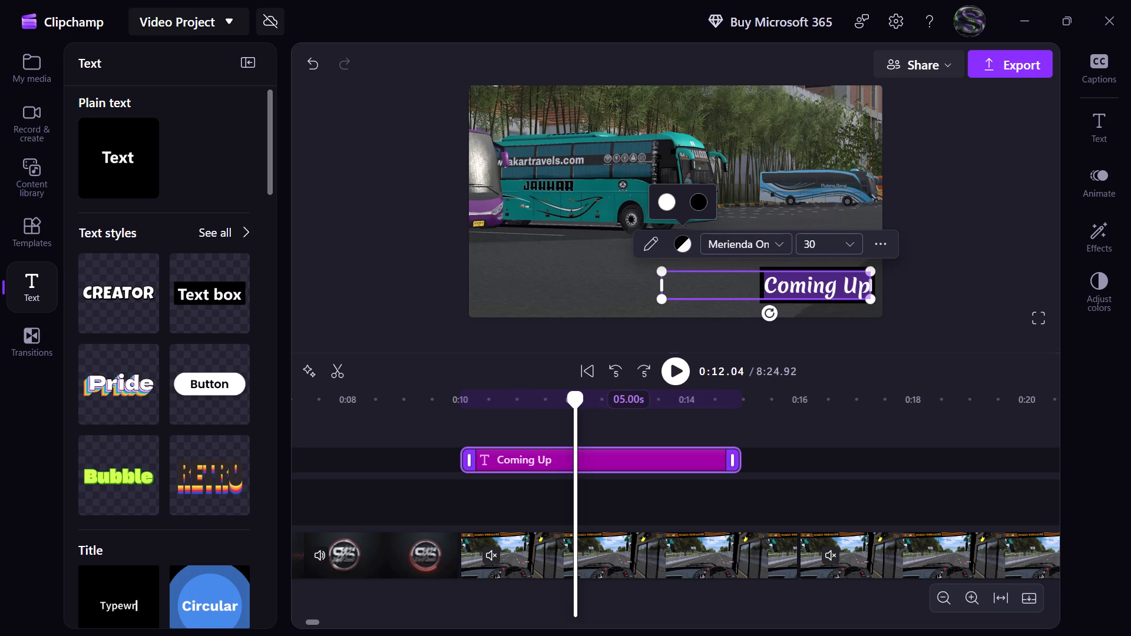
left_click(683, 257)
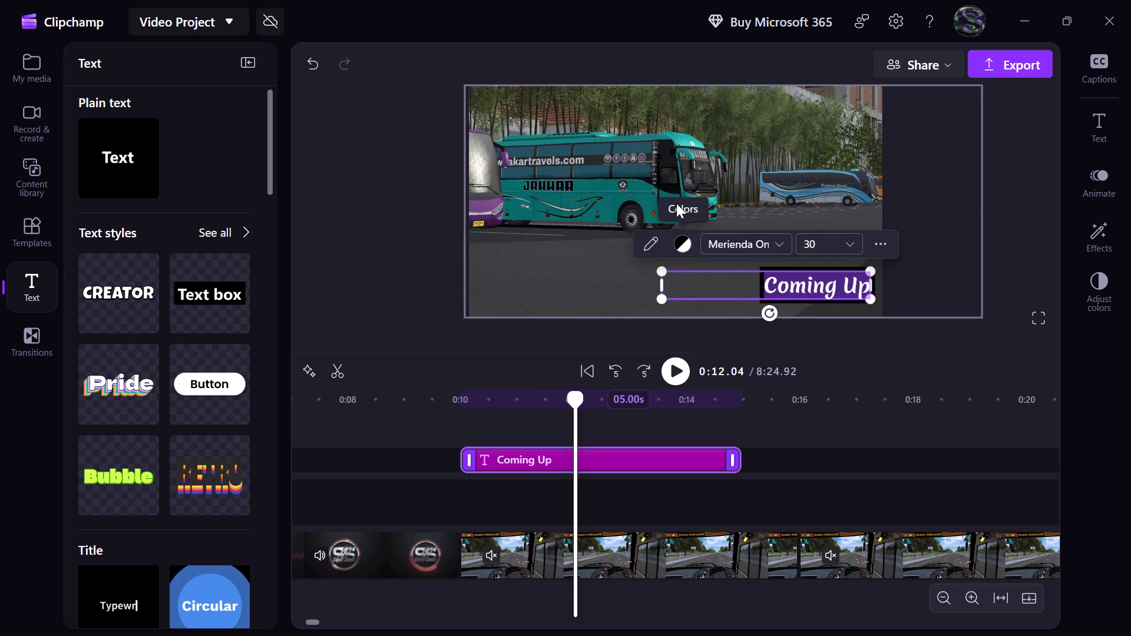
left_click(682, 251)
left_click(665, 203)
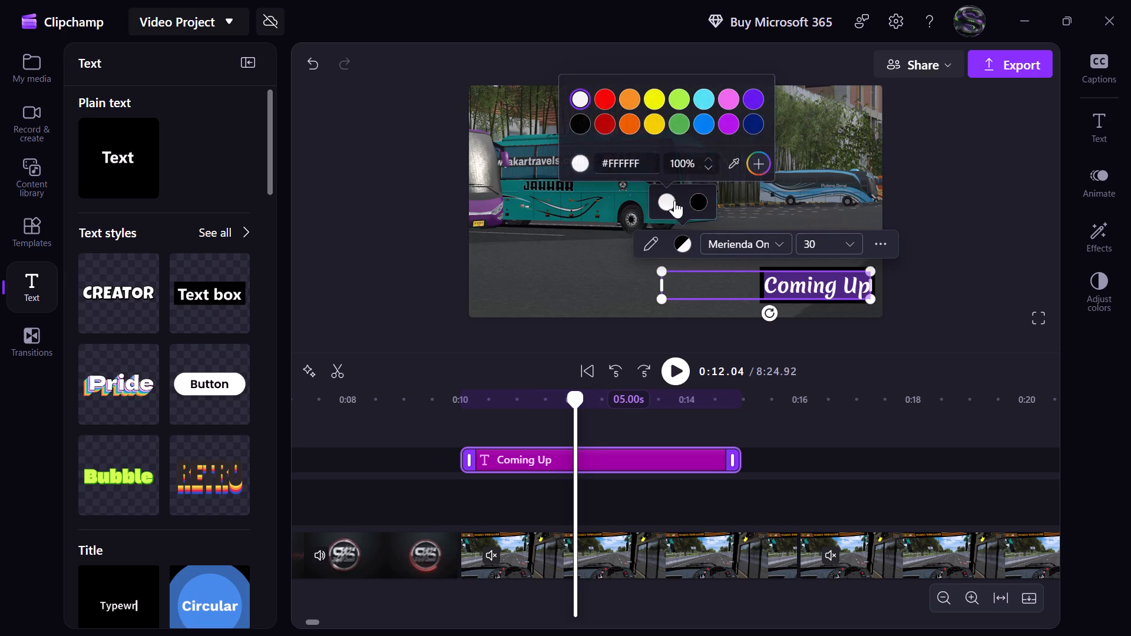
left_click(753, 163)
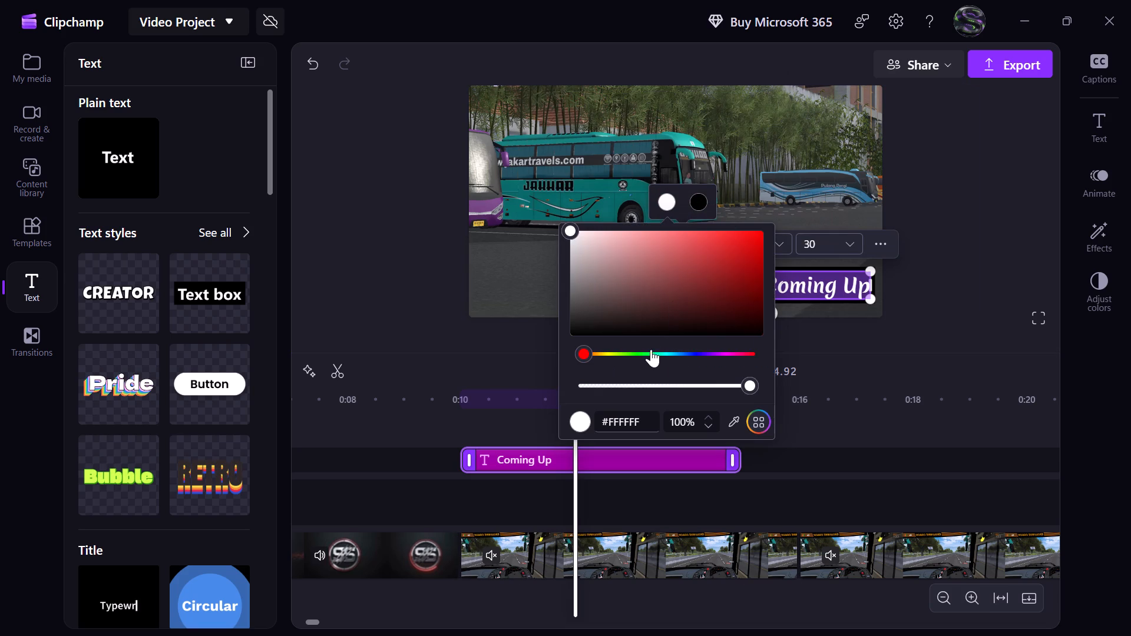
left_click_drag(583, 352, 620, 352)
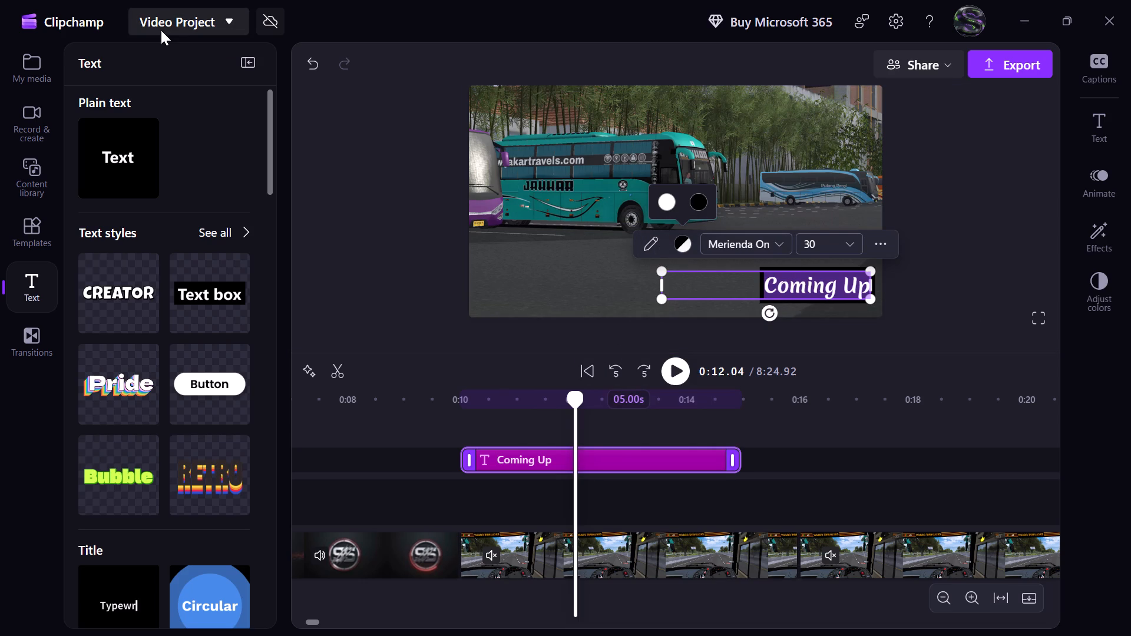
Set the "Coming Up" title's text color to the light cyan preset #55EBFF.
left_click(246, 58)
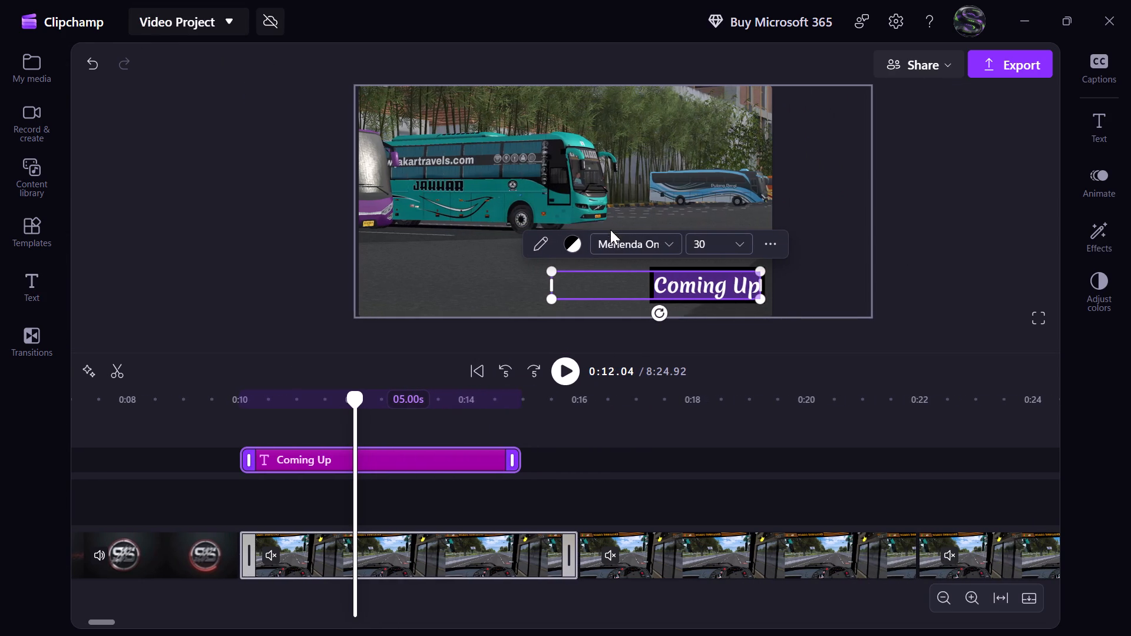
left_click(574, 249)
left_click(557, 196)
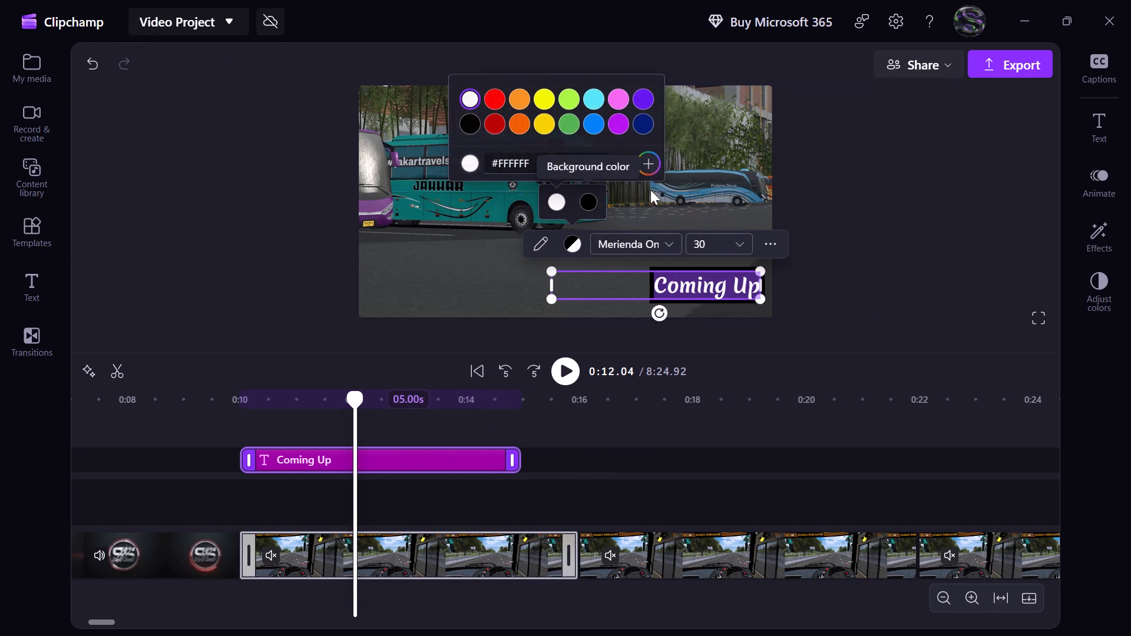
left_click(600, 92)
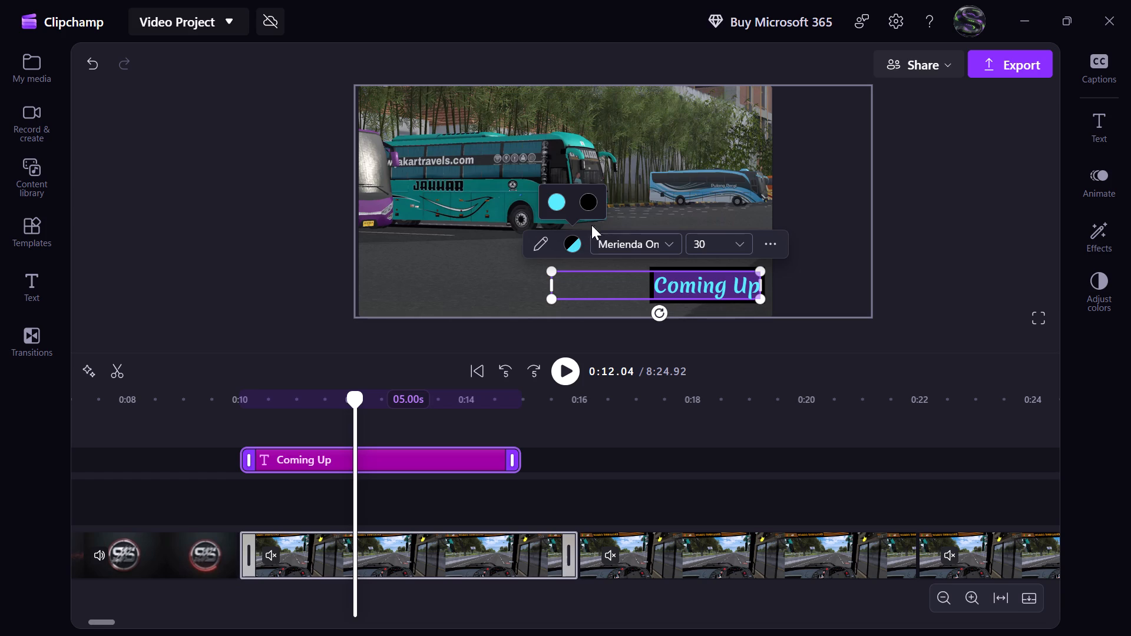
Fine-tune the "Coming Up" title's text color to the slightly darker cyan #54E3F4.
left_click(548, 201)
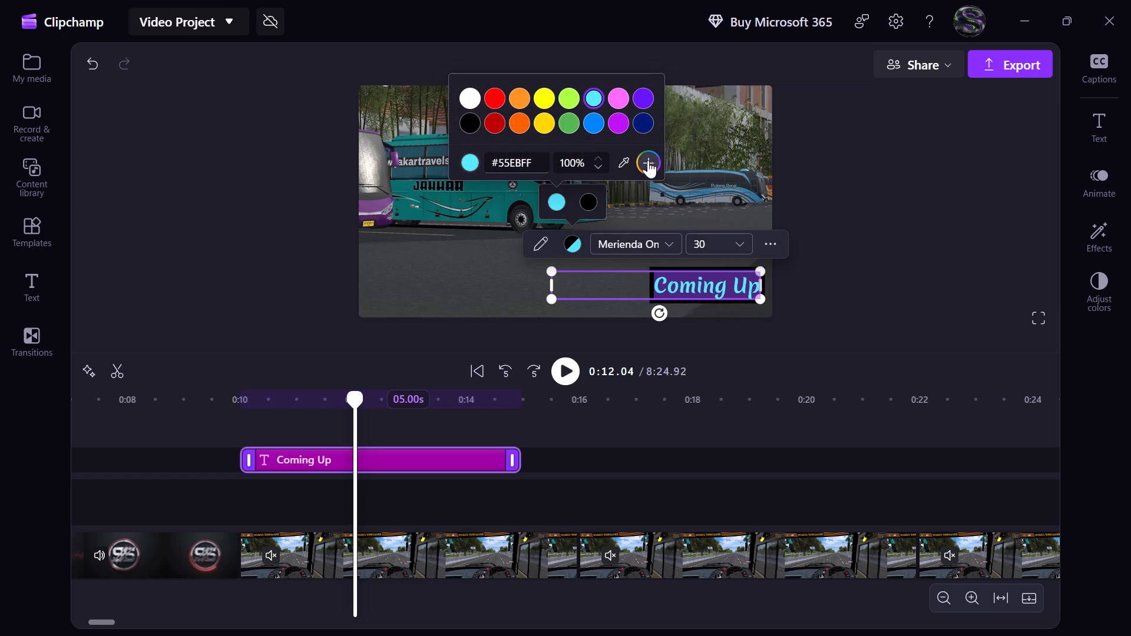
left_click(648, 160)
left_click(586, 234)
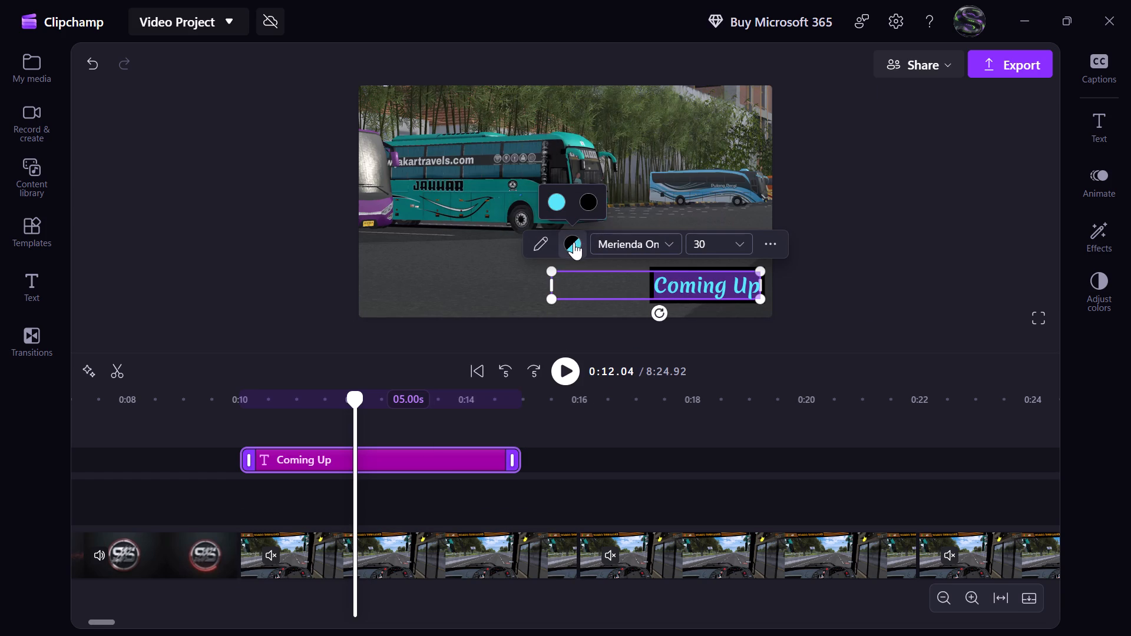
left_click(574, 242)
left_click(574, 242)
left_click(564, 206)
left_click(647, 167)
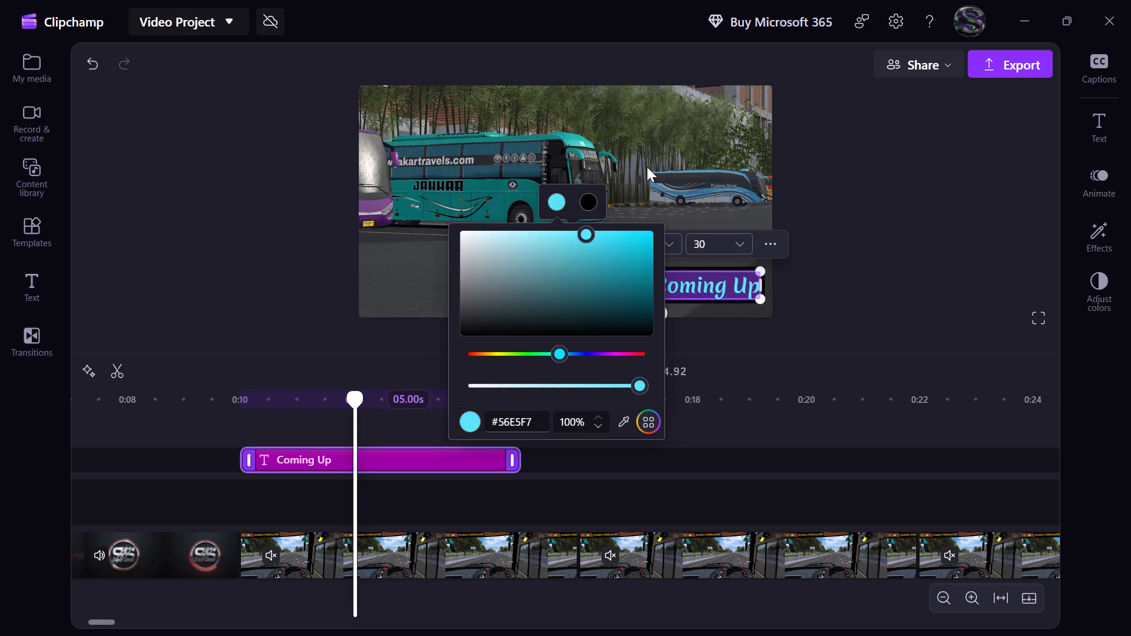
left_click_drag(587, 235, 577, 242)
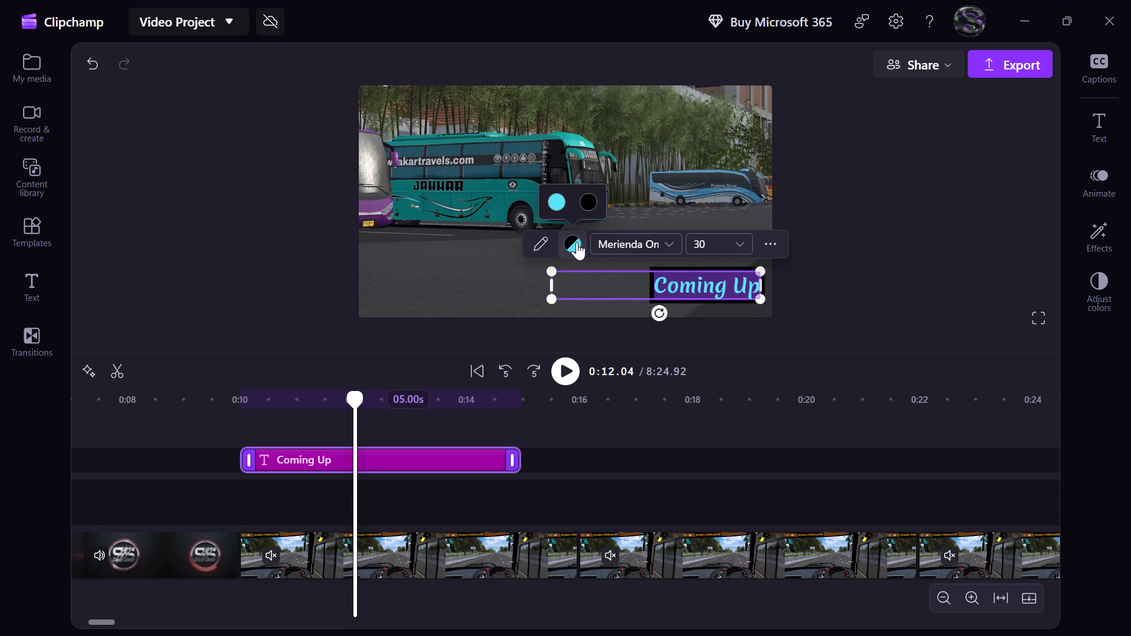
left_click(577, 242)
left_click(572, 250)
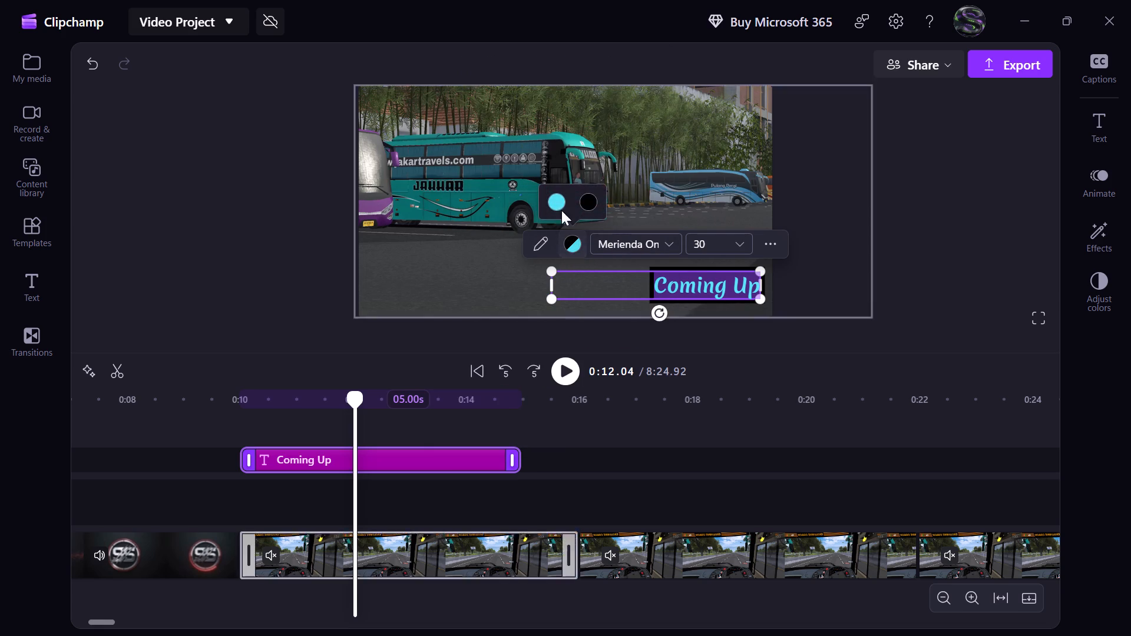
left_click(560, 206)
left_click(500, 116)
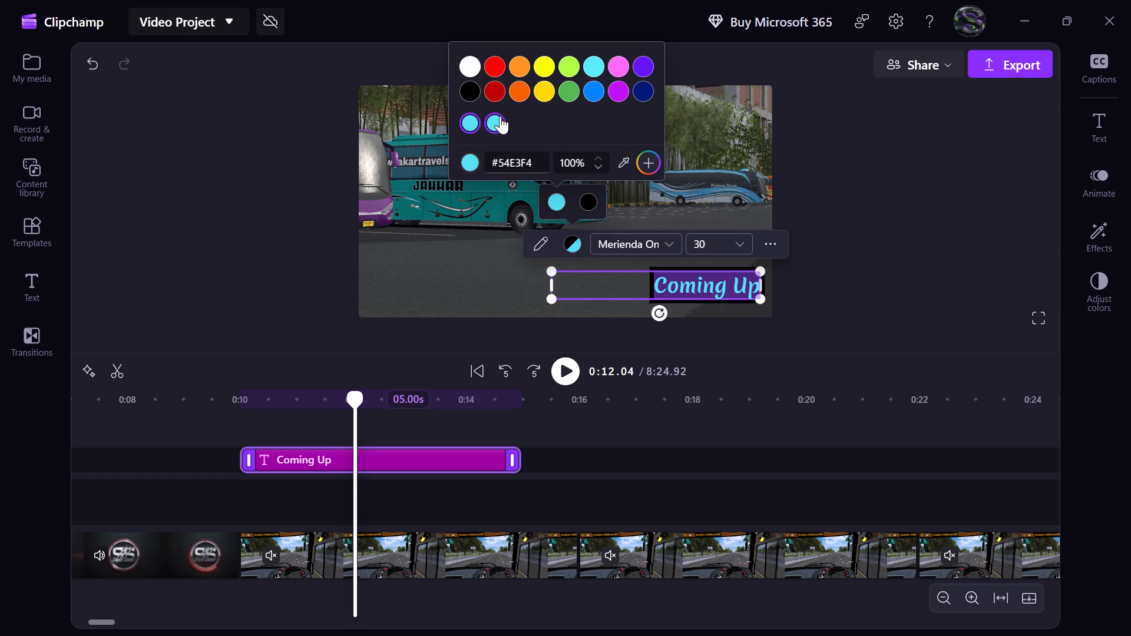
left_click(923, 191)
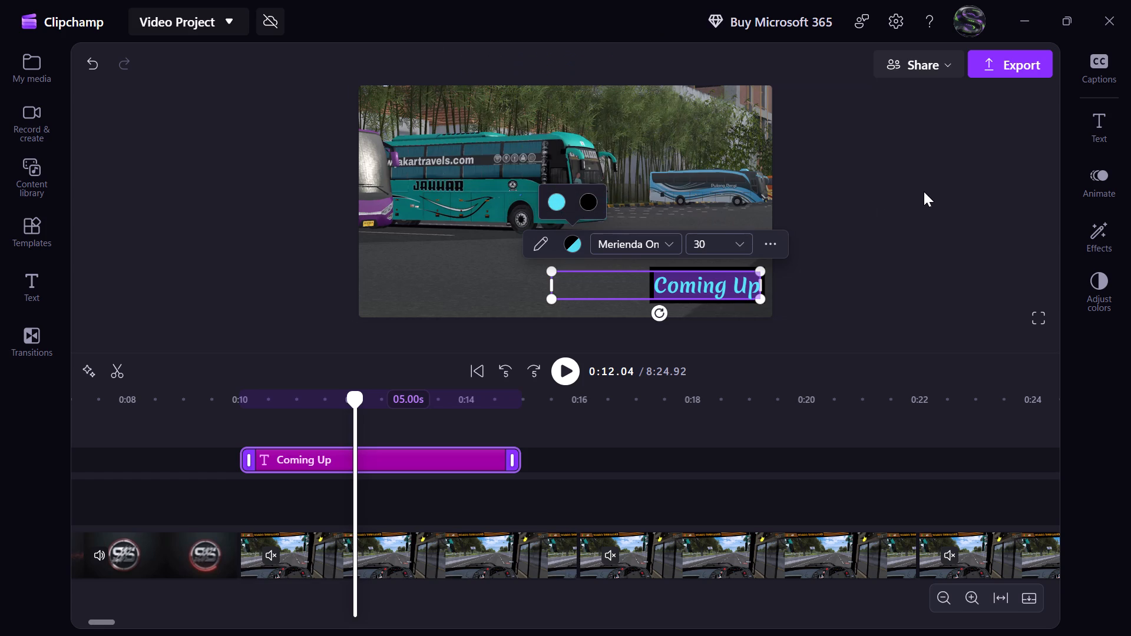
Play a short stretch of the video to preview the recolored "Coming Up" title.
left_click(213, 420)
left_click(564, 369)
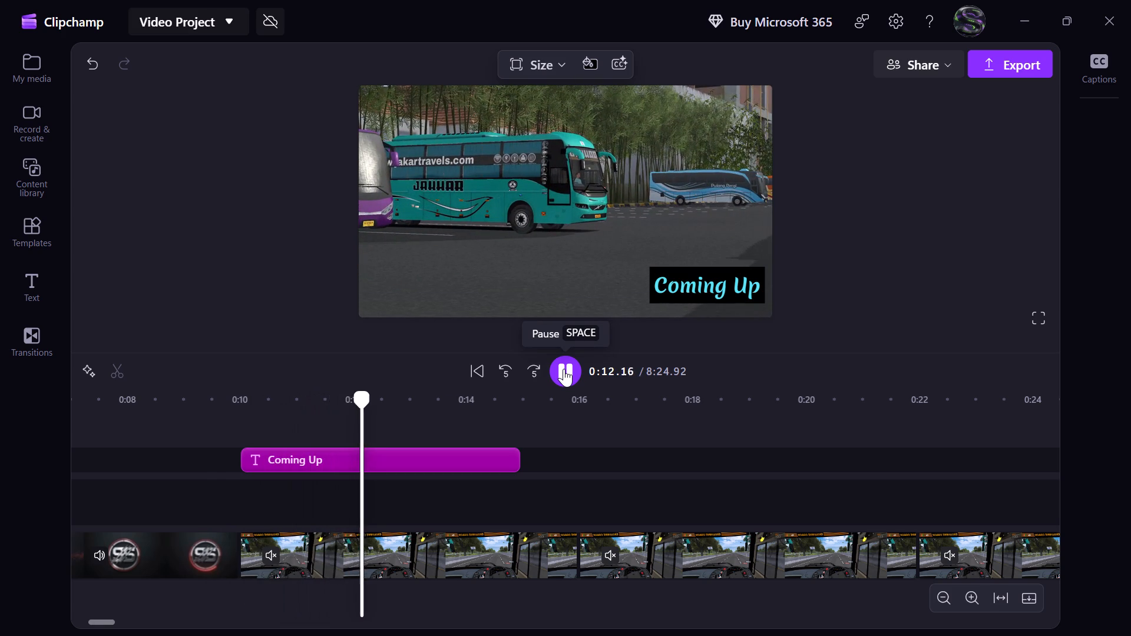
left_click(564, 369)
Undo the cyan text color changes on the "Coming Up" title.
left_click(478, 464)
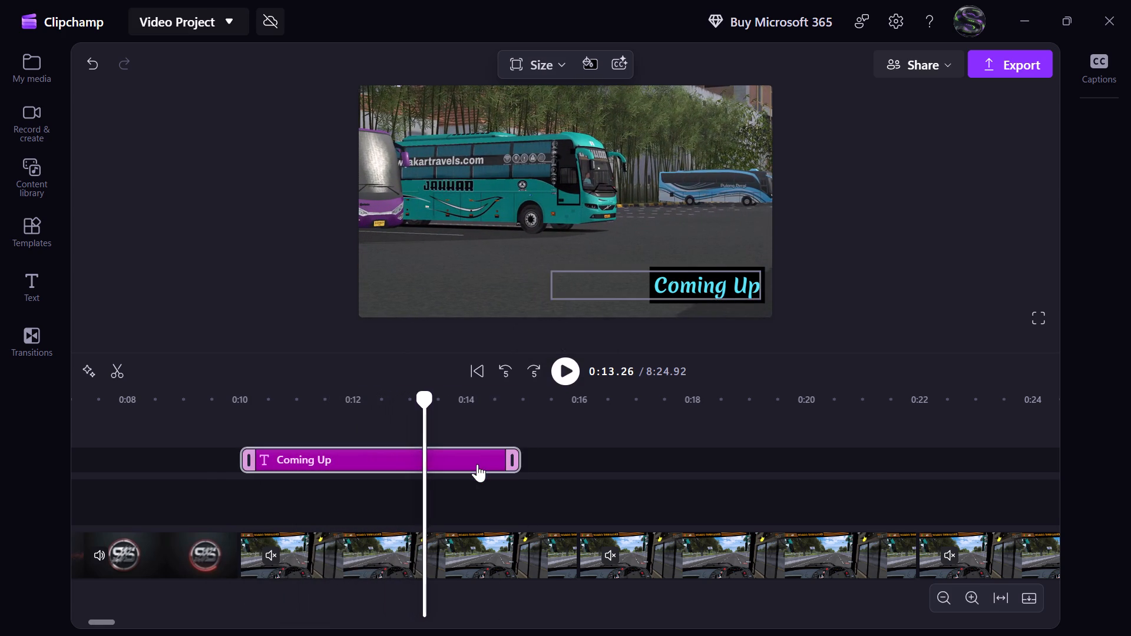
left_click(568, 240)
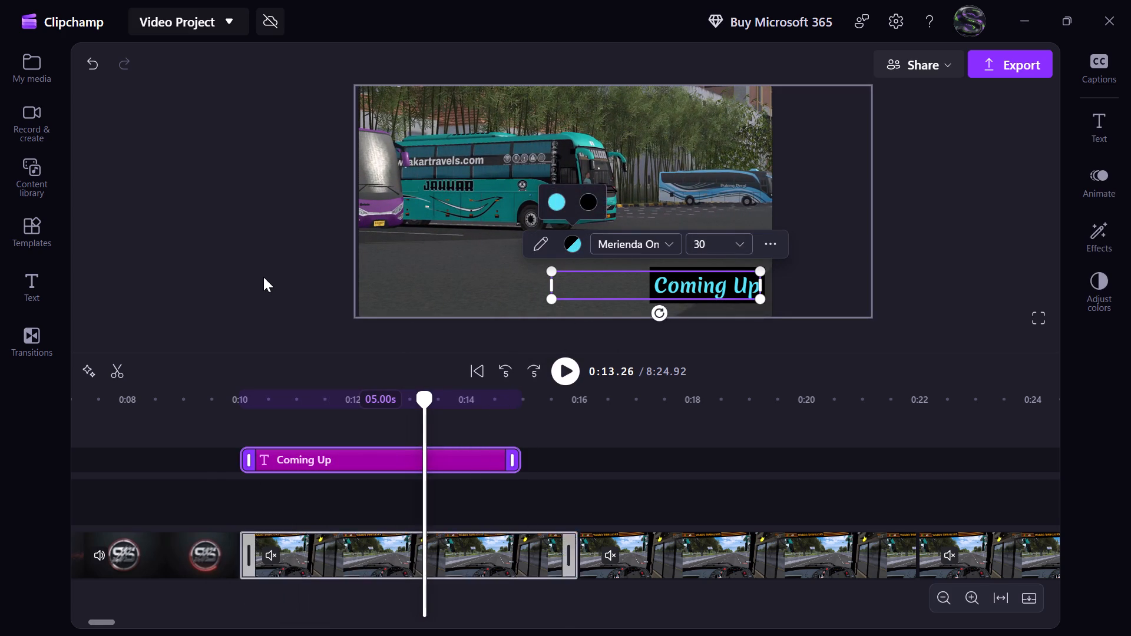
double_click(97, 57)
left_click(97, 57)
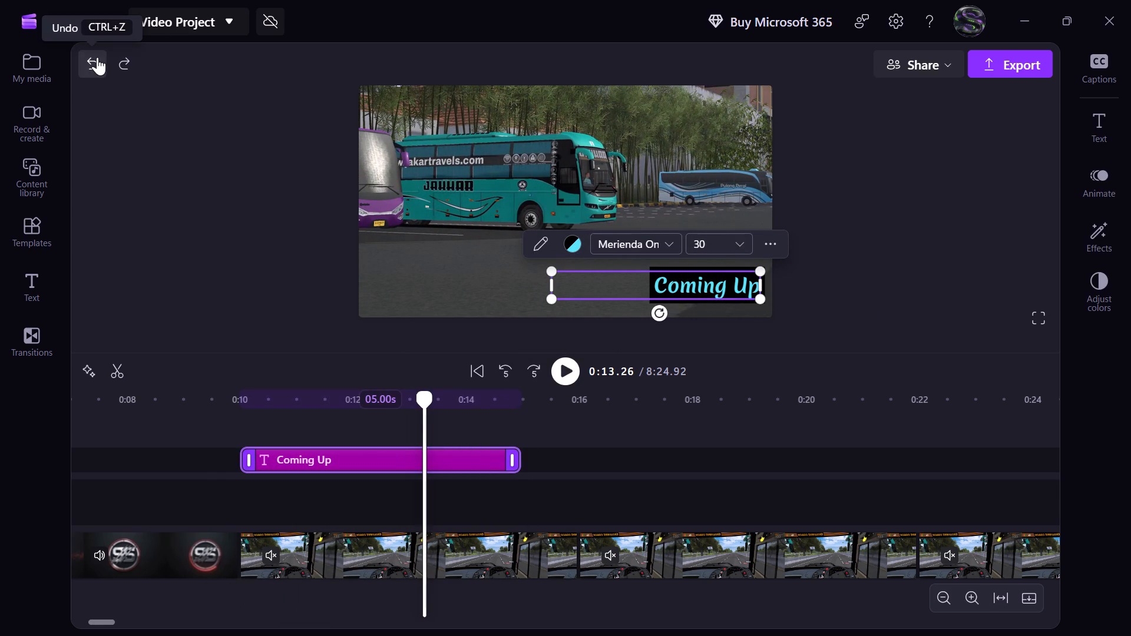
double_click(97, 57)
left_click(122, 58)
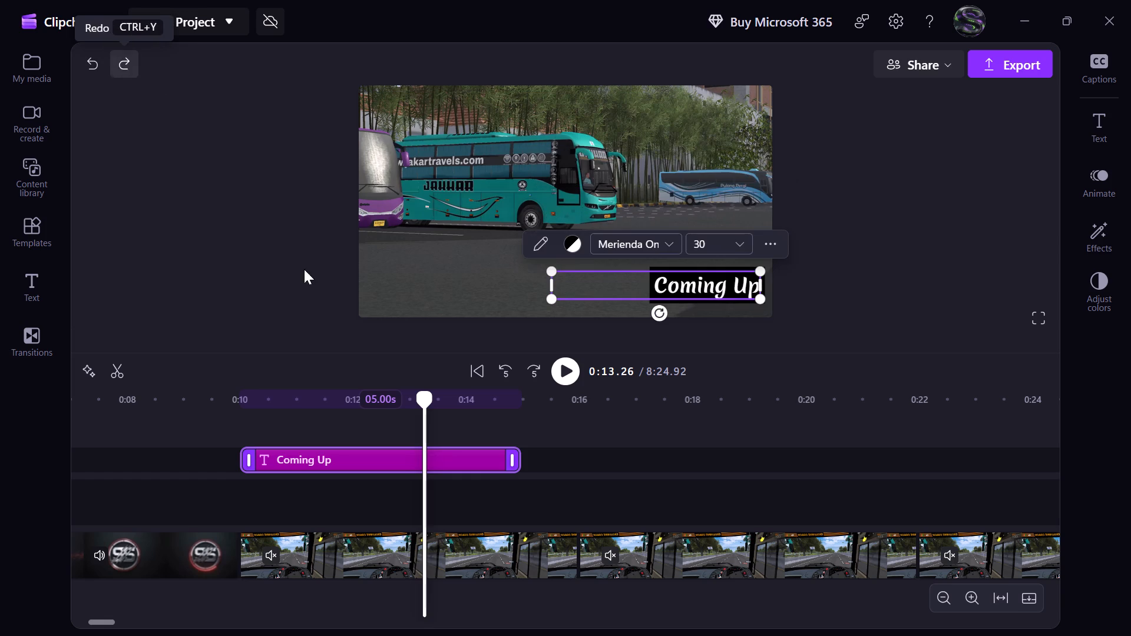
Apply the Smooth slide animation to the "Coming Up" title and set its direction to left.
left_click(280, 261)
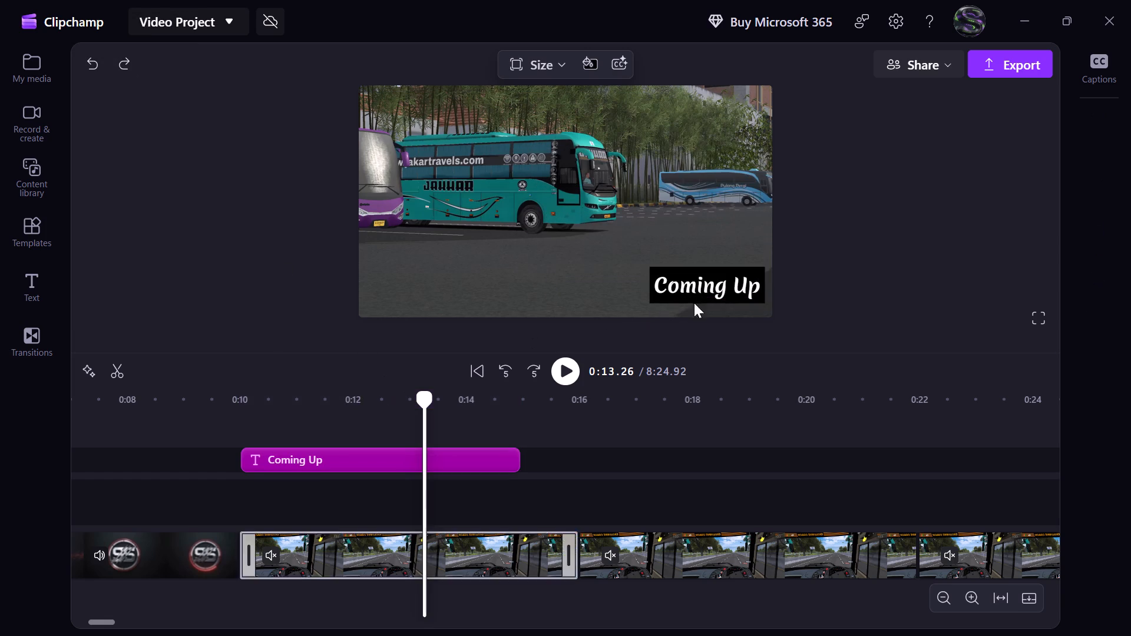
left_click(709, 291)
left_click(1116, 174)
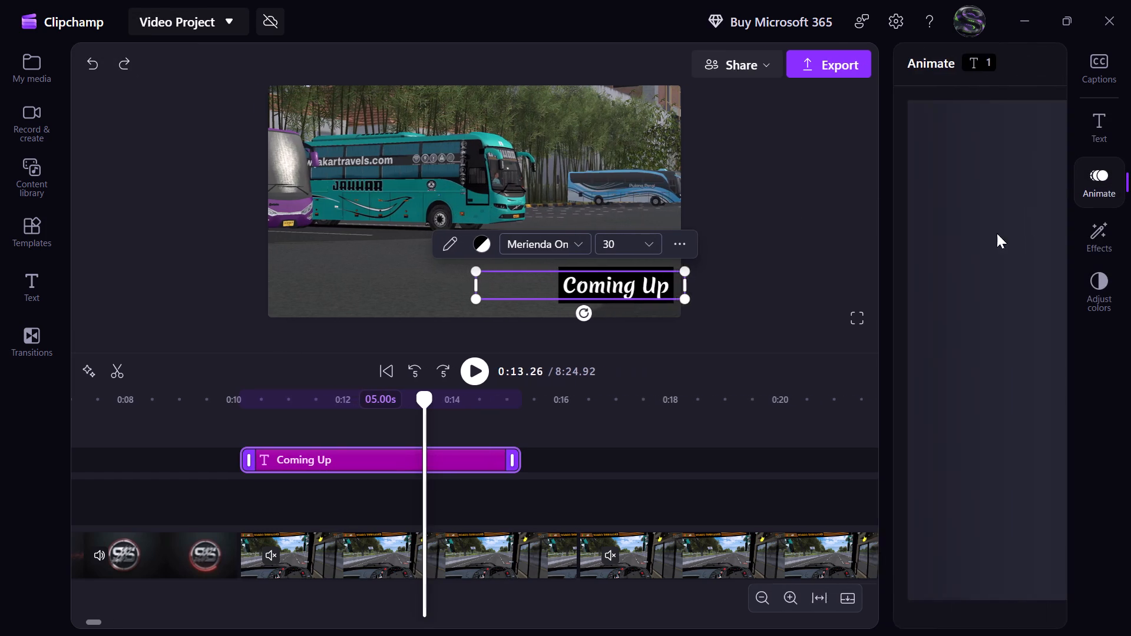
left_click(974, 247)
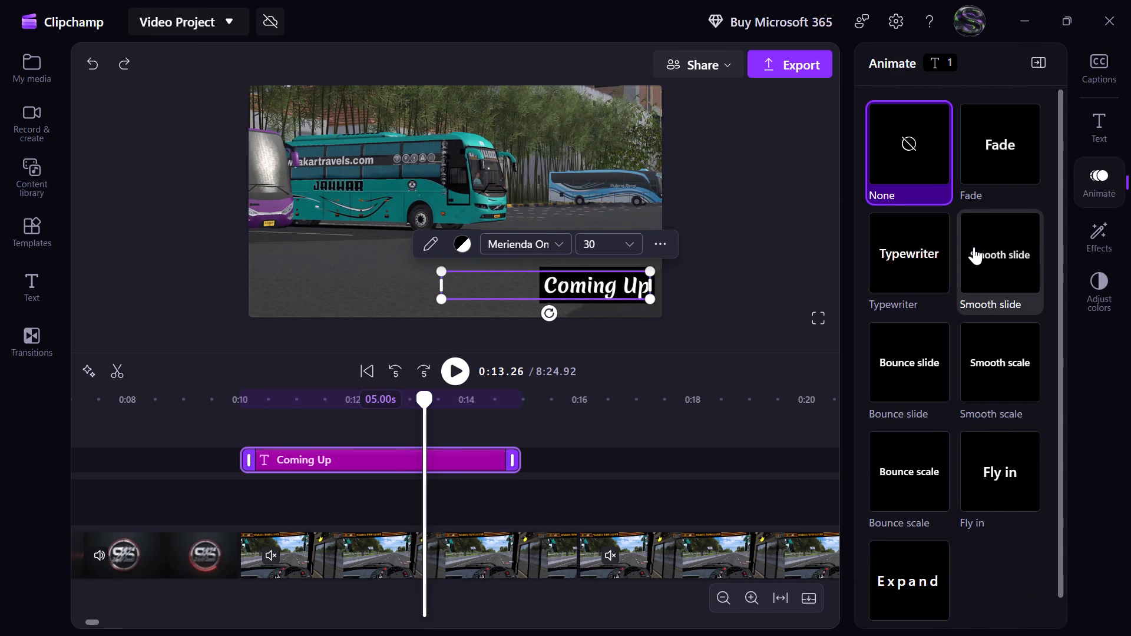
left_click(1010, 259)
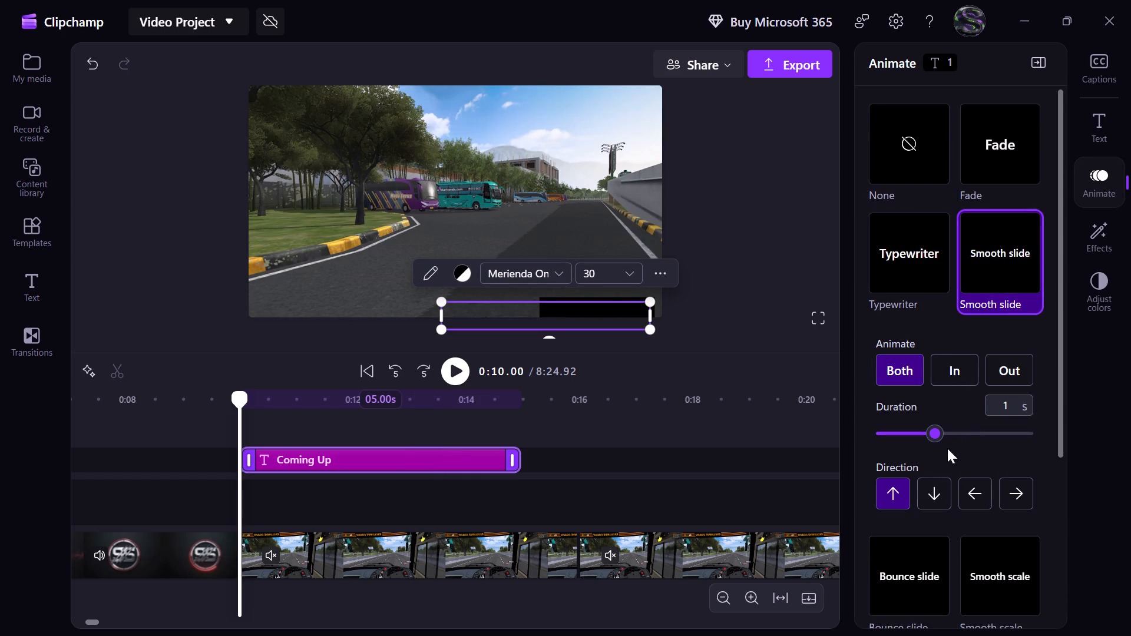
left_click(969, 508)
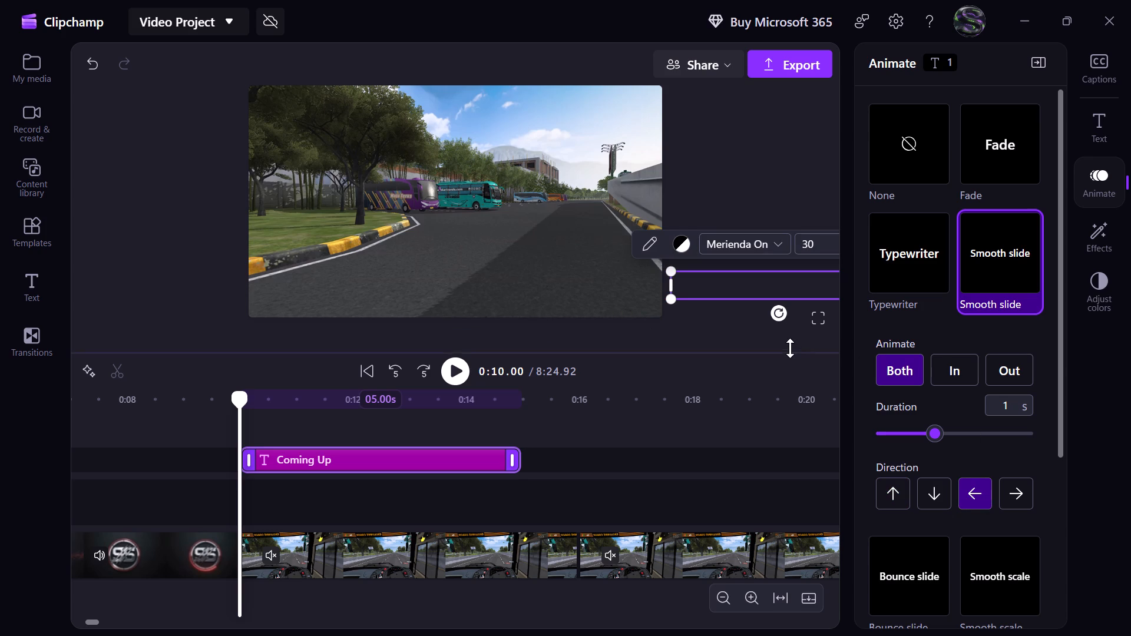
Play the "Coming Up" title section to preview its Smooth slide animation.
left_click(447, 374)
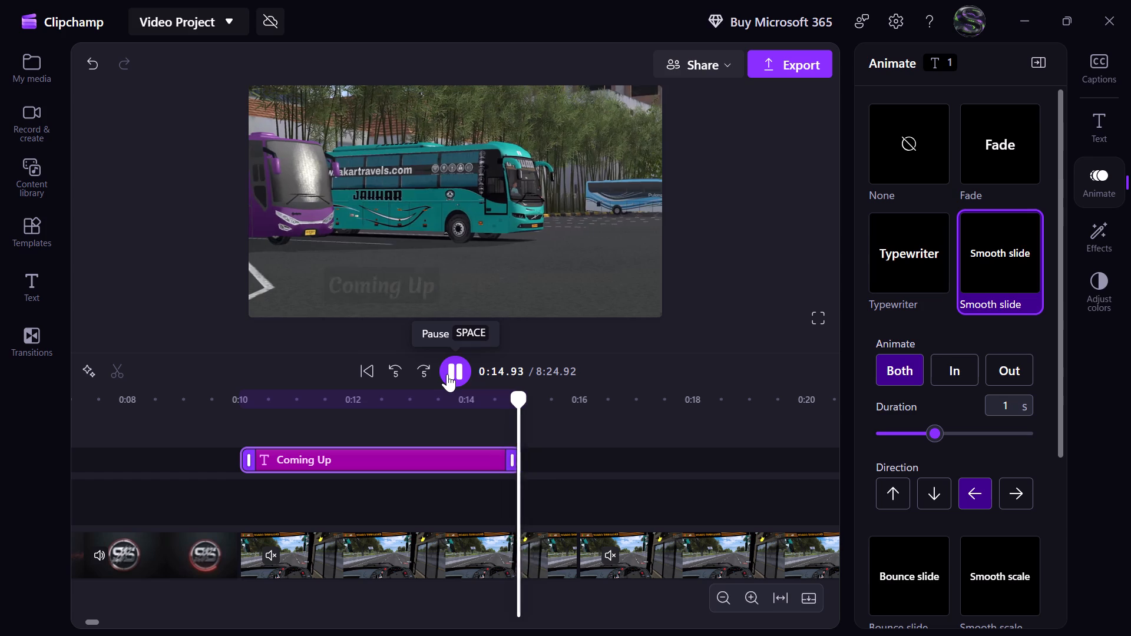
left_click(447, 374)
Set the "Coming Up" title's Smooth slide animation to play In only.
left_click(957, 379)
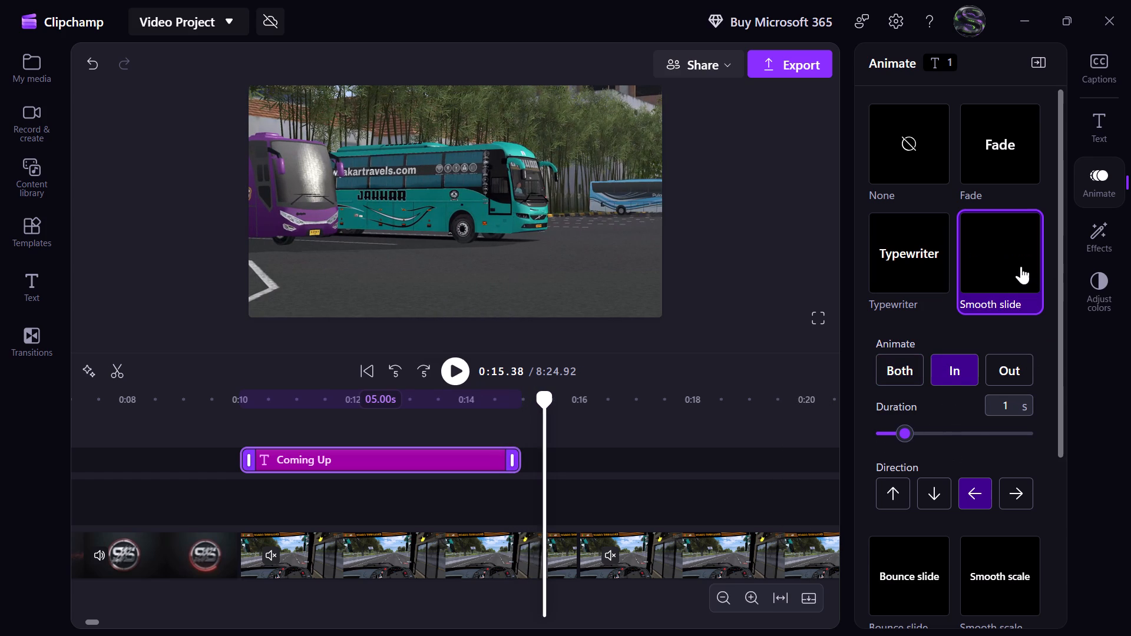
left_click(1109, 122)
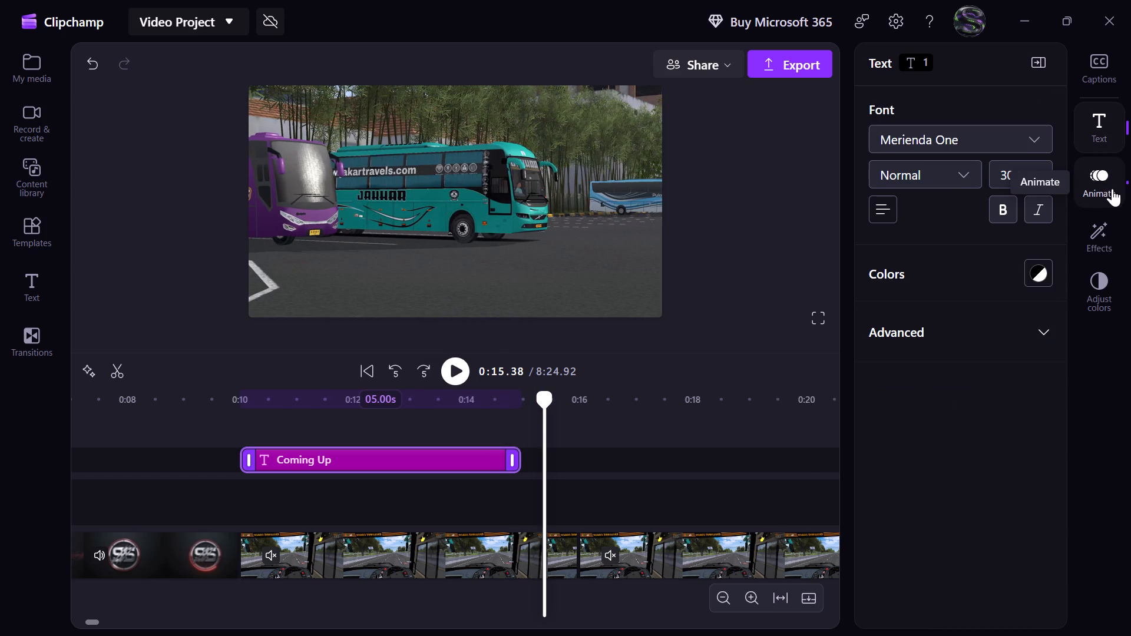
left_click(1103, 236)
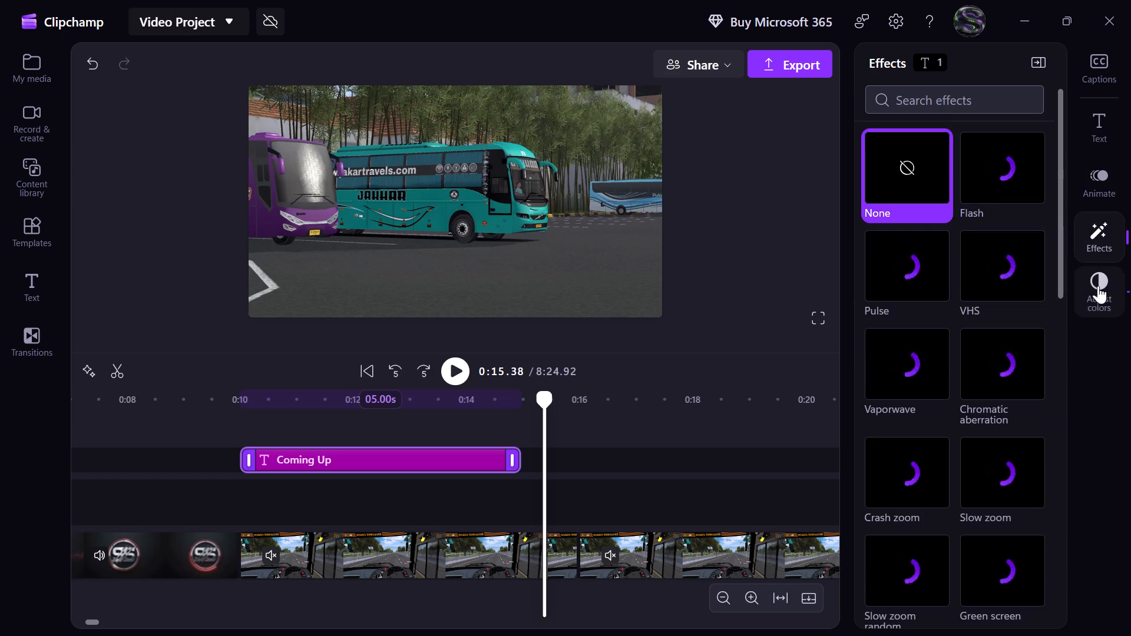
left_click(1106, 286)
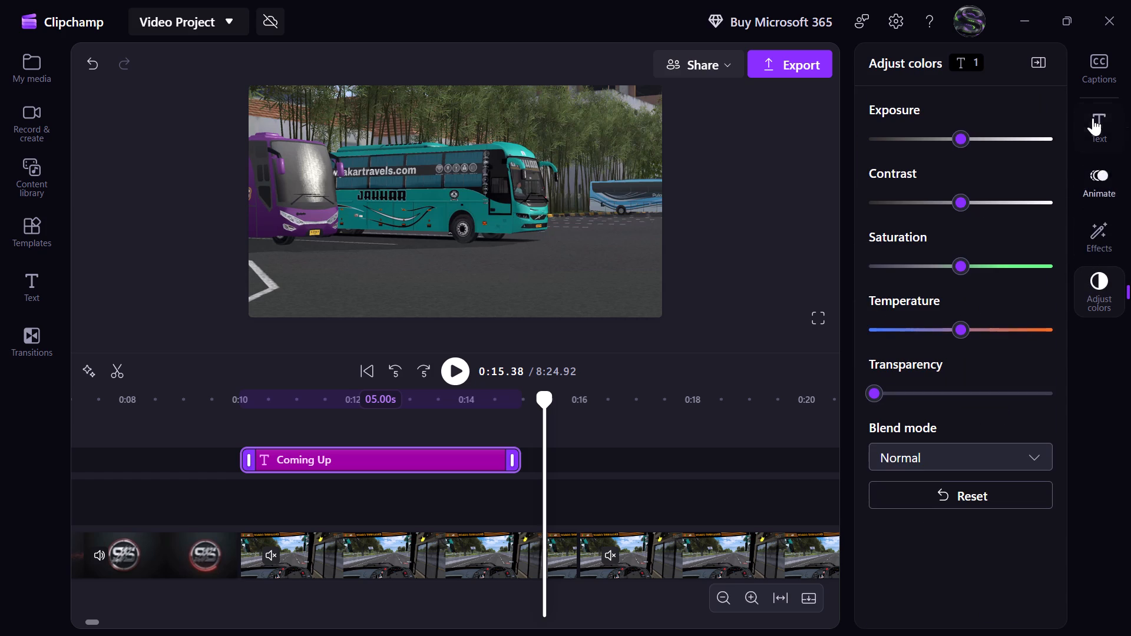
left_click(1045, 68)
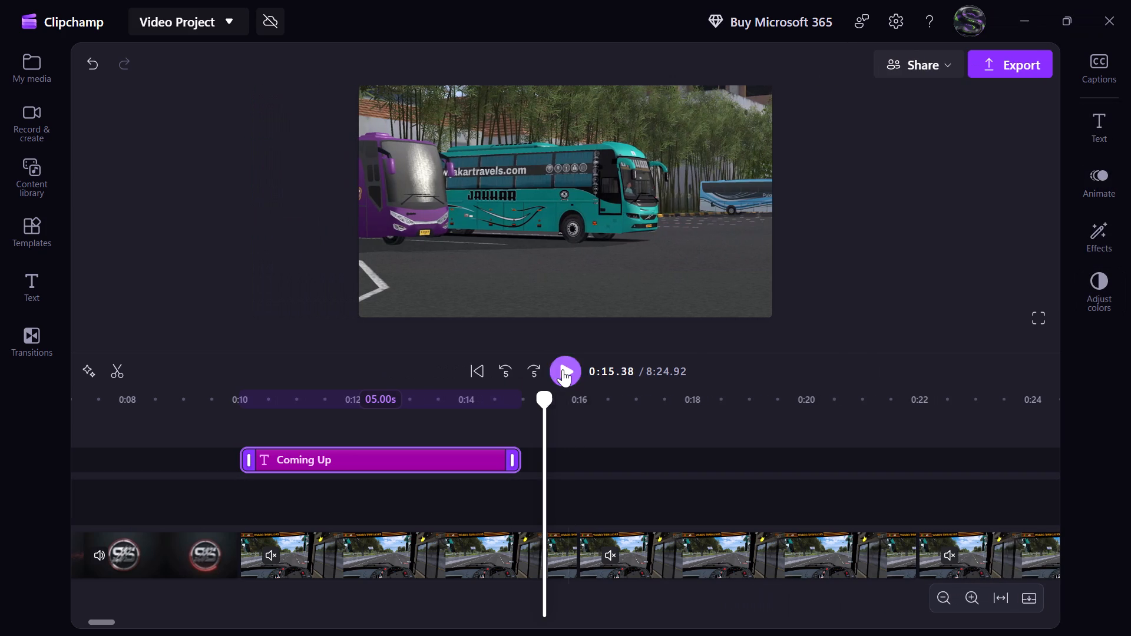
Play and skip through the footage past the subscribe overlay, stopping at about 0:46.7 where the parked buses appear.
left_click(563, 369)
left_click(538, 369)
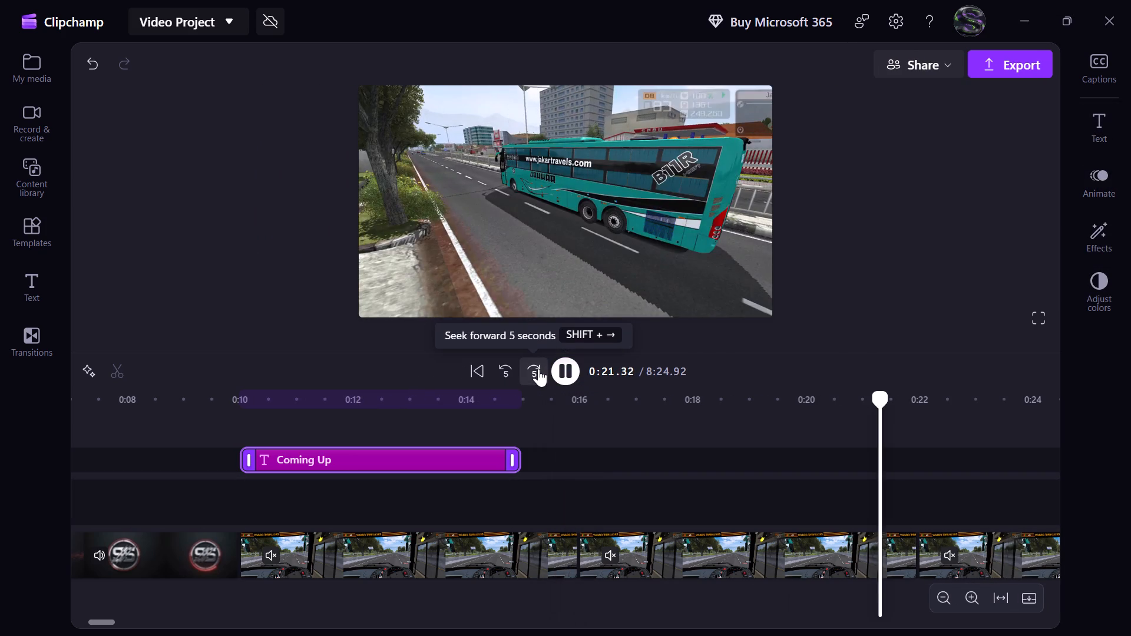
left_click(538, 369)
left_click(538, 369)
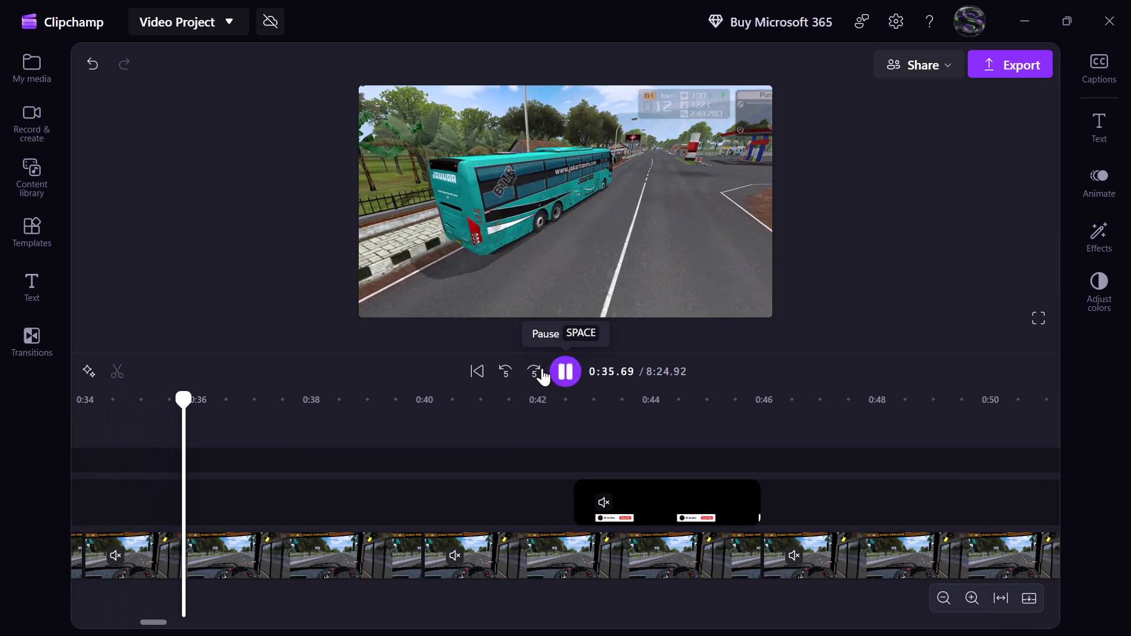
left_click(537, 368)
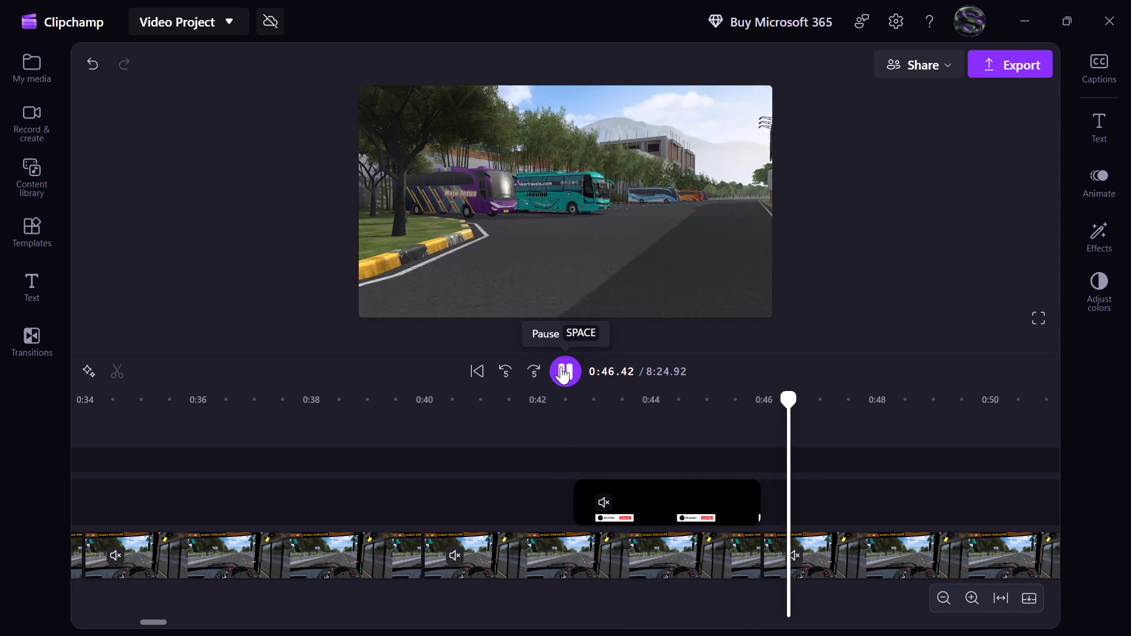
left_click(561, 366)
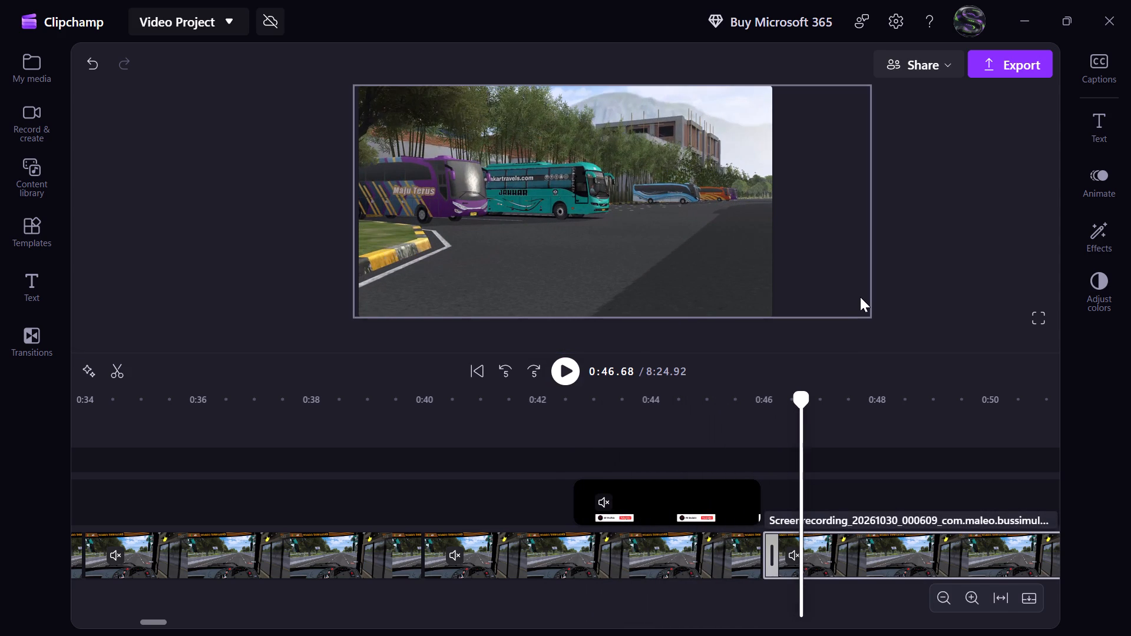
left_click(565, 373)
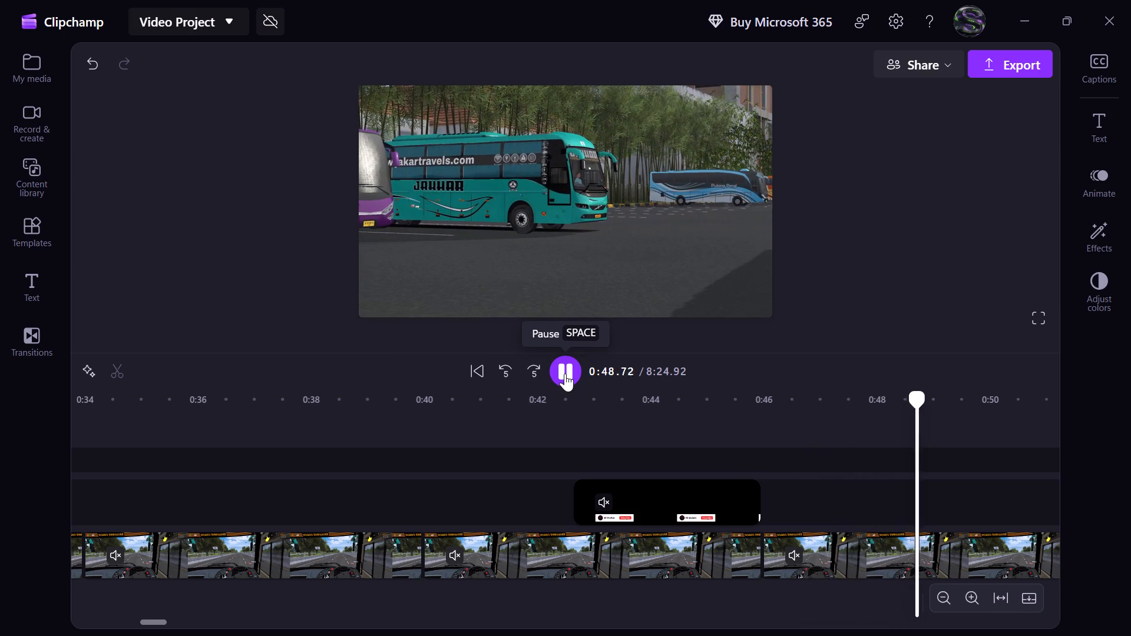
left_click(505, 376)
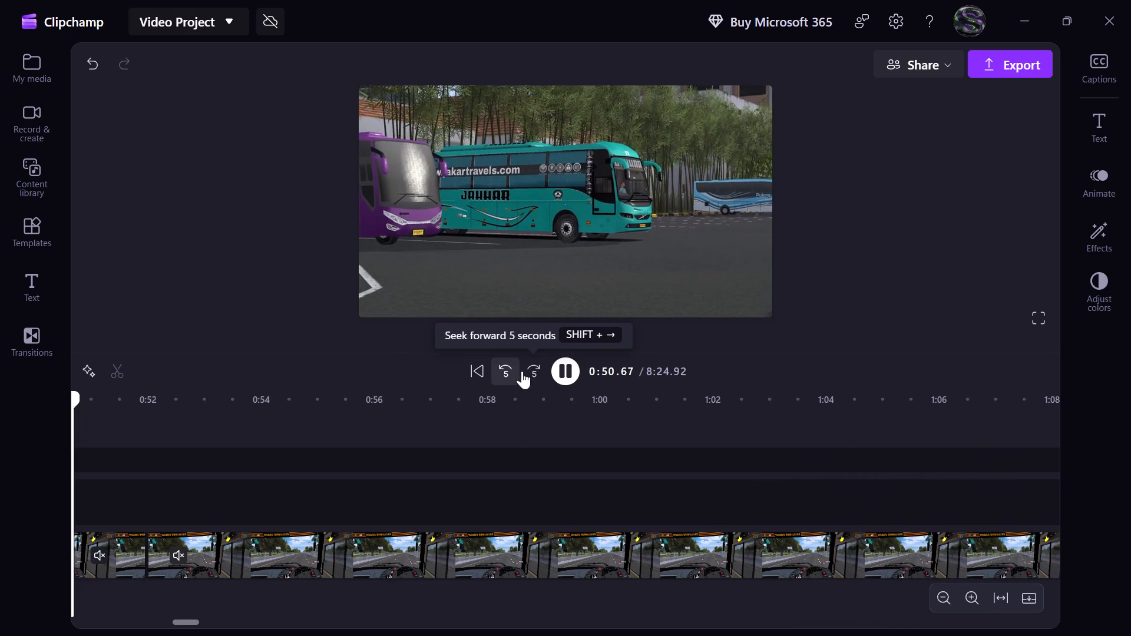
left_click(568, 375)
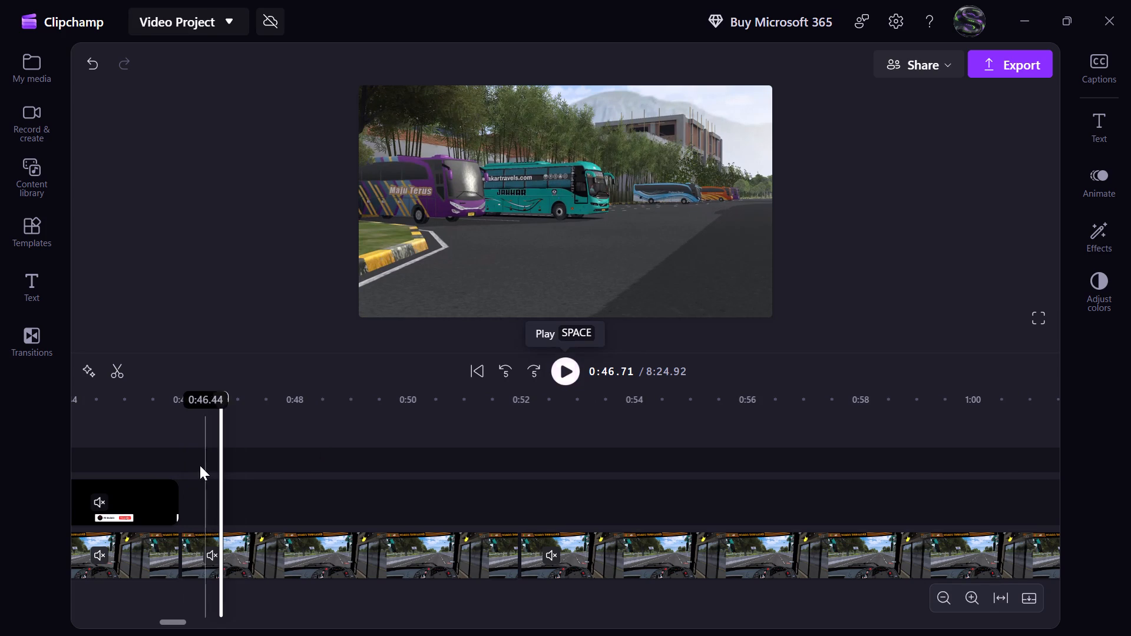
Add the two-line Gliding Title text to the timeline at about 0:46.7, just after the subscribe overlay.
left_click(41, 303)
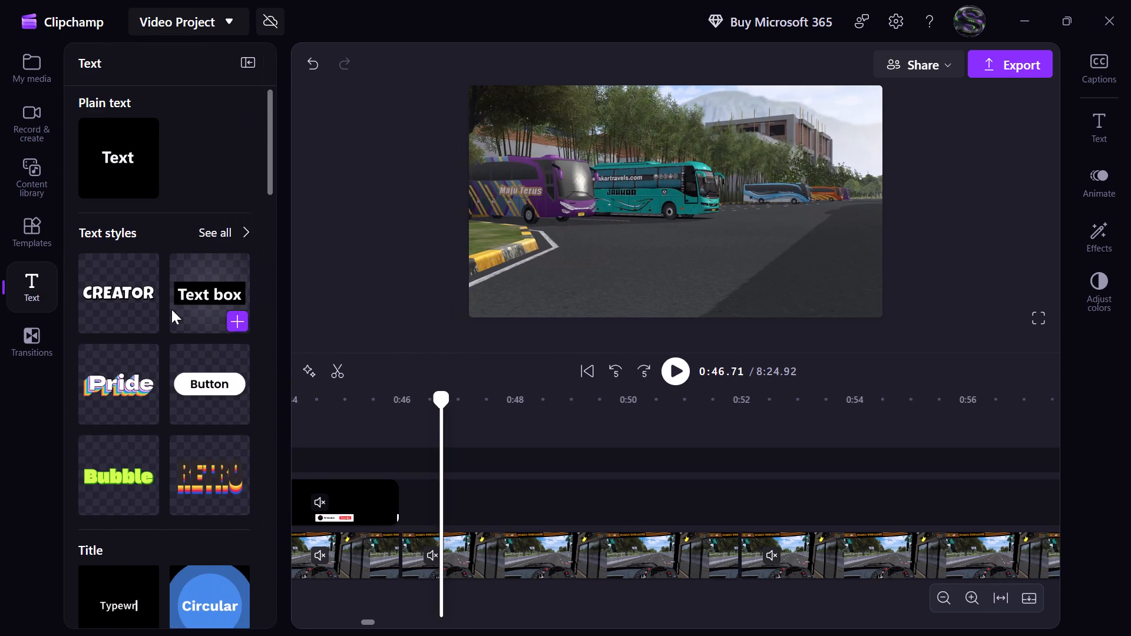
scroll(171, 309, "down", 3)
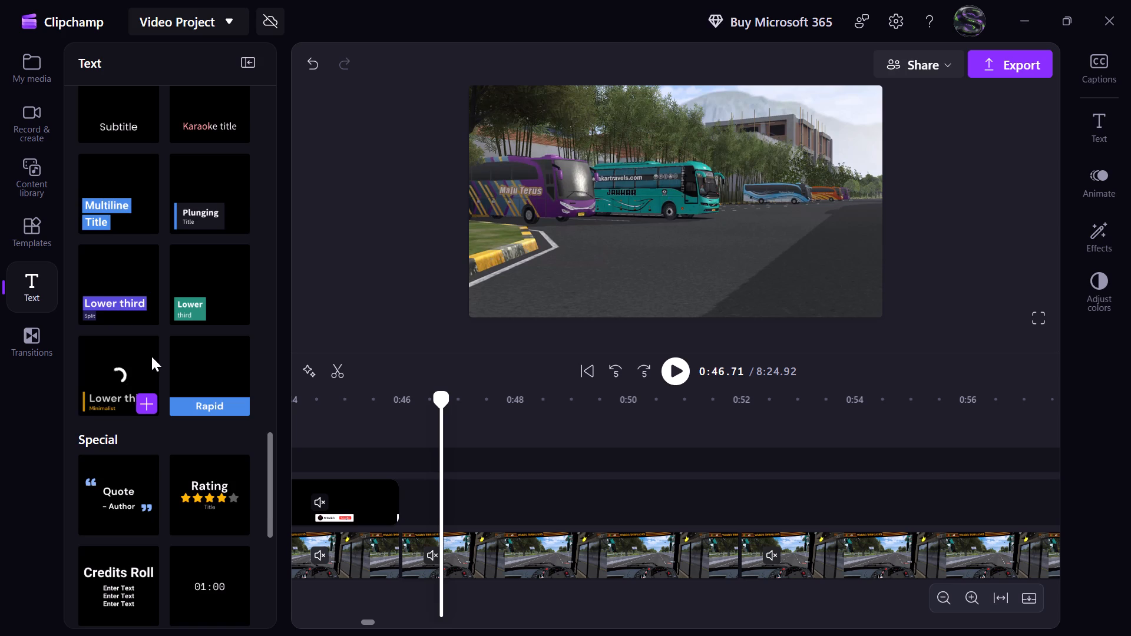
scroll(151, 356, "down", 1)
scroll(199, 277, "up", 2)
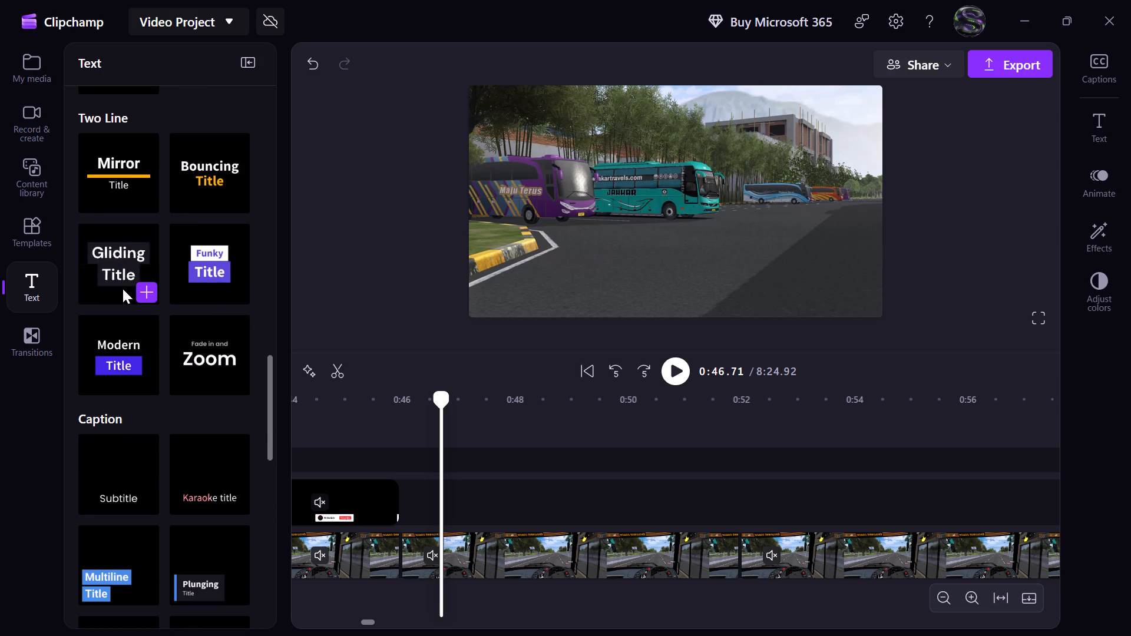
left_click(144, 288)
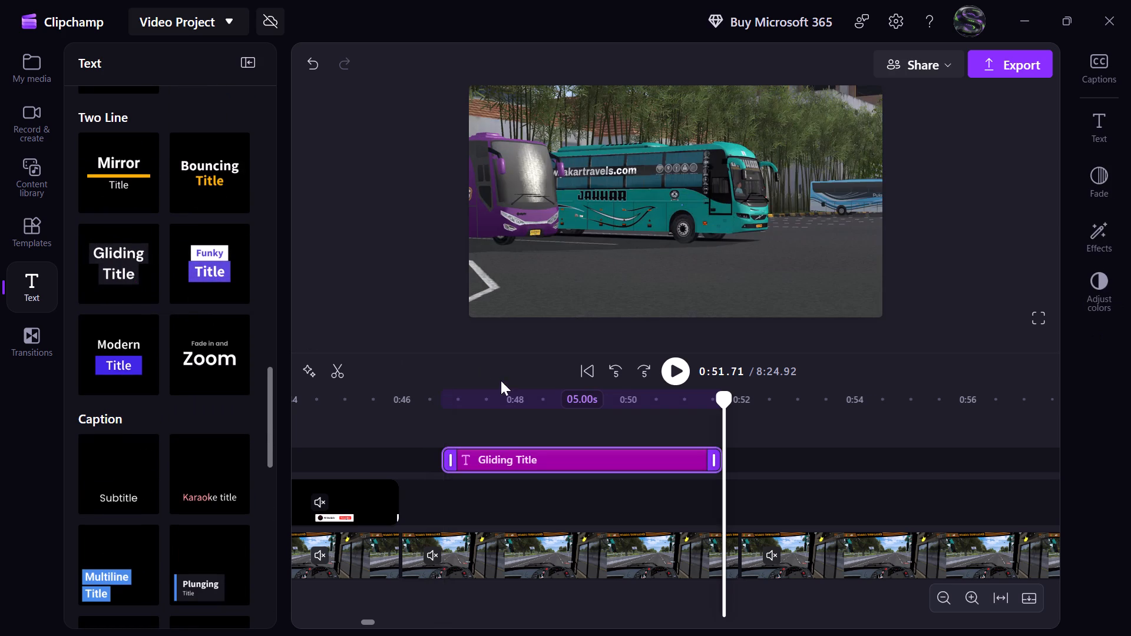
Replace the Gliding Title's placeholder text with "Volvo b11r", viewing the title at 0:48.66.
left_click(551, 428)
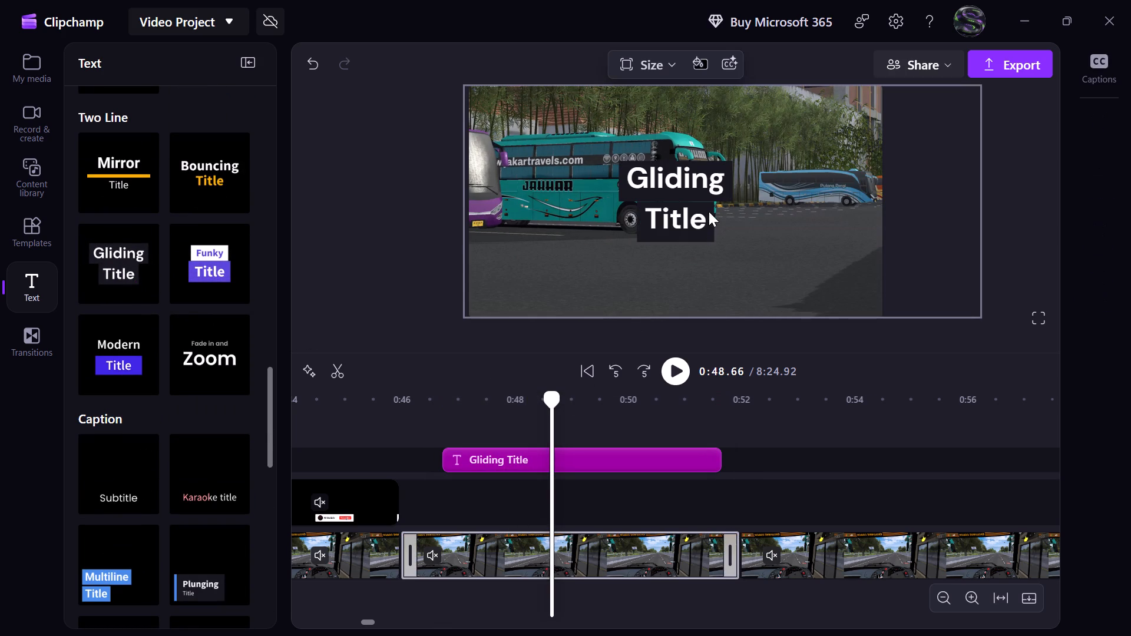
left_click(705, 215)
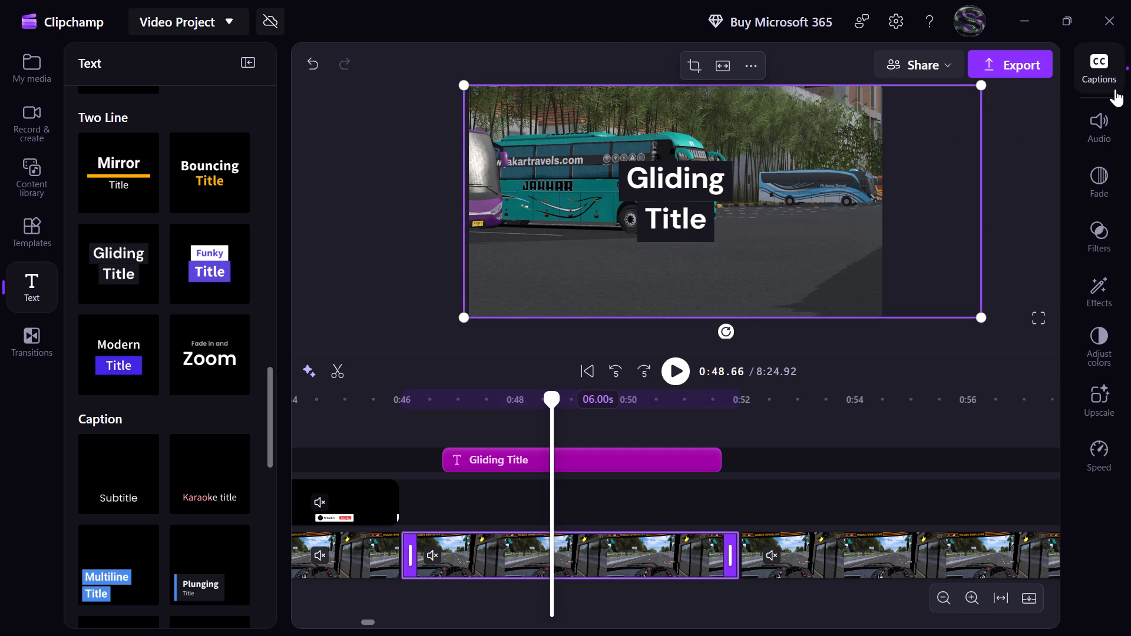
left_click(695, 222)
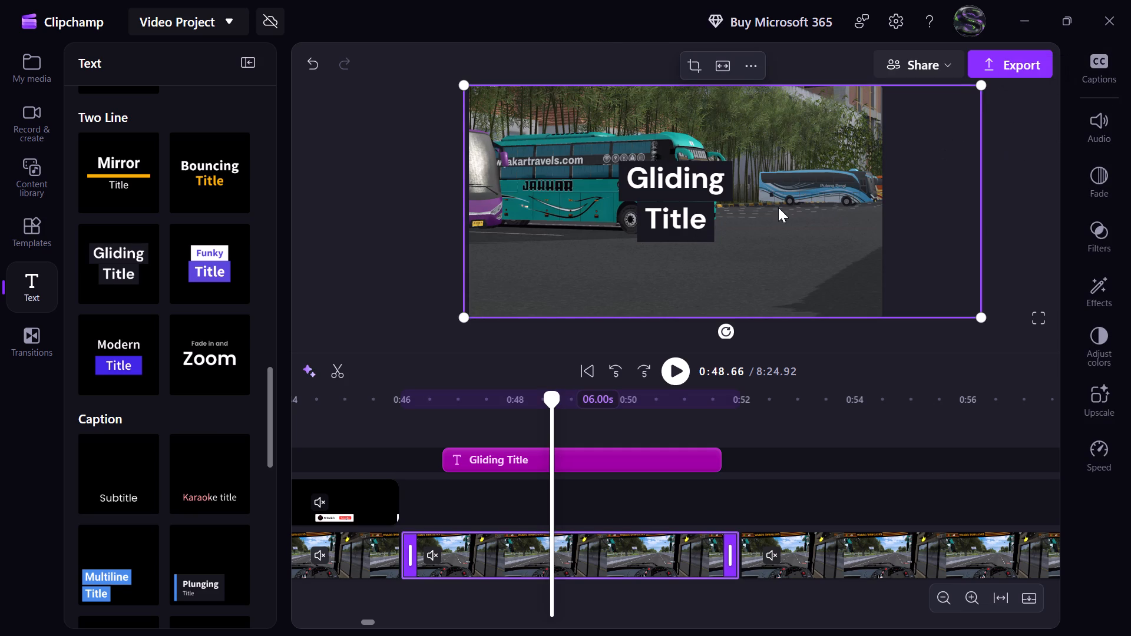
left_click(689, 218)
left_click(585, 454)
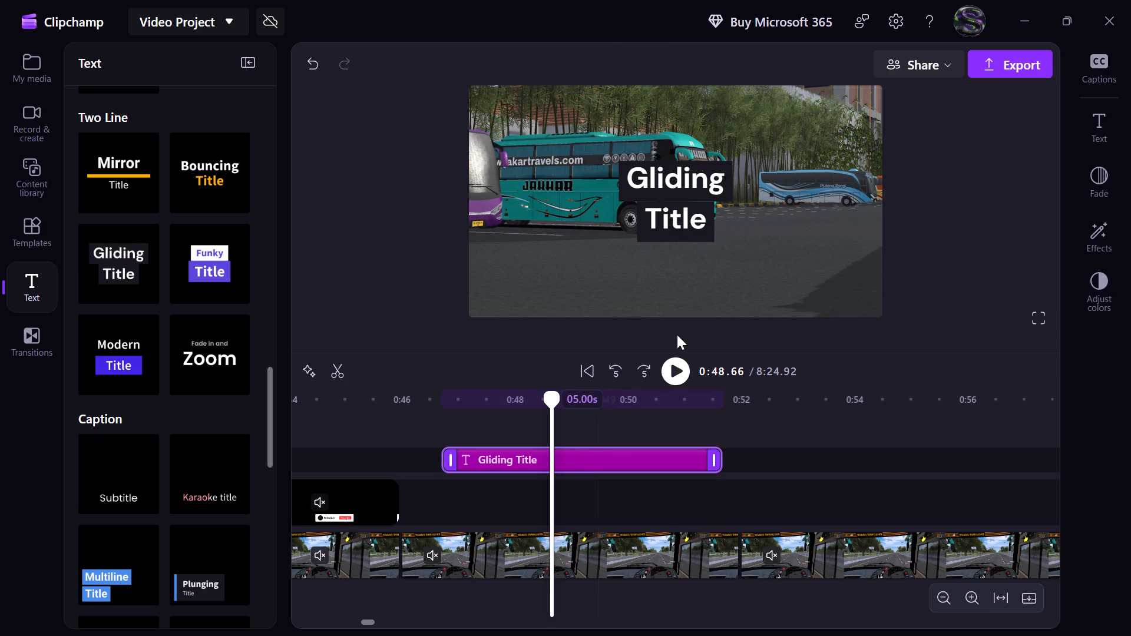
left_click(685, 178)
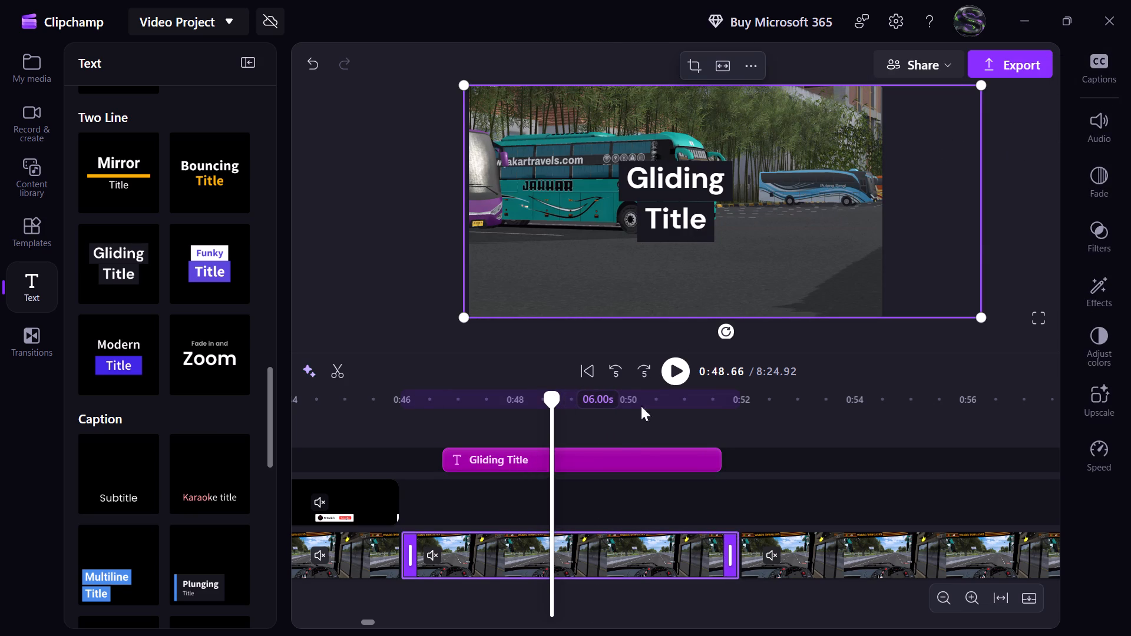
left_click_drag(616, 462, 616, 457)
left_click(616, 457)
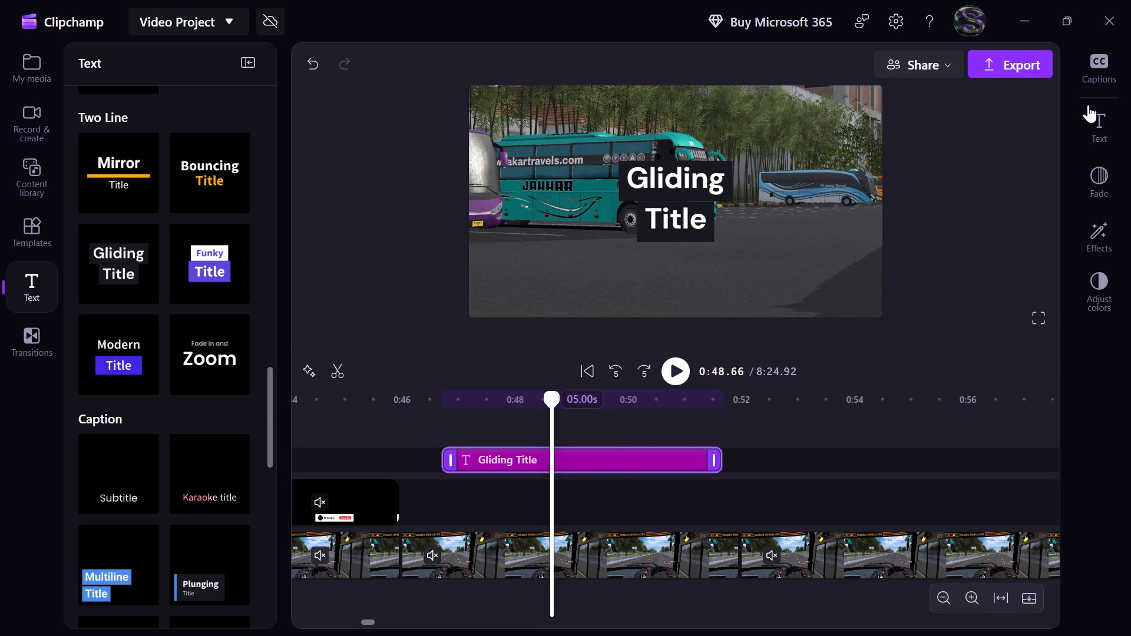
left_click_drag(1112, 101, 1112, 107)
left_click(1107, 110)
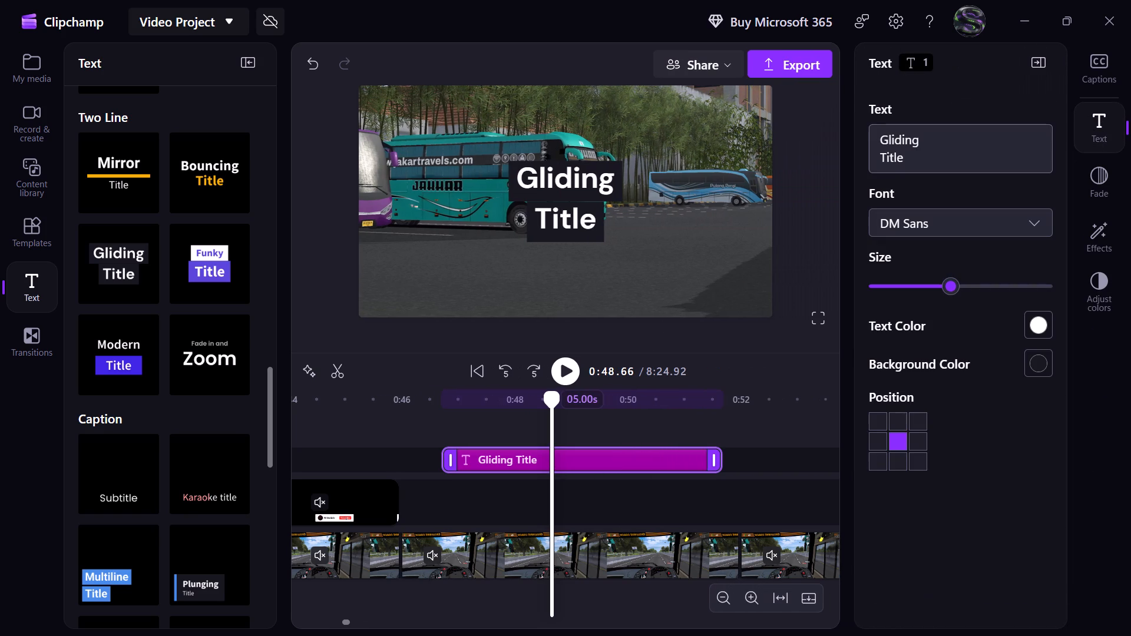
left_click(957, 167)
type("Volvo")
key("space")
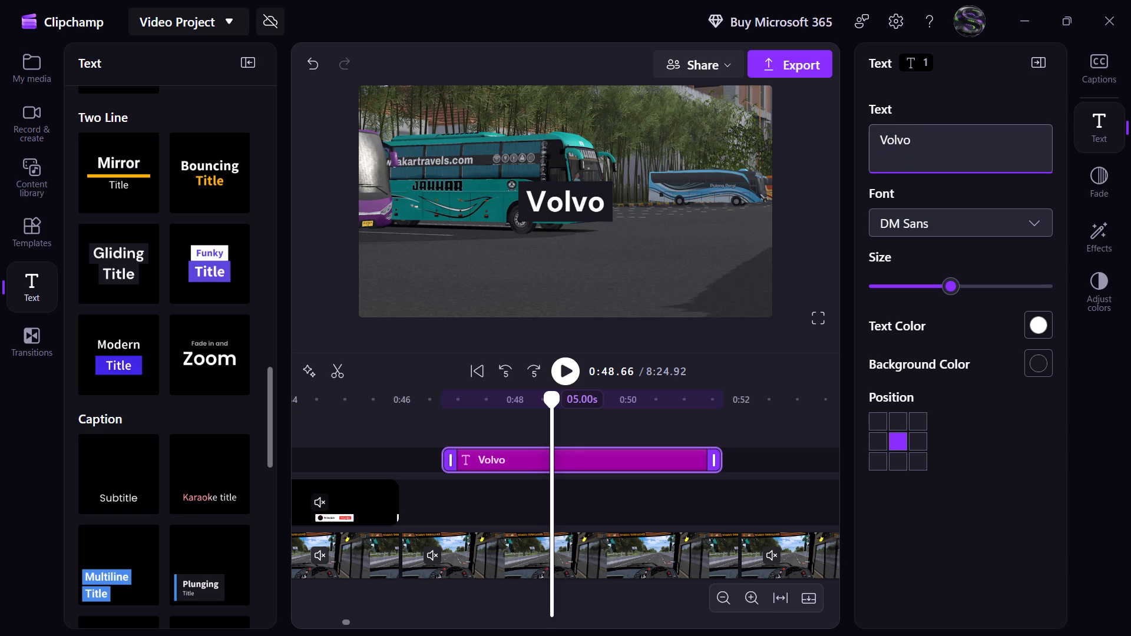
key("b")
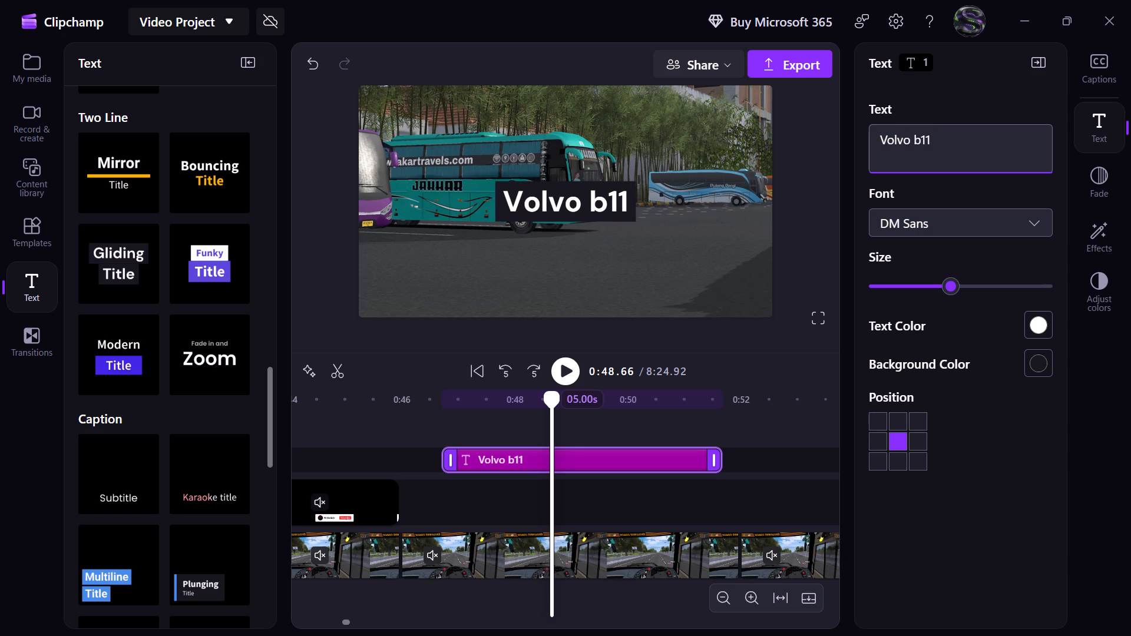
key("shift+r")
key("space")
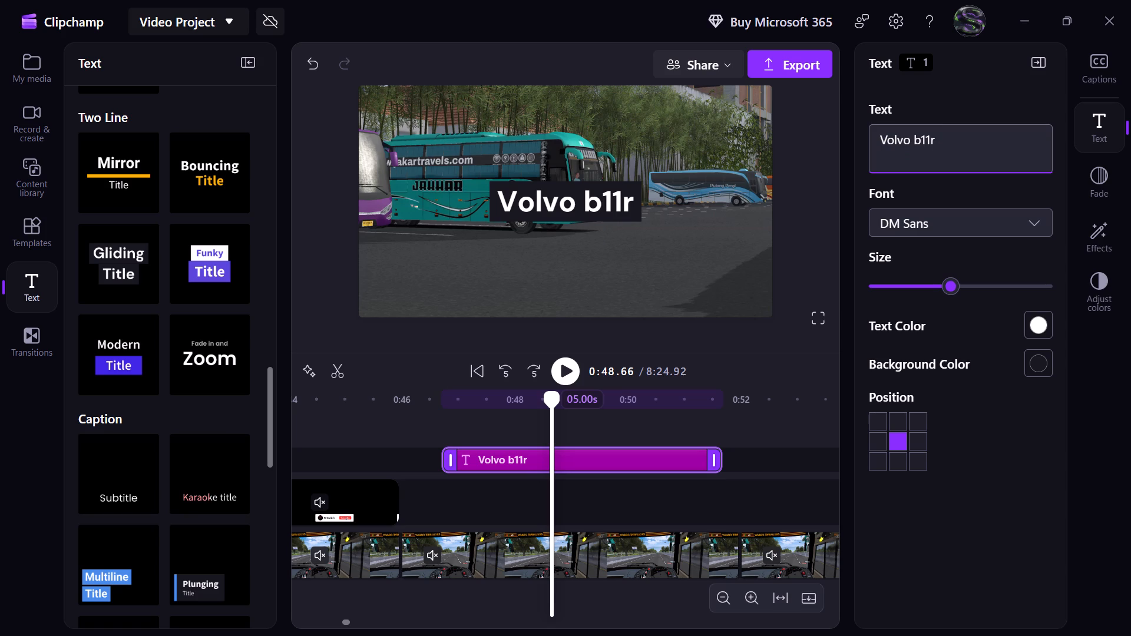
key("BackSpace")
Add a second line reading "Jakhar" beneath "Volvo b11r" in the title.
key("Return")
key("shift+i")
key("BackSpace")
key("shift+j")
key("a")
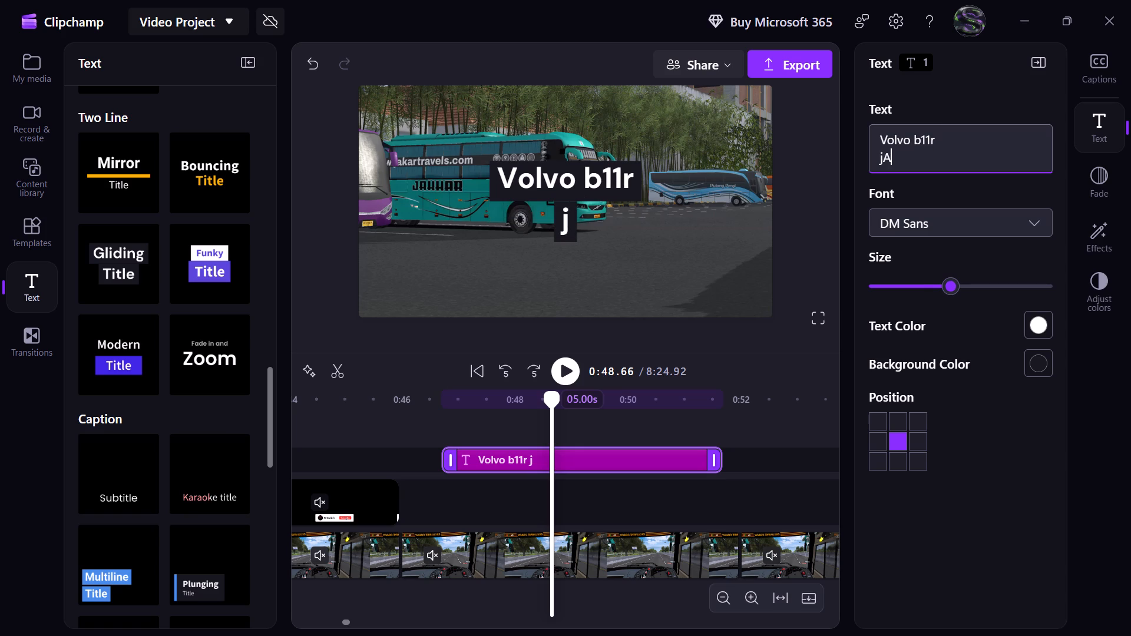
key("BackSpace")
key("BackSpace")
key("shift+j")
key("a")
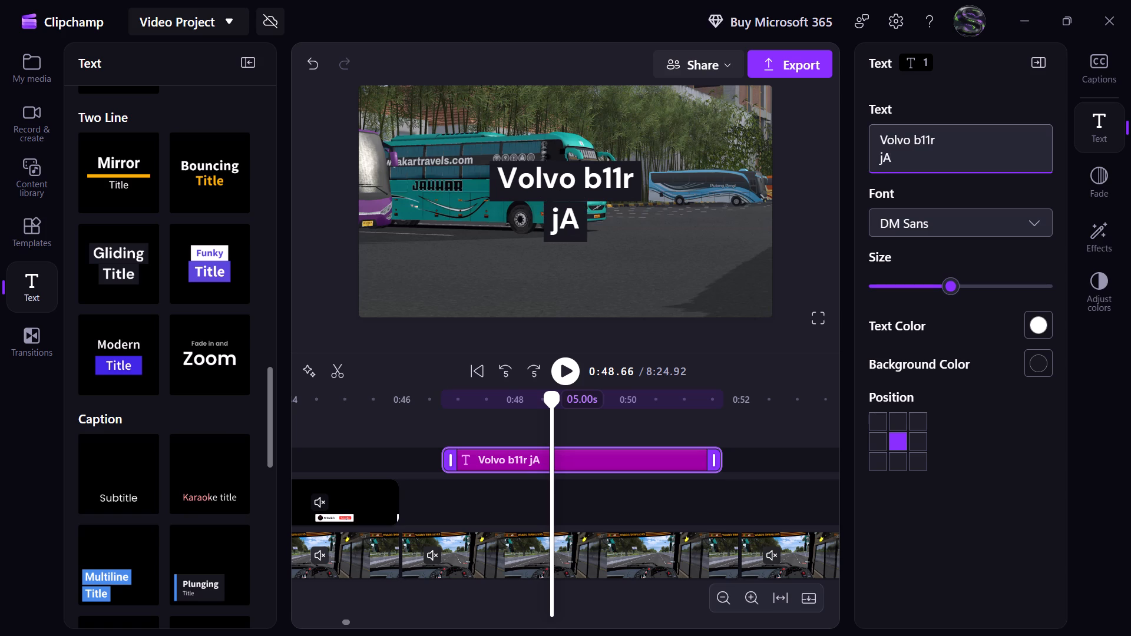
key("BackSpace")
key("shift+j")
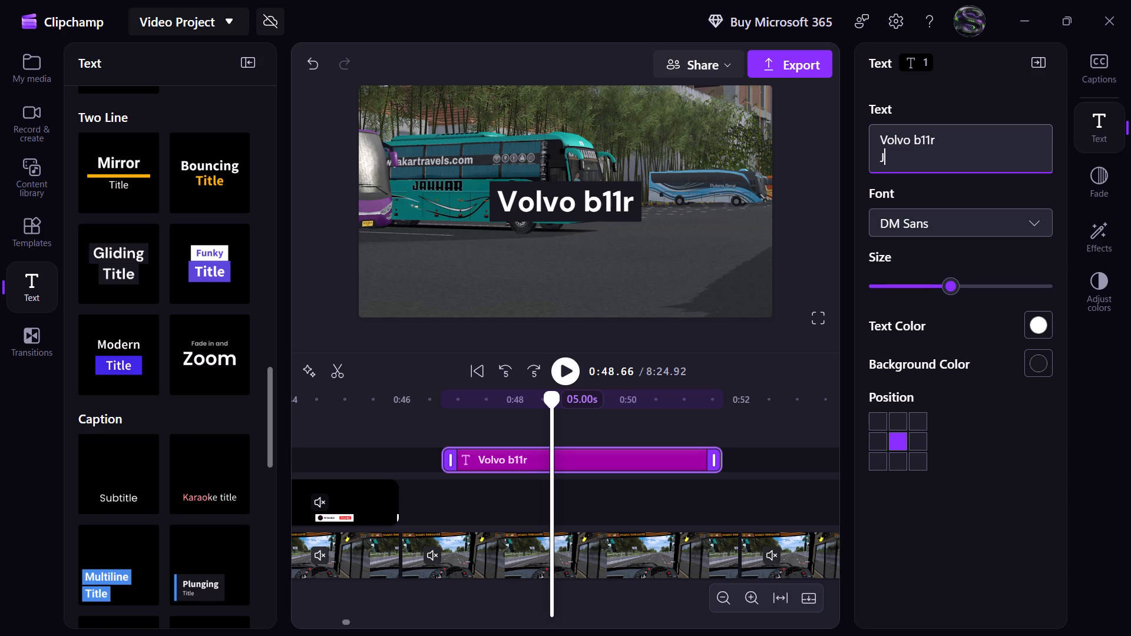
type("akhar")
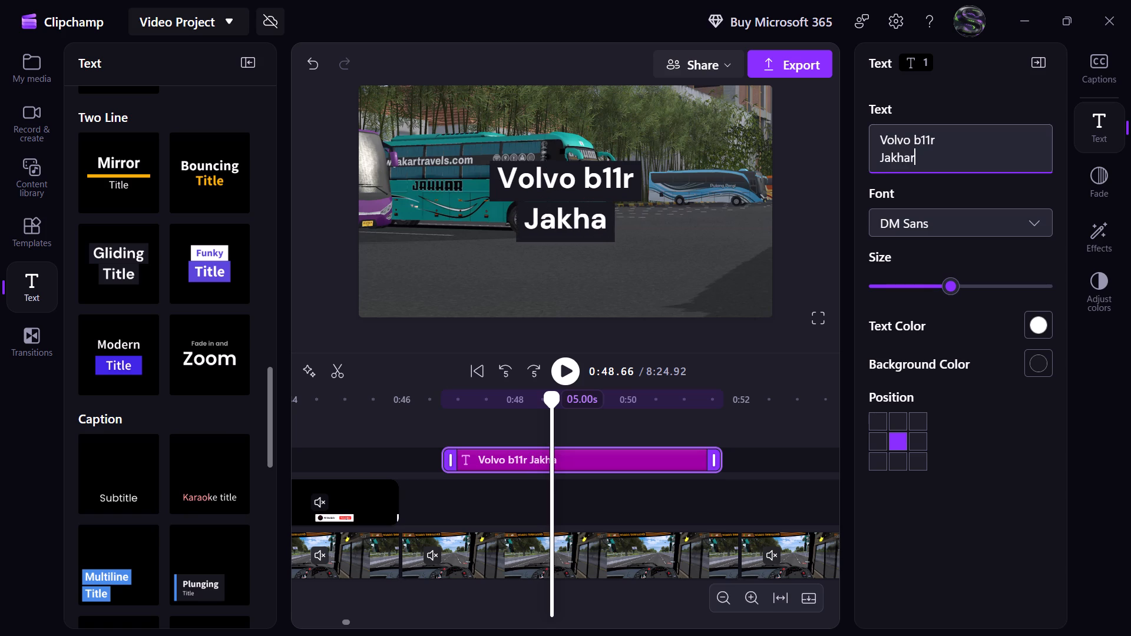
Extend the title's second line to read "Jakhar Travels".
key("space")
type("Traveks")
key("BackSpace")
key("BackSpace")
type("ls")
key("space")
type("li")
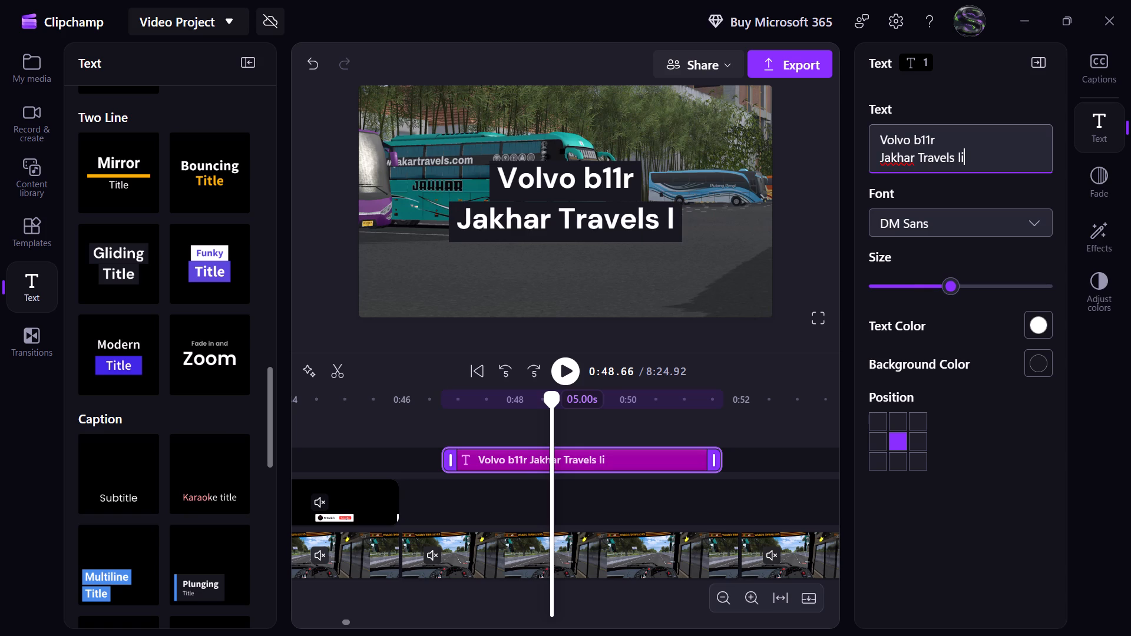
key("BackSpace")
key("BackSpace")
key("BackSpace")
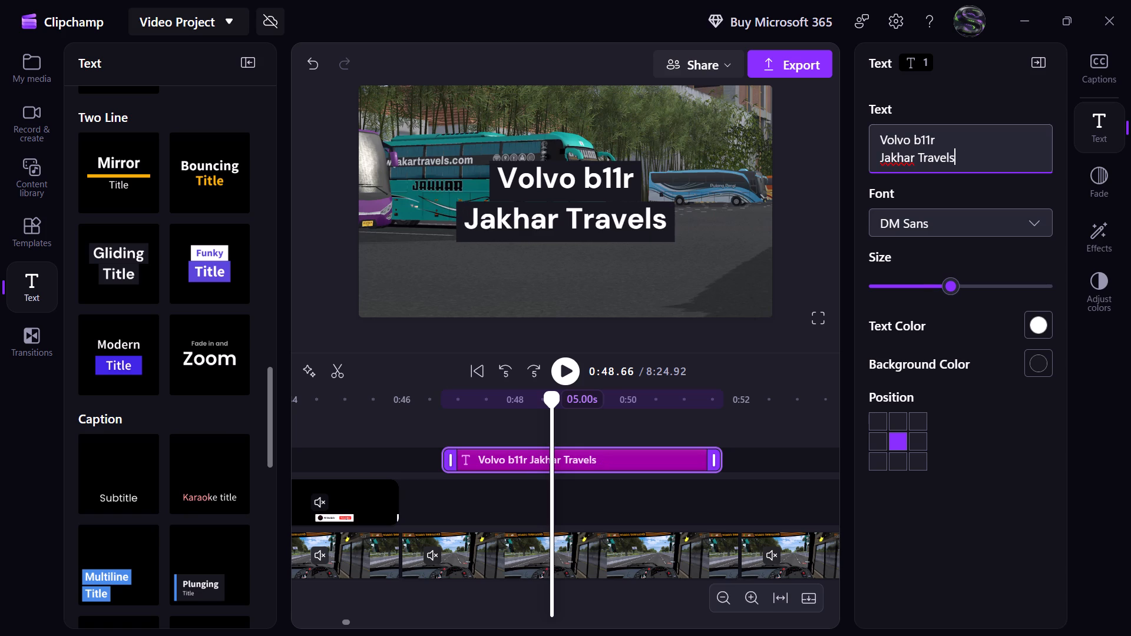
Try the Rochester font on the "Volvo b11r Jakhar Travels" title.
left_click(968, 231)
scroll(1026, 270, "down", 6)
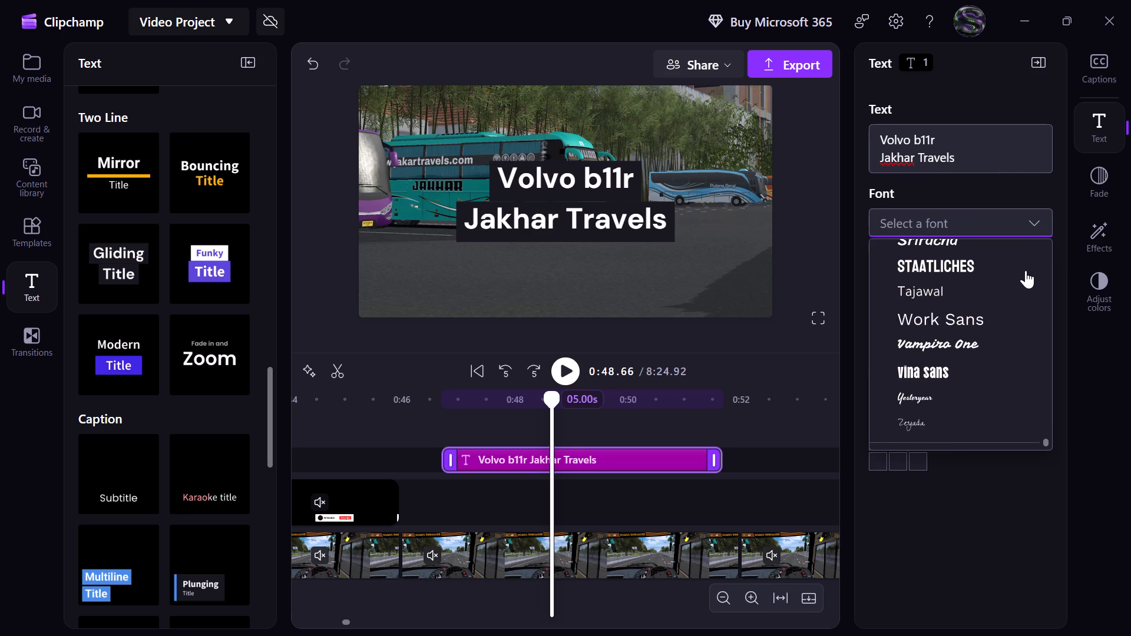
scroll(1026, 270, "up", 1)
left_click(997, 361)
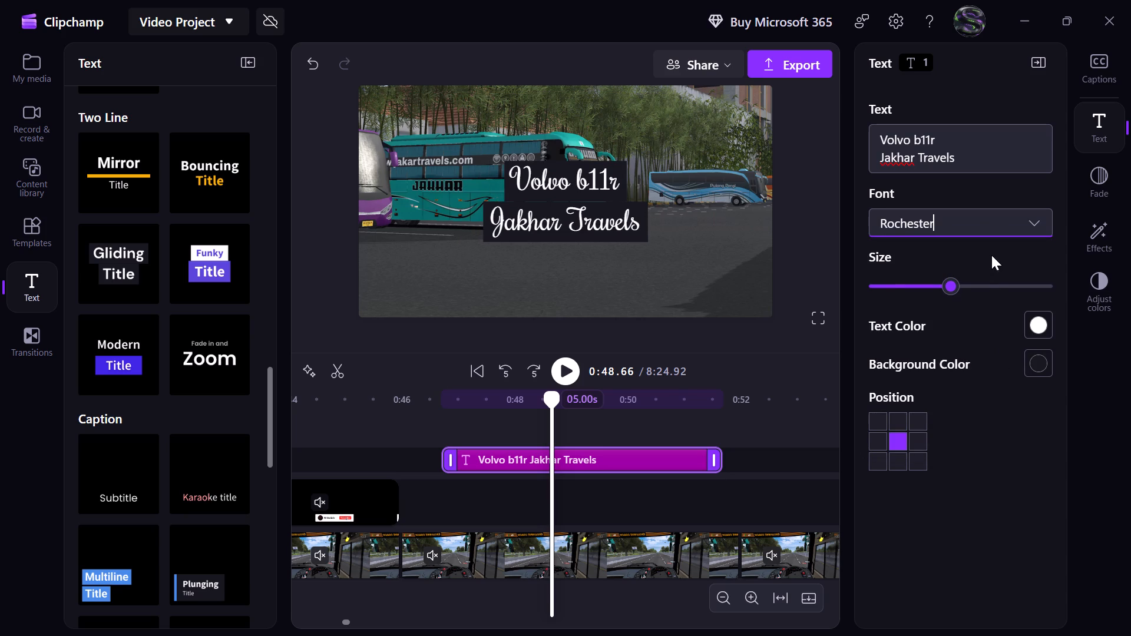
Set the font of the "Volvo b11r Jakhar Travels" title to Pangolin.
left_click(1003, 229)
scroll(1006, 310, "up", 1)
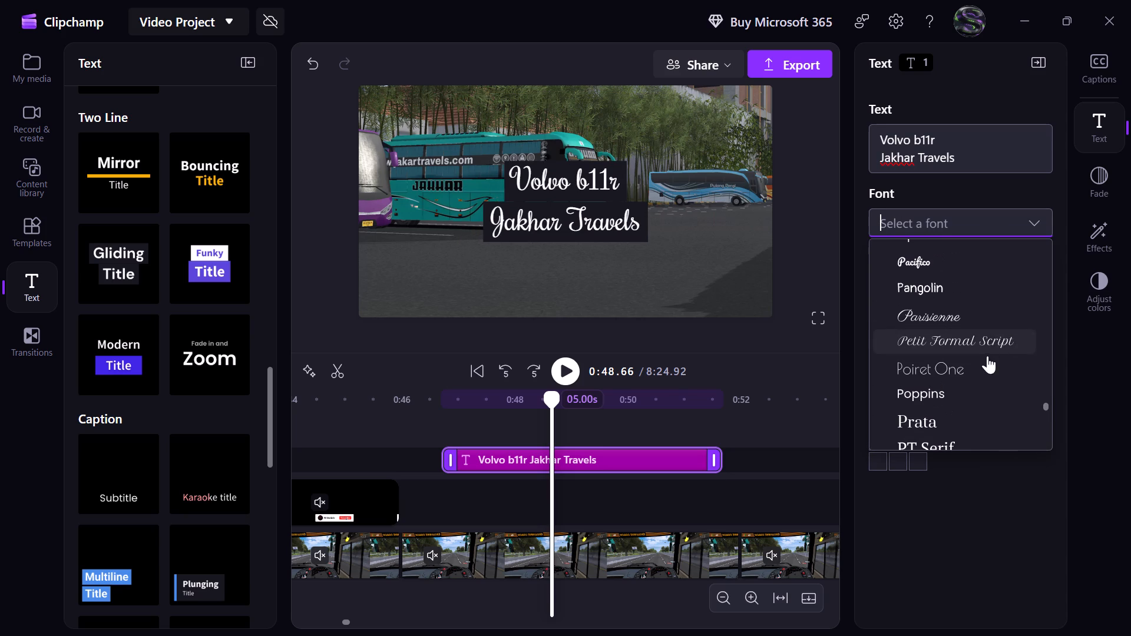
left_click(996, 300)
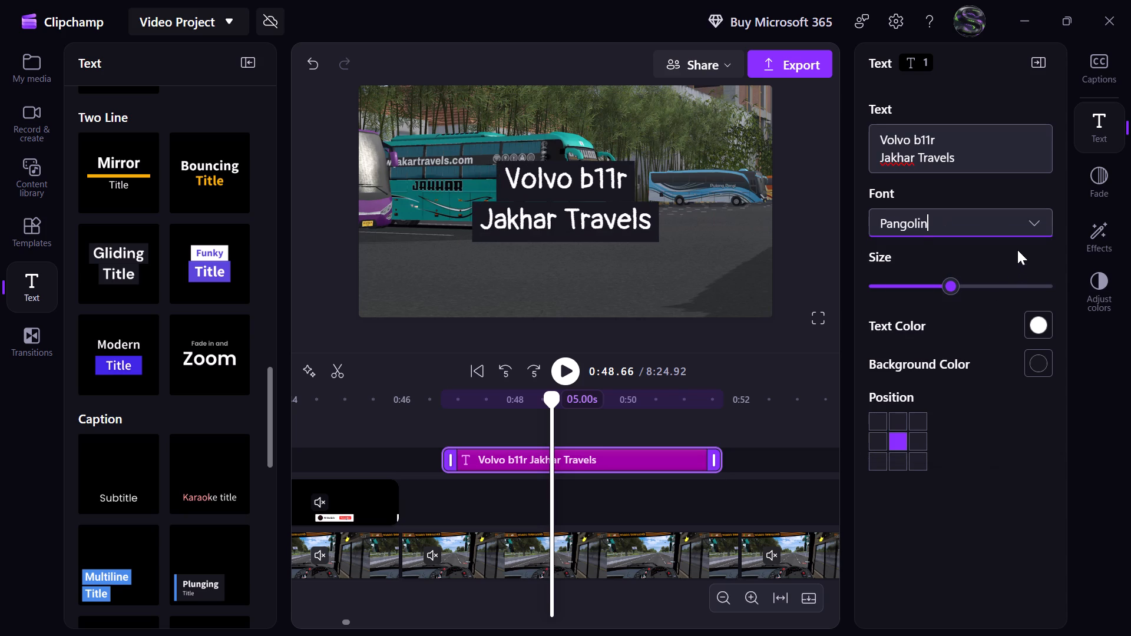
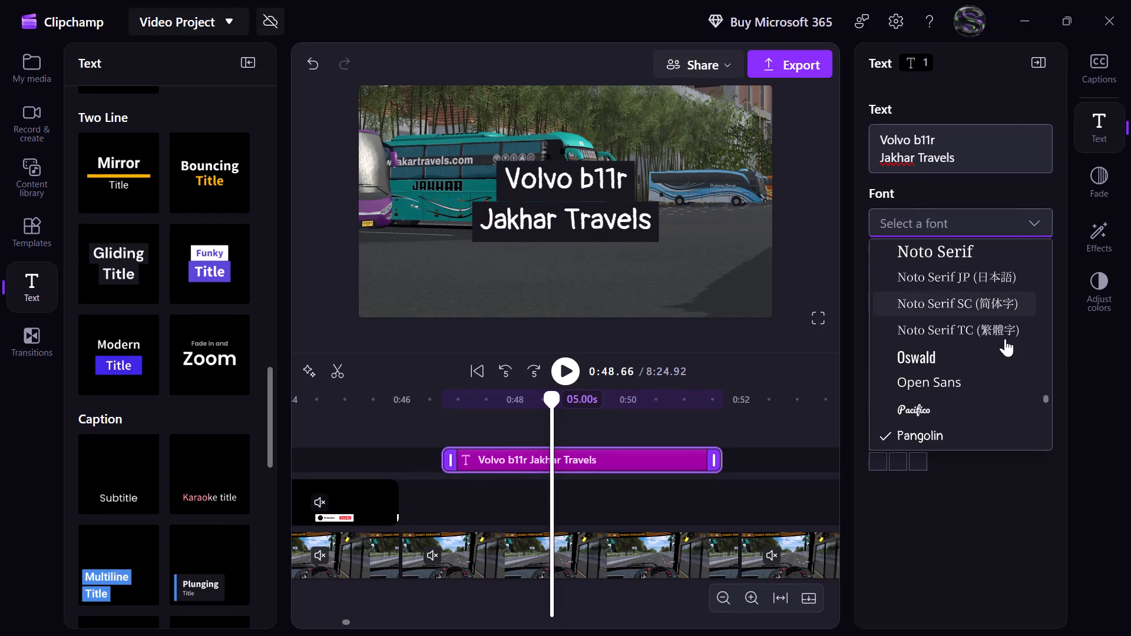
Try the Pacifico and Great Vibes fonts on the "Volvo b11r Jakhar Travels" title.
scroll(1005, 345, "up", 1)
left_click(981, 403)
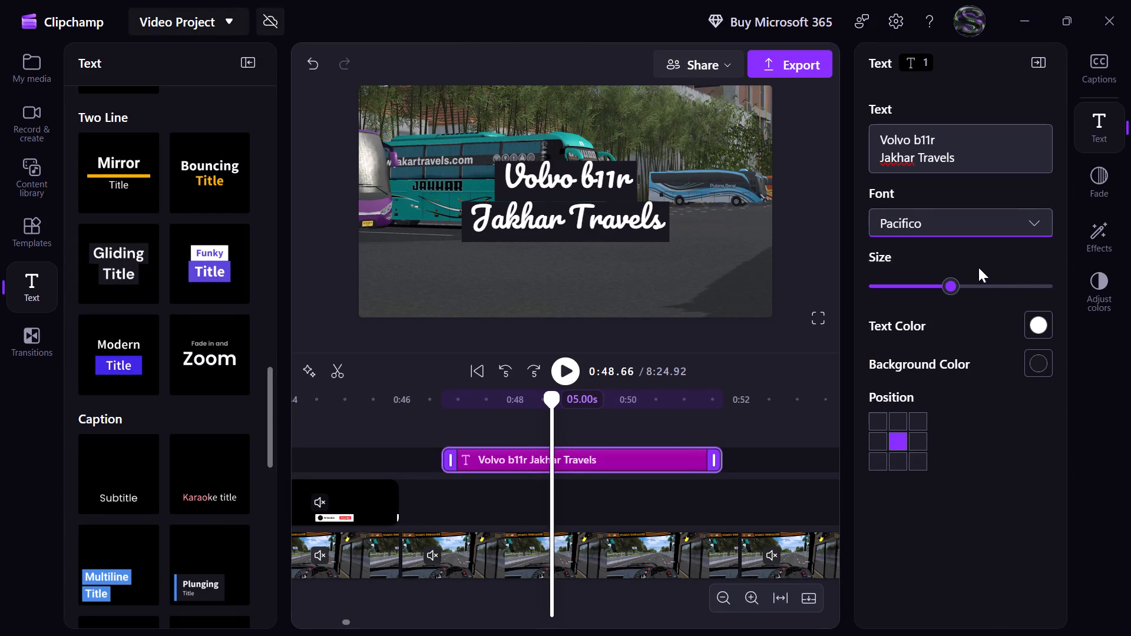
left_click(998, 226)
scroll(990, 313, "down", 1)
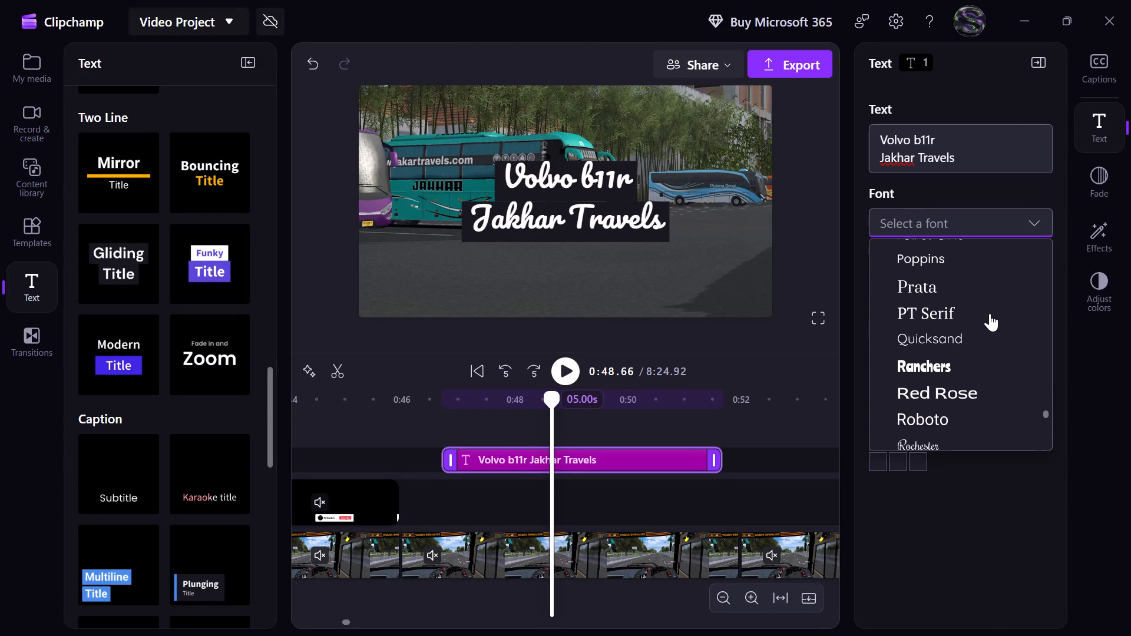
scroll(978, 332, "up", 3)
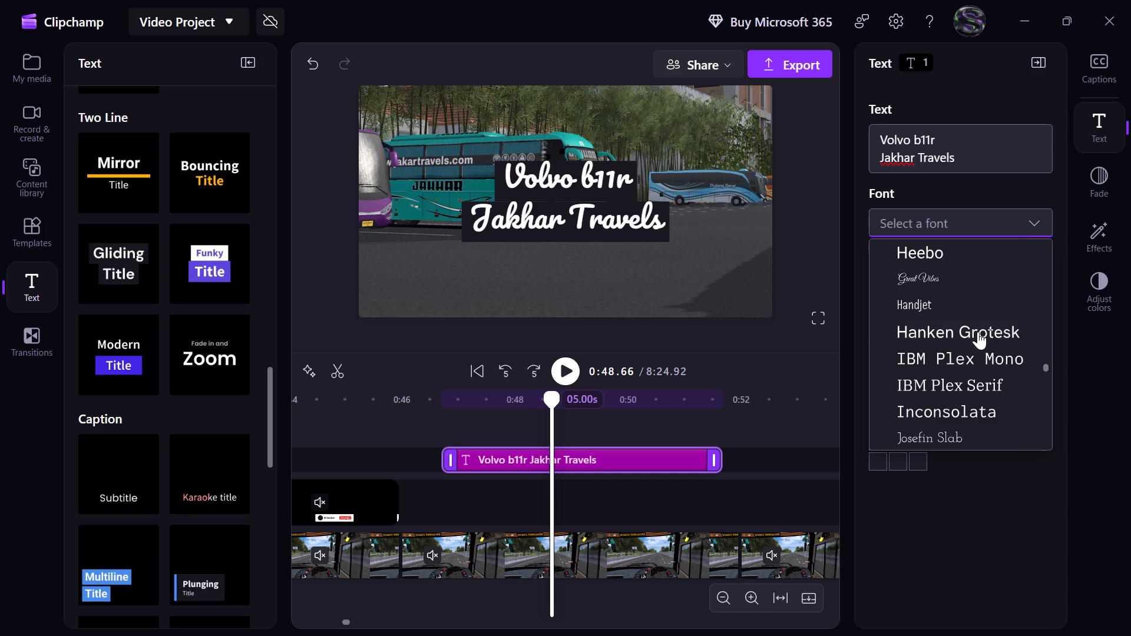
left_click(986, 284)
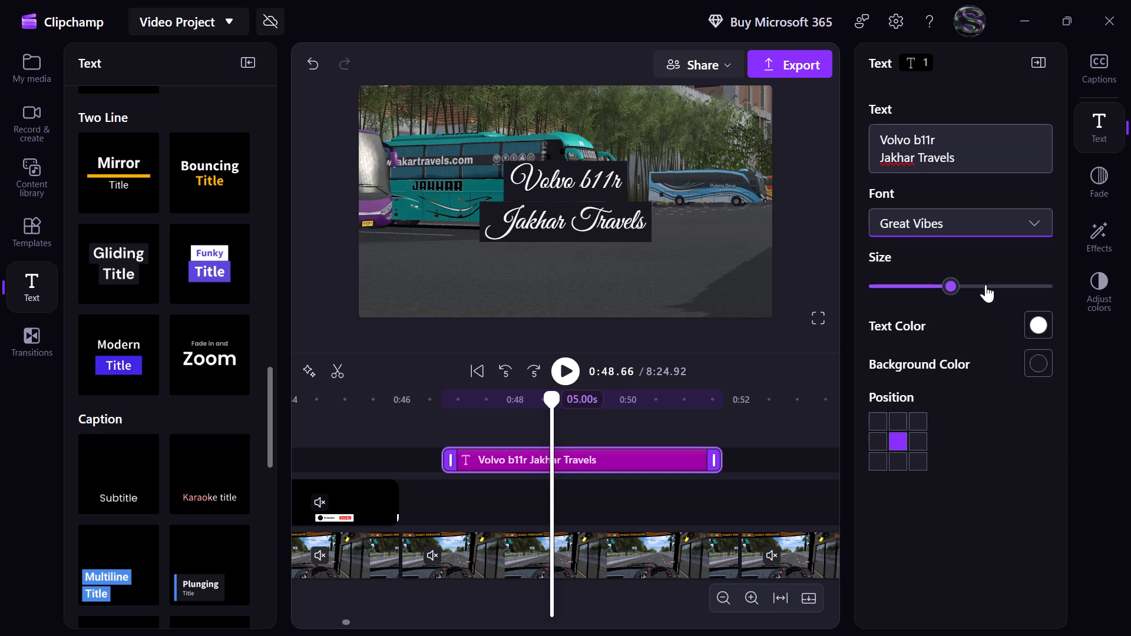
Set the font of the "Volvo b11r Jakhar Travels" title to Delius.
left_click(989, 231)
scroll(982, 284, "up", 1)
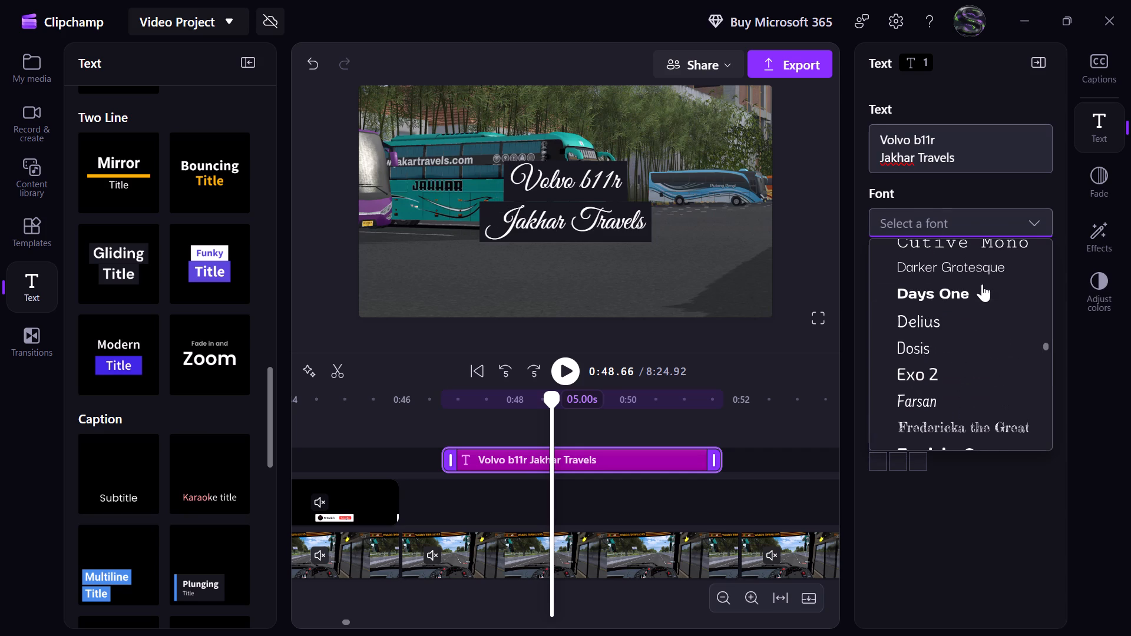
left_click(970, 319)
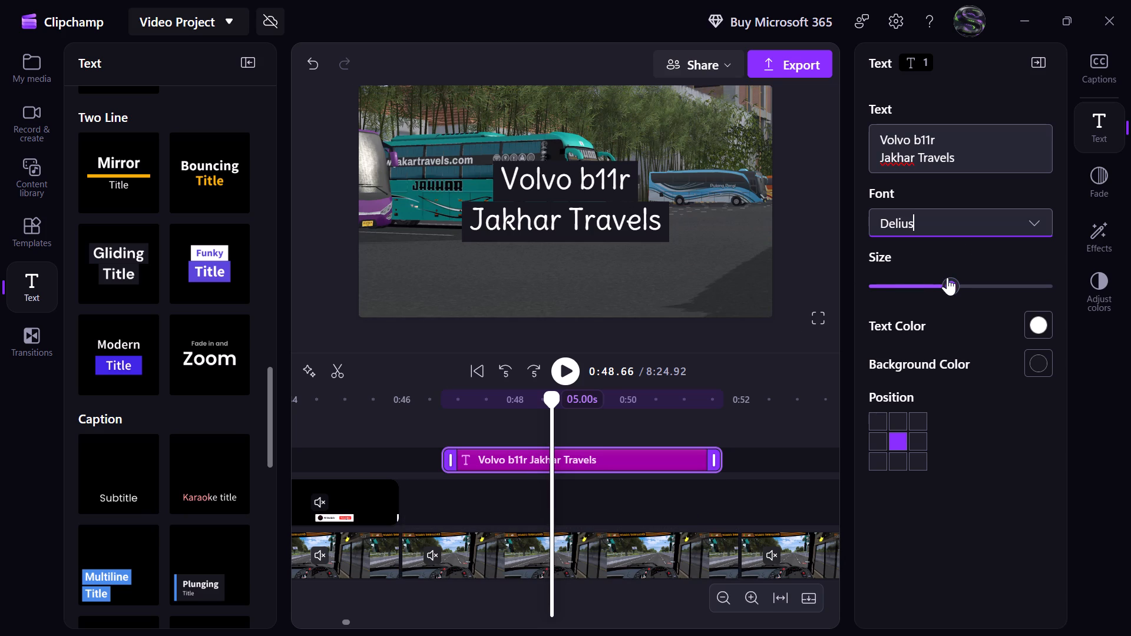
Slightly enlarge the text size of the "Volvo b11r Jakhar Travels" title.
left_click_drag(949, 283, 964, 285)
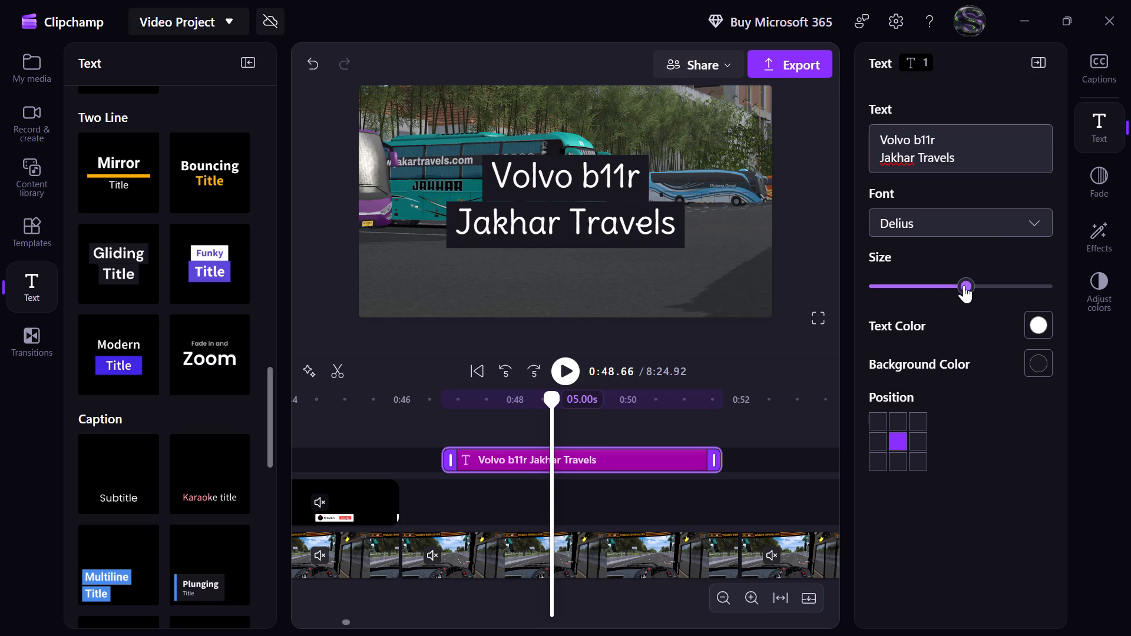
left_click_drag(964, 285, 961, 285)
Change the title's text color to a custom teal, #33BAB2, to match the bus.
left_click(1039, 327)
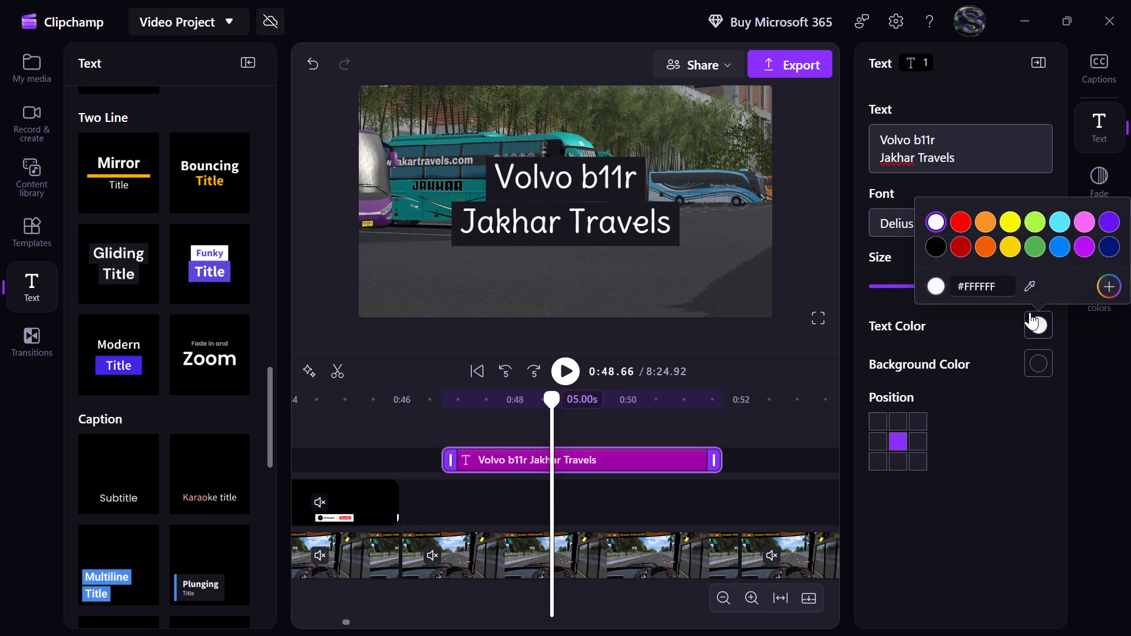
left_click(1113, 279)
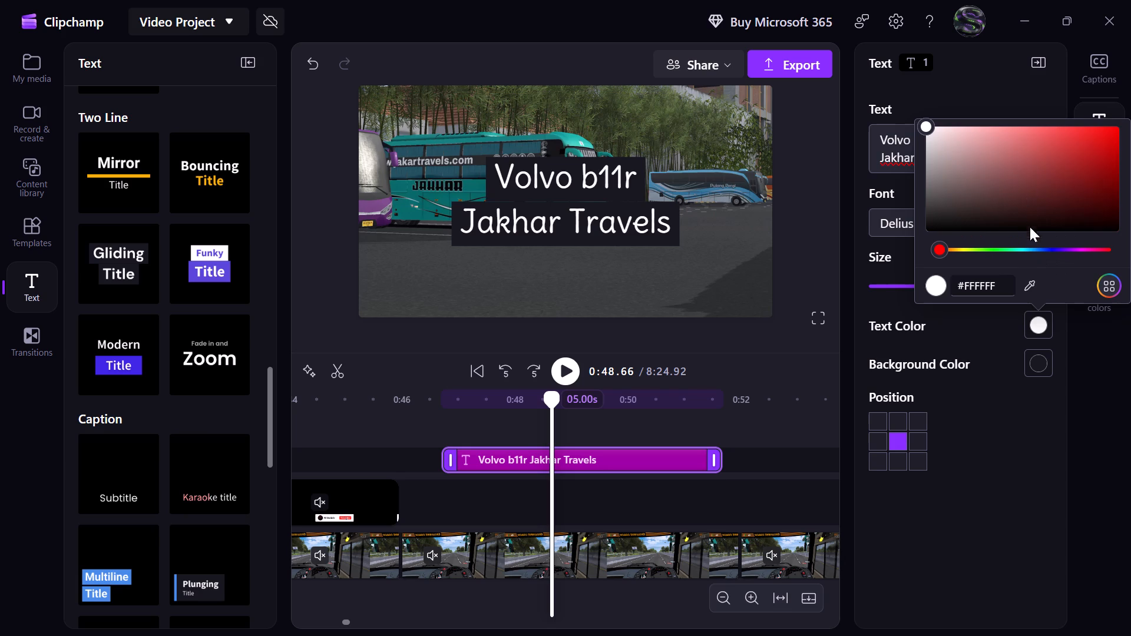
left_click(1024, 246)
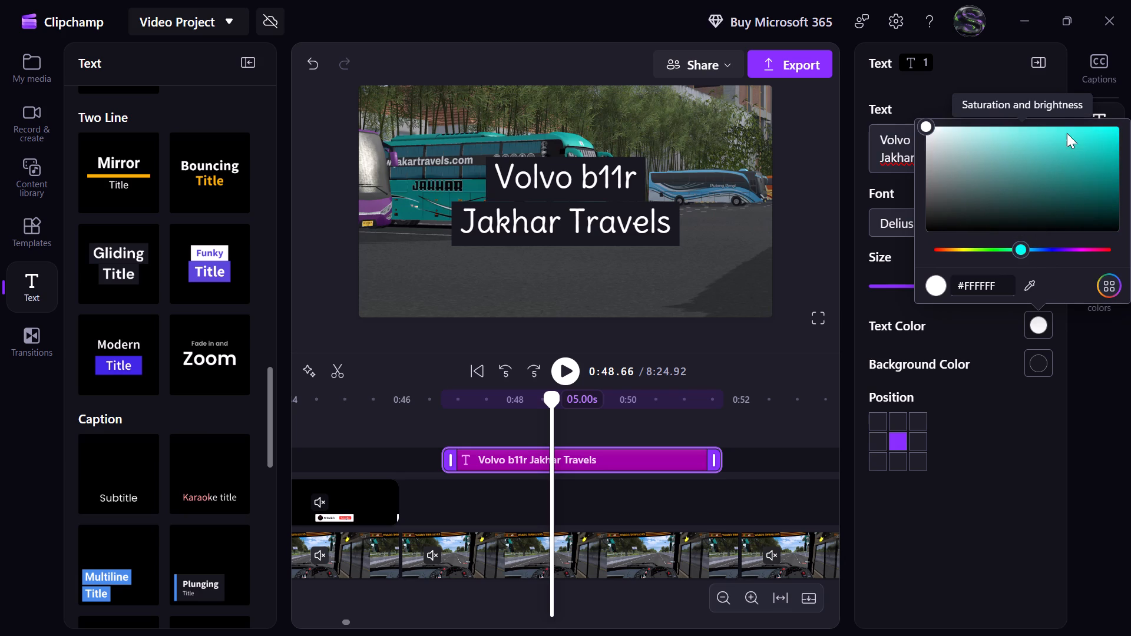
left_click_drag(1067, 132, 1080, 117)
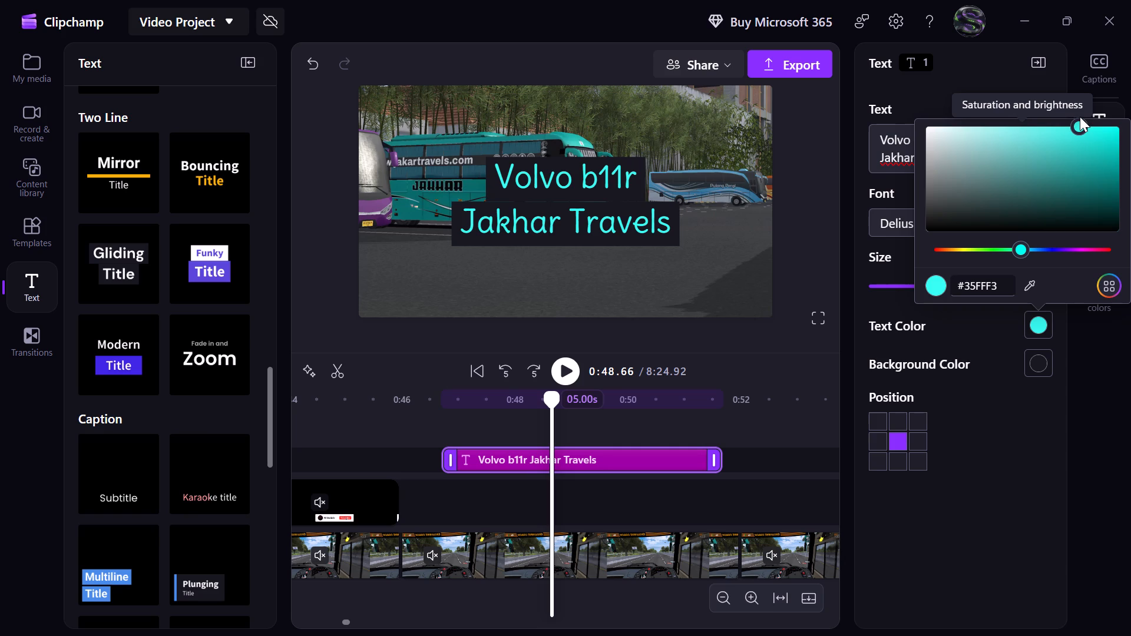
left_click_drag(1080, 117, 1072, 165)
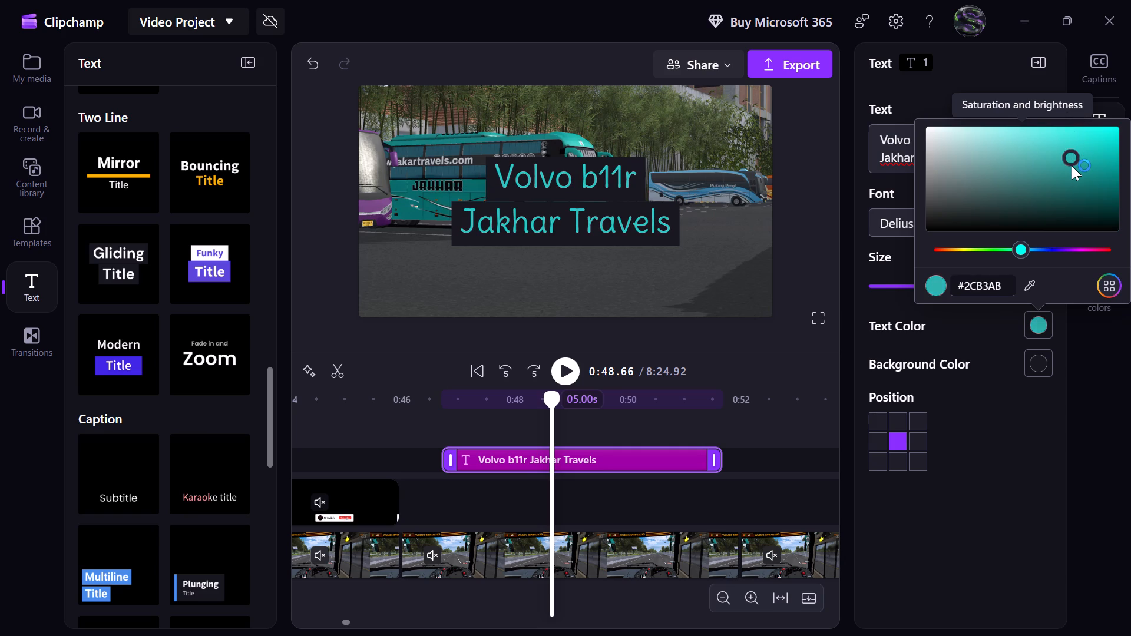
left_click_drag(1072, 165, 1072, 163)
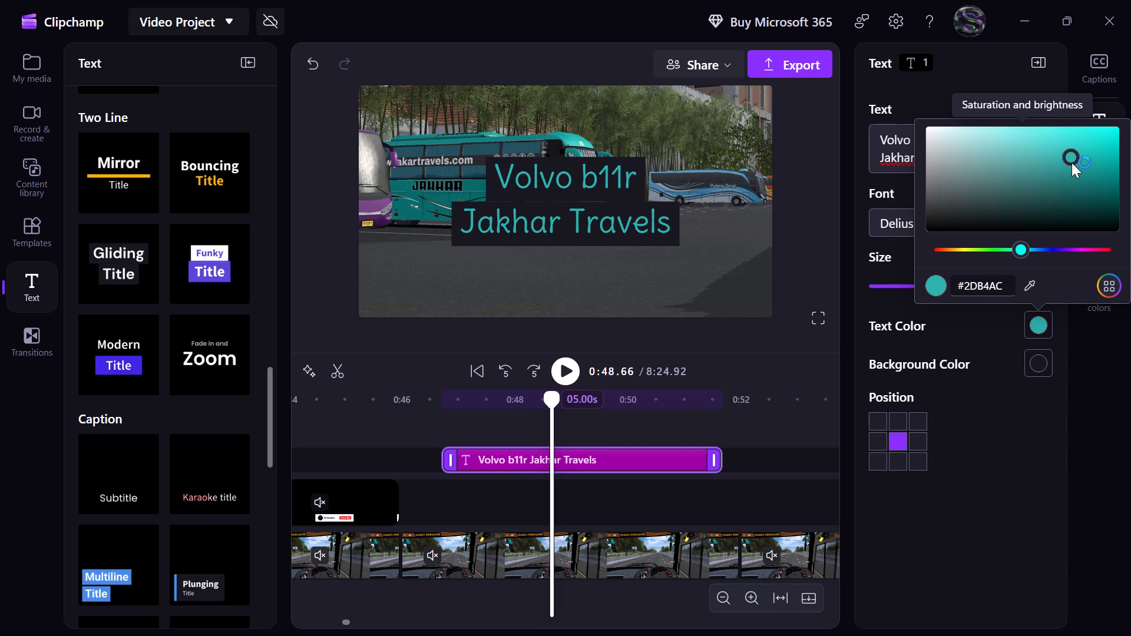
left_click_drag(1072, 163, 1056, 150)
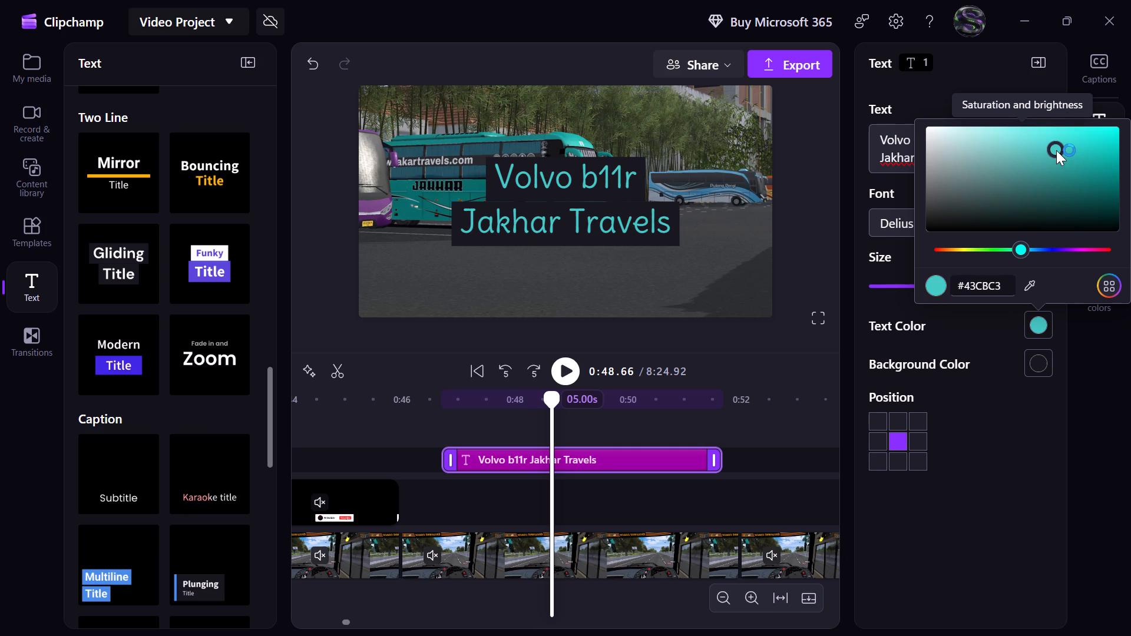
left_click_drag(1056, 150, 1063, 151)
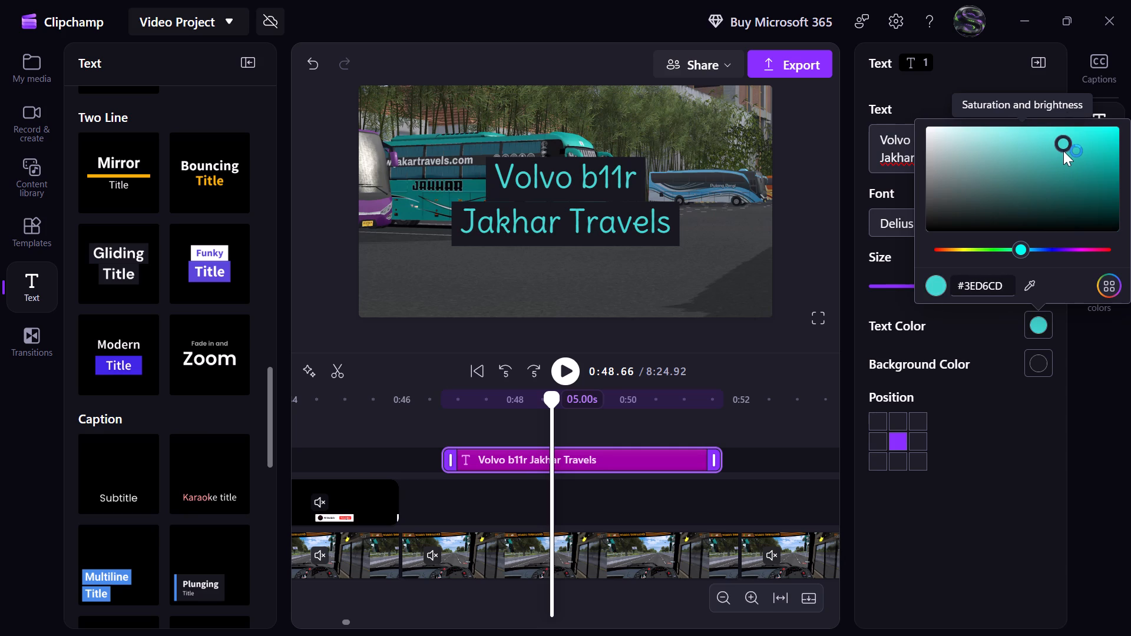
left_click_drag(1063, 151, 1067, 155)
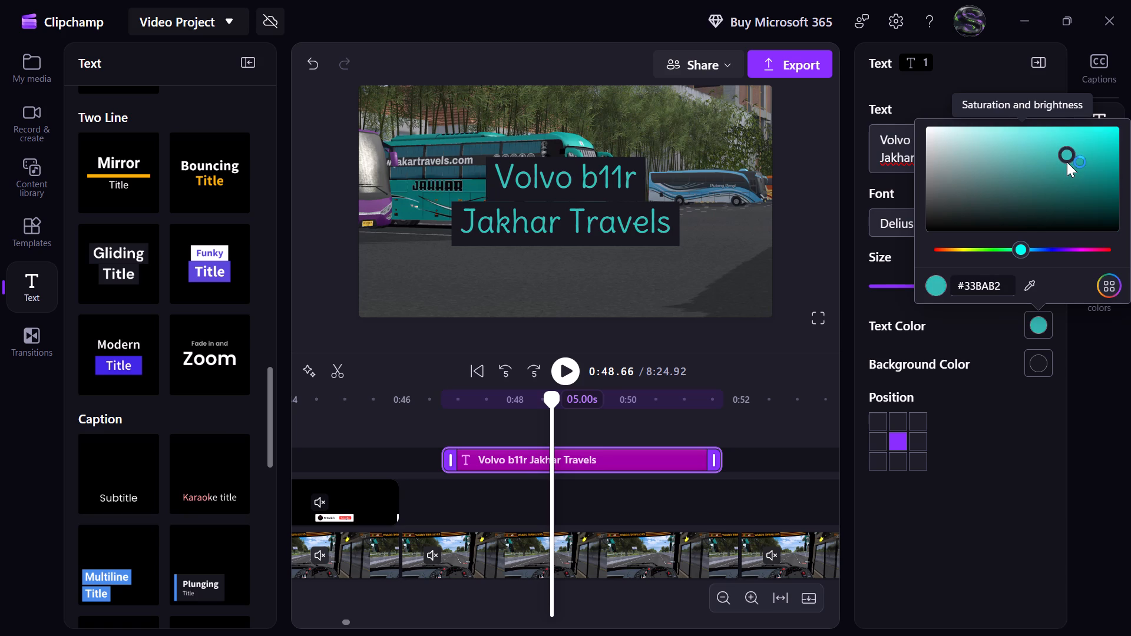
left_click(1029, 436)
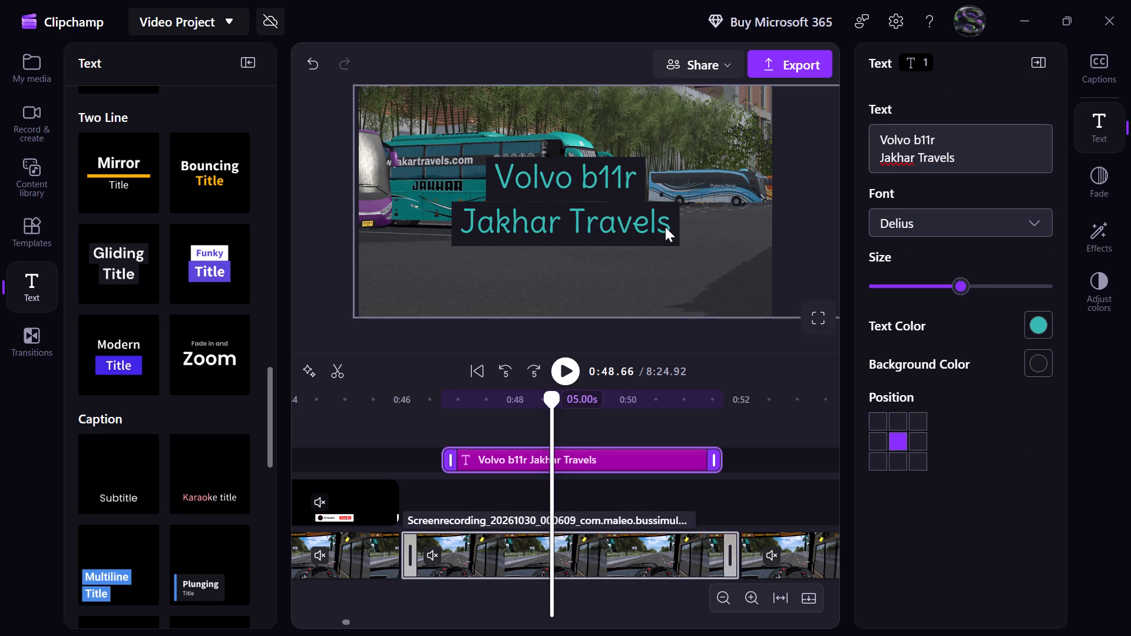
Position the "Volvo b11r Jakhar Travels" title at the bottom center of the video frame.
left_click(904, 469)
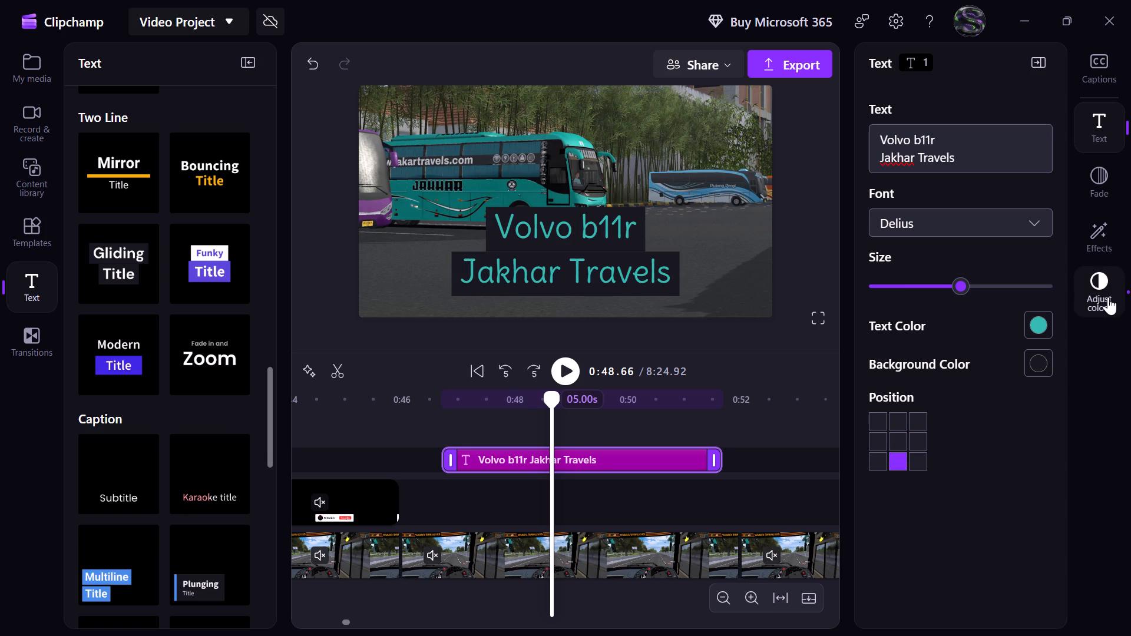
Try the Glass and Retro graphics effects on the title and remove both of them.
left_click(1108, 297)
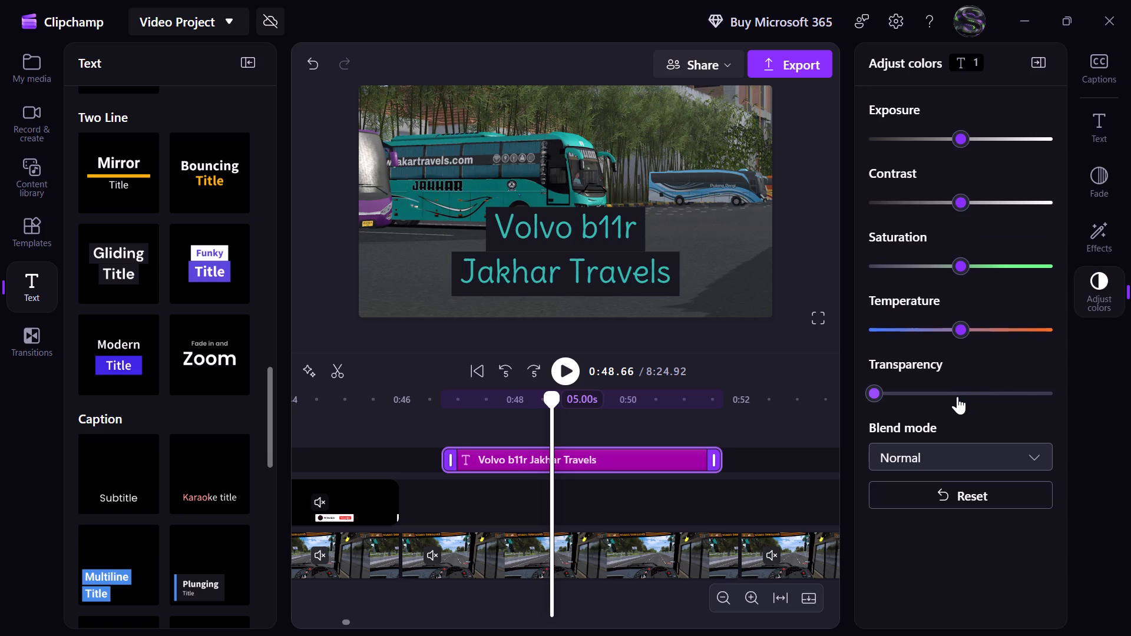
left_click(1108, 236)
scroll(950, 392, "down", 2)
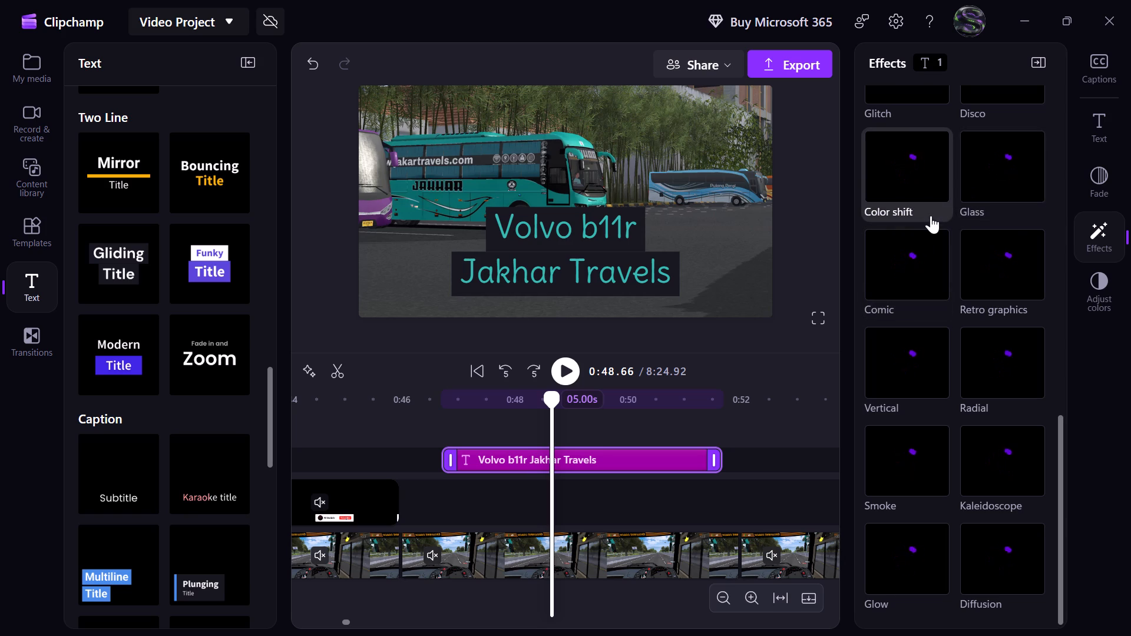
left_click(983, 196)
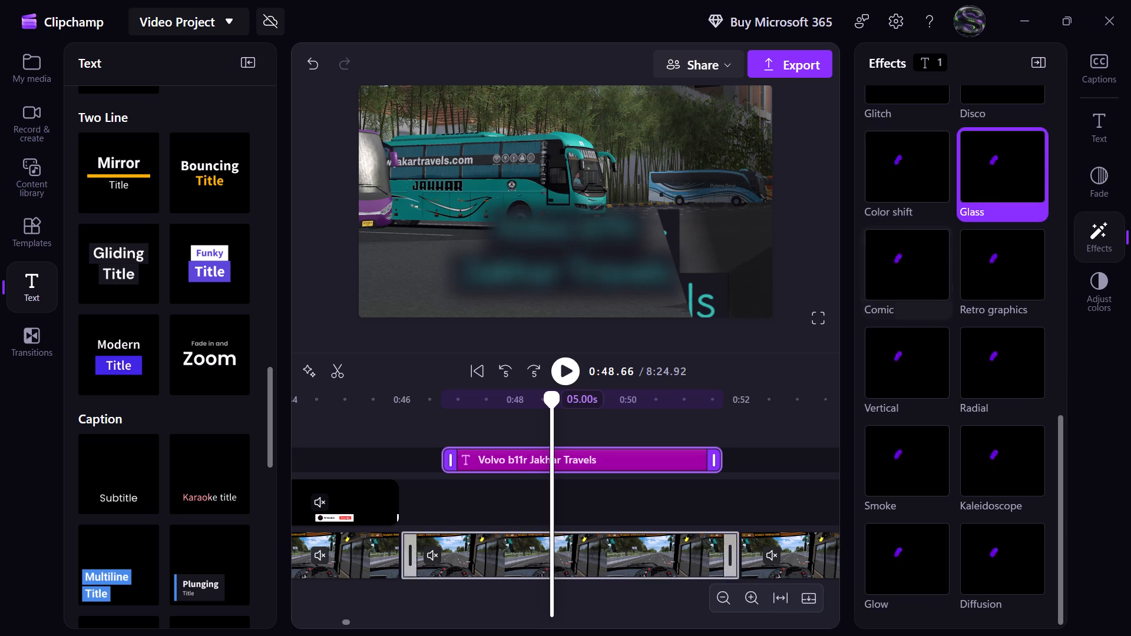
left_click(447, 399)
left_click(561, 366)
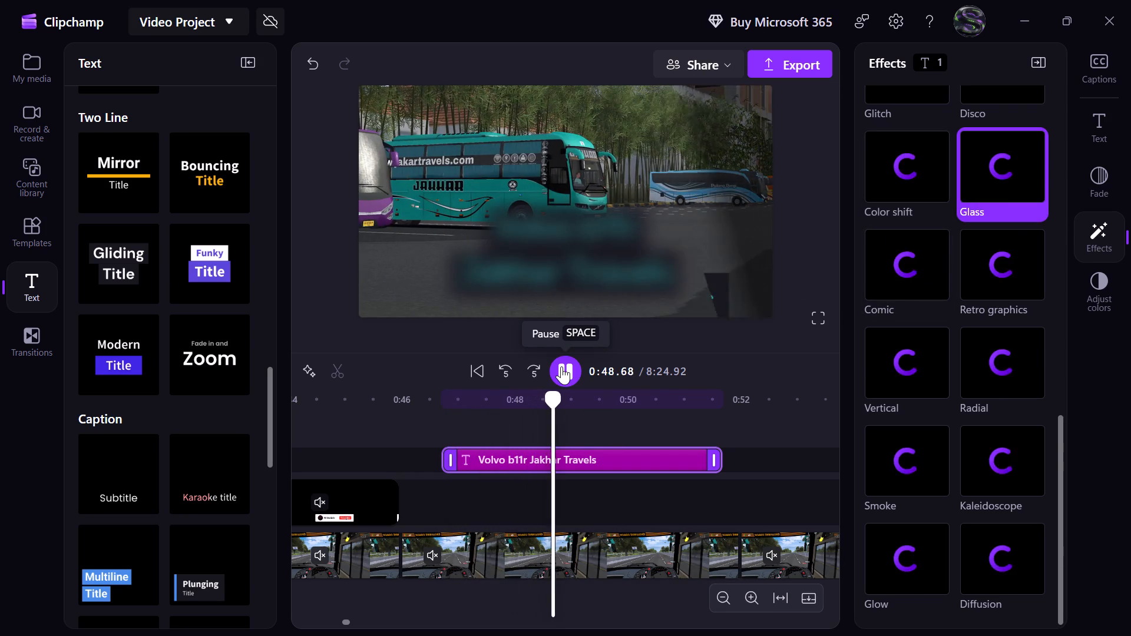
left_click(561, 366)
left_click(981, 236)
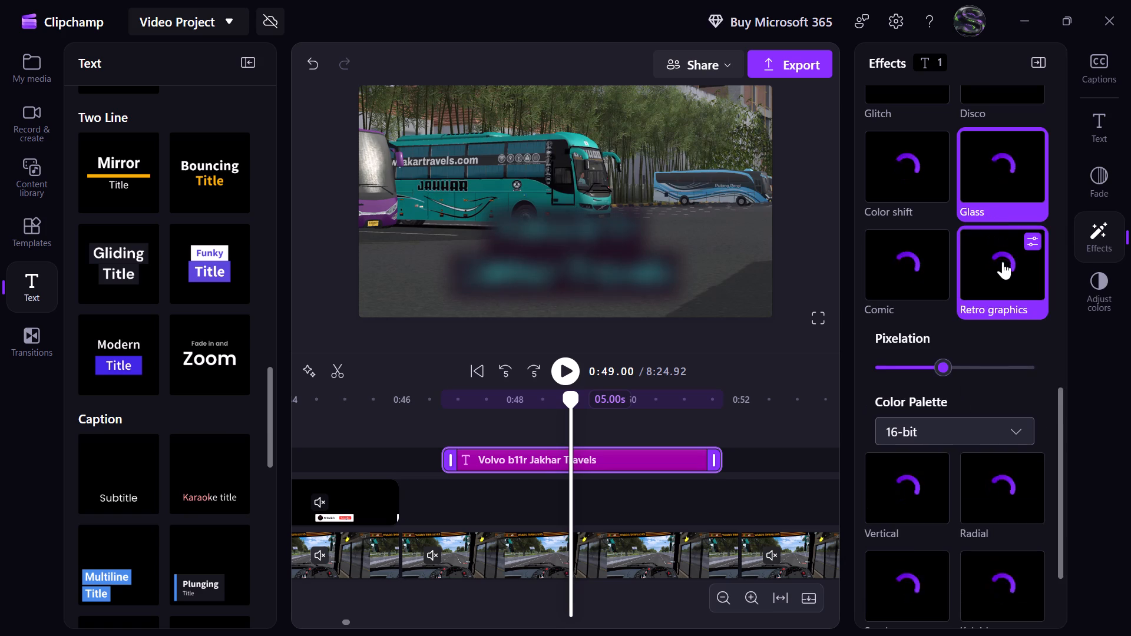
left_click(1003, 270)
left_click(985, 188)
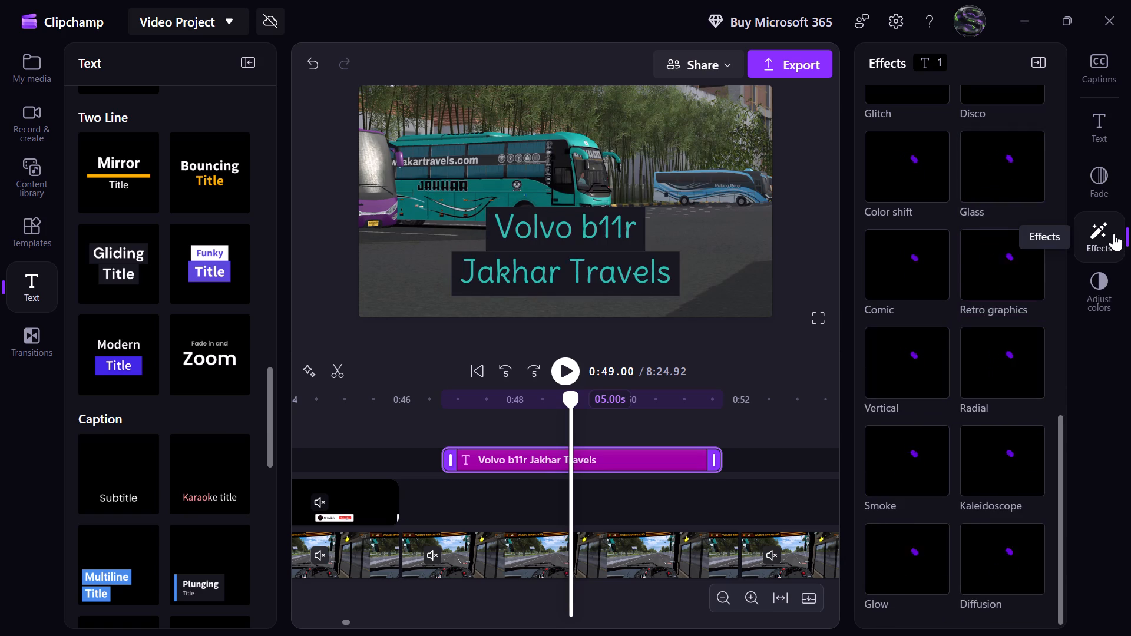
Set both the fade in and the fade out of the "Volvo b11r Jakhar Travels" title to 0.5 s.
left_click(1103, 178)
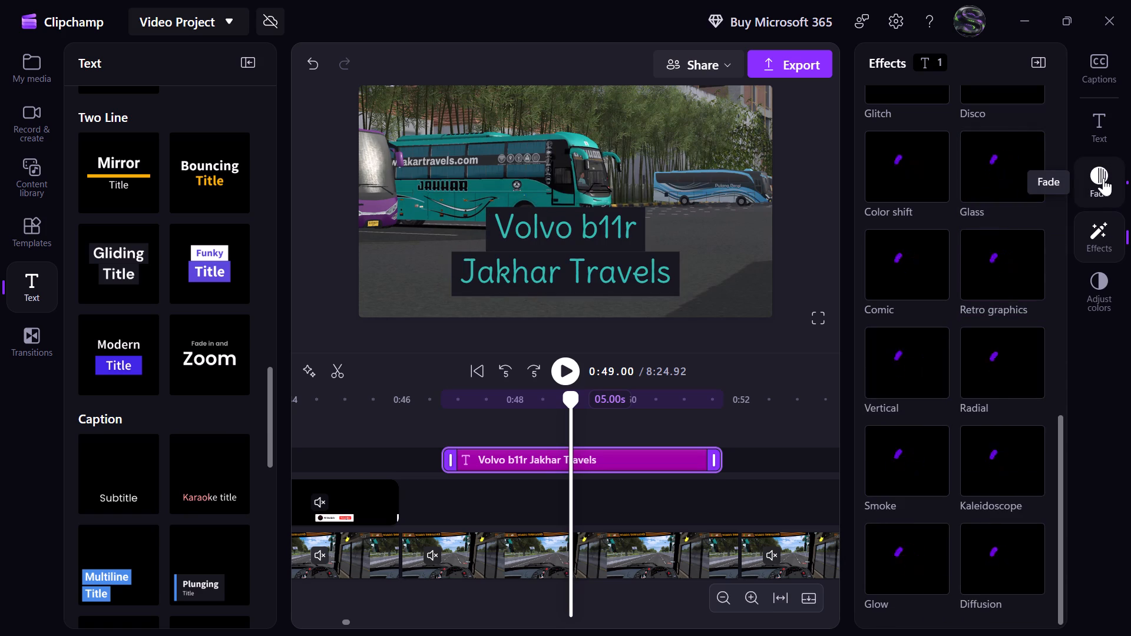
left_click(913, 142)
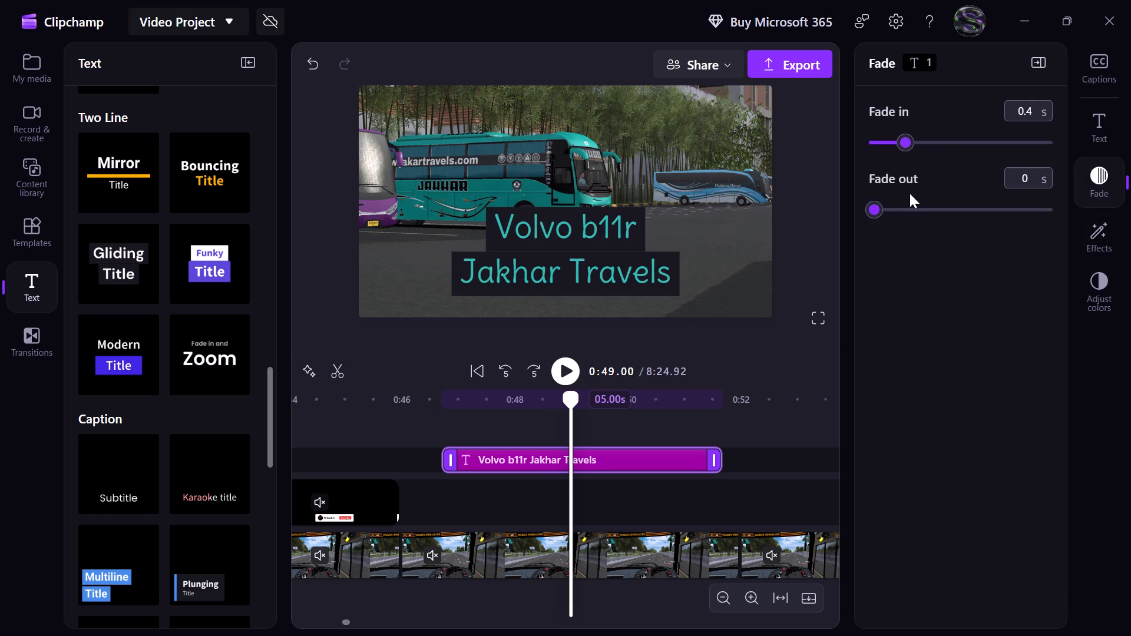
left_click(910, 215)
left_click(910, 215)
left_click(914, 213)
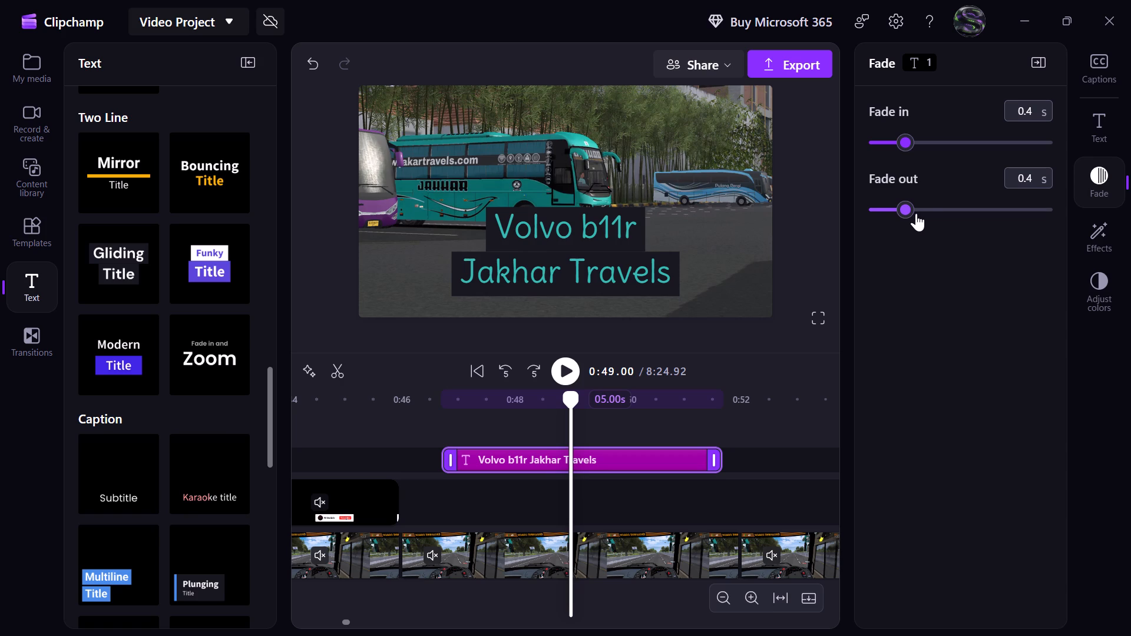
left_click(921, 213)
left_click(915, 145)
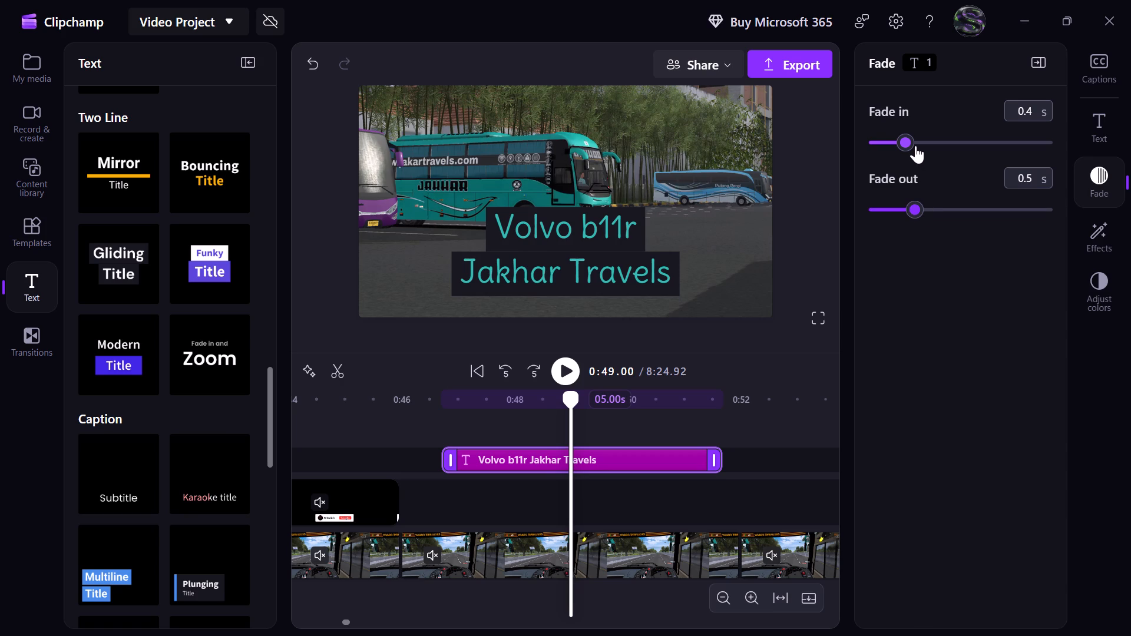
left_click(915, 145)
left_click(921, 145)
Apply the Black/white removal effect to the title, with black as the removal color.
left_click(1105, 236)
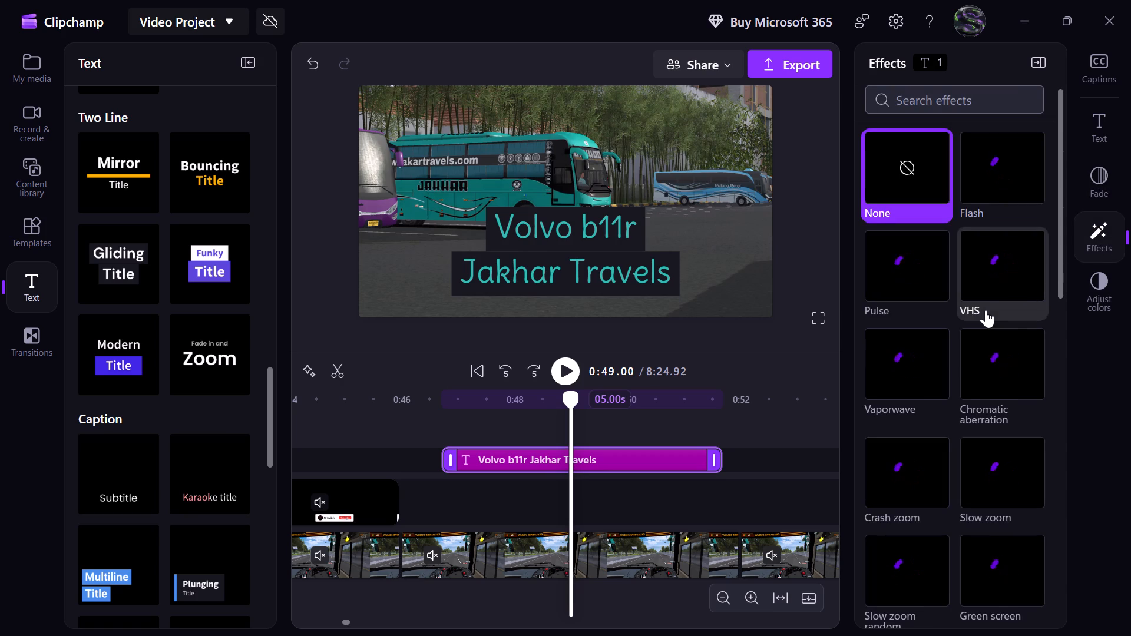
scroll(986, 310, "down", 1)
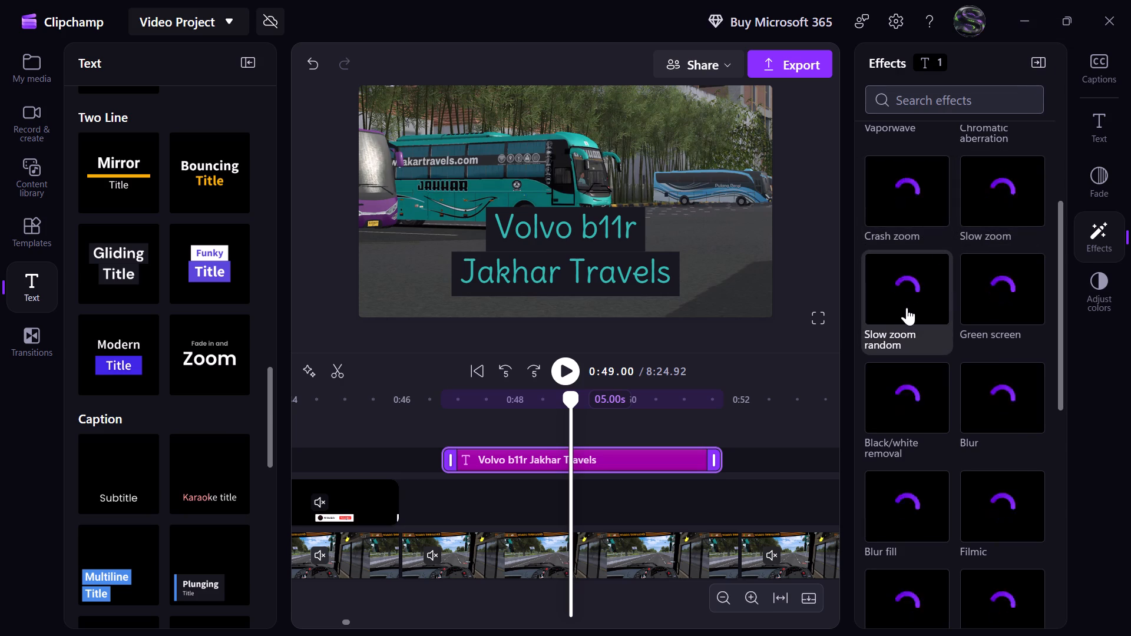
left_click(924, 385)
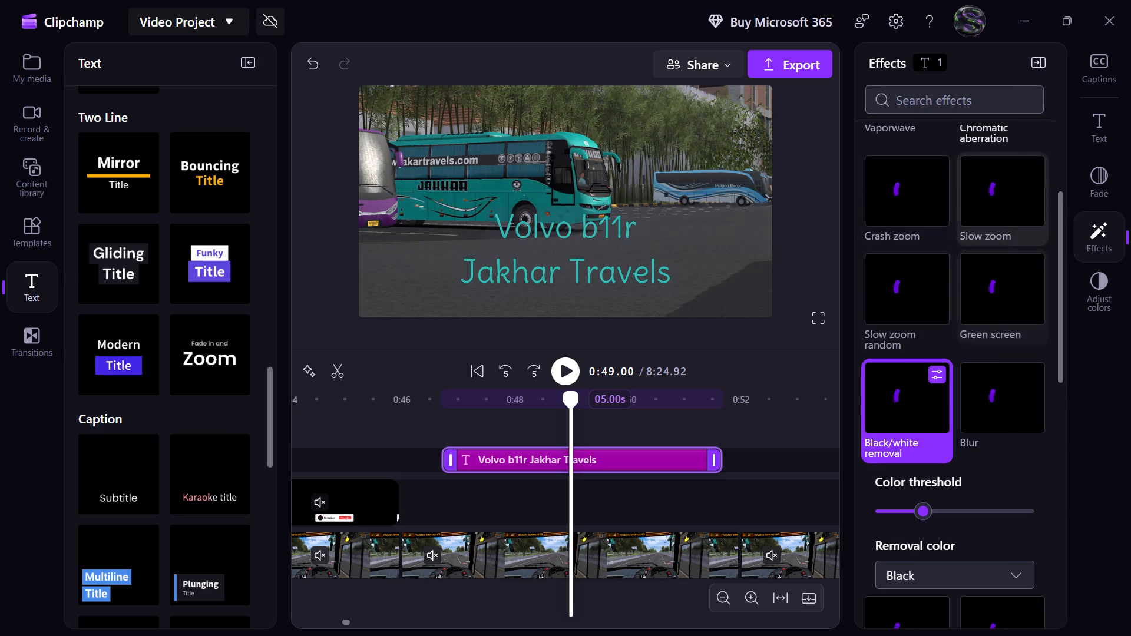
left_click(1033, 55)
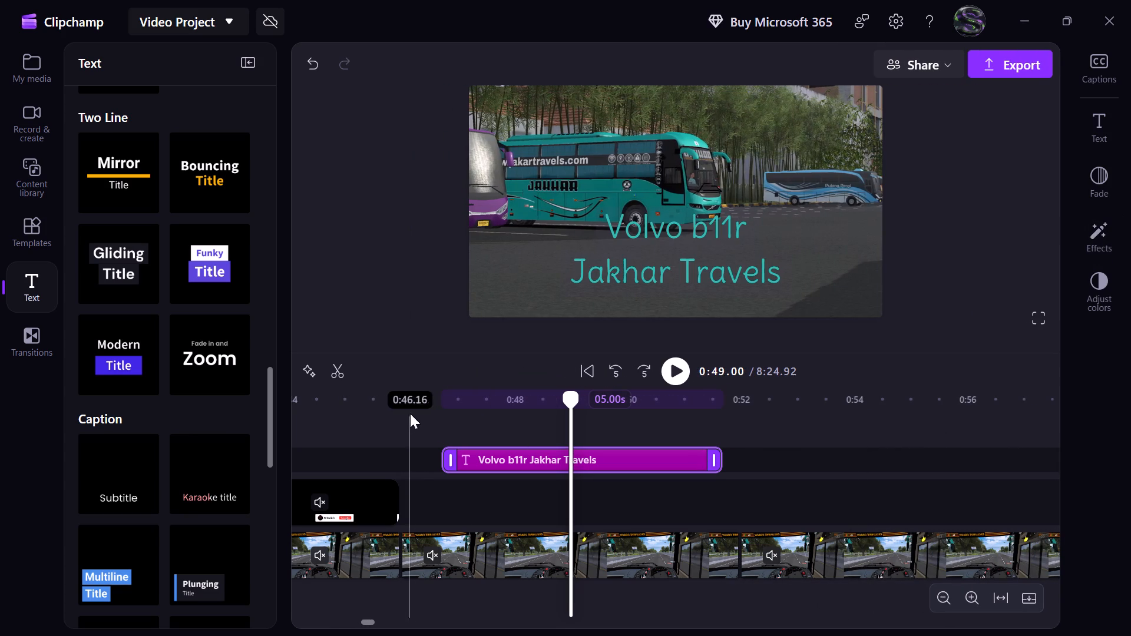
Try green #ACFF42 and red #FE0101 as the text color of the "Volvo b11r Jakhar Travels" title, and settle on yellow #FDD800.
left_click(410, 413)
left_click(667, 373)
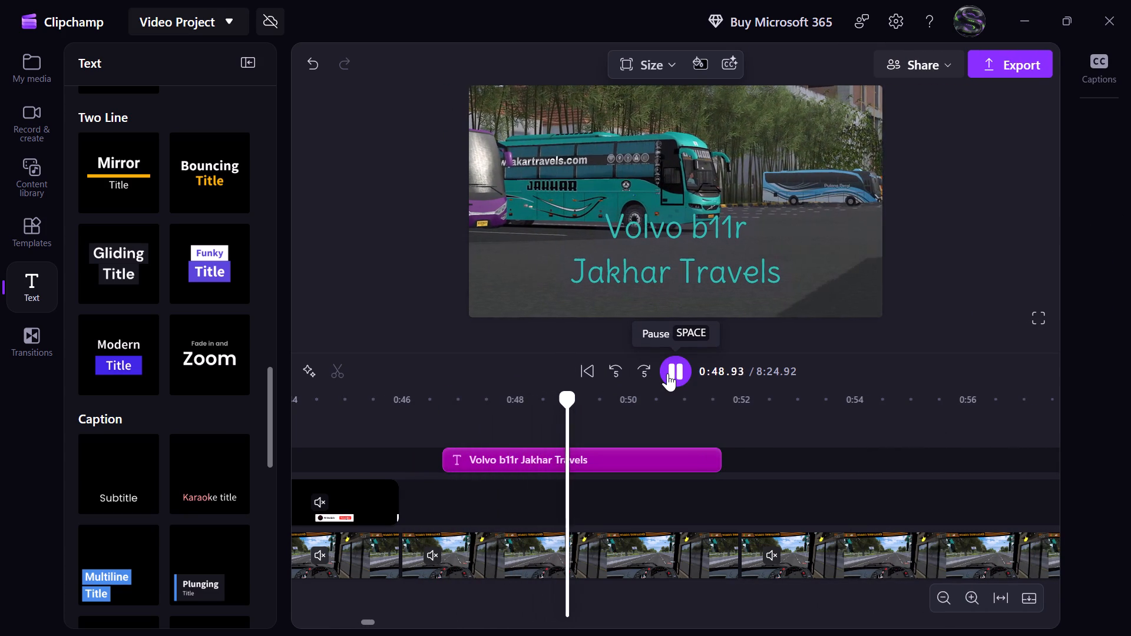
left_click(667, 373)
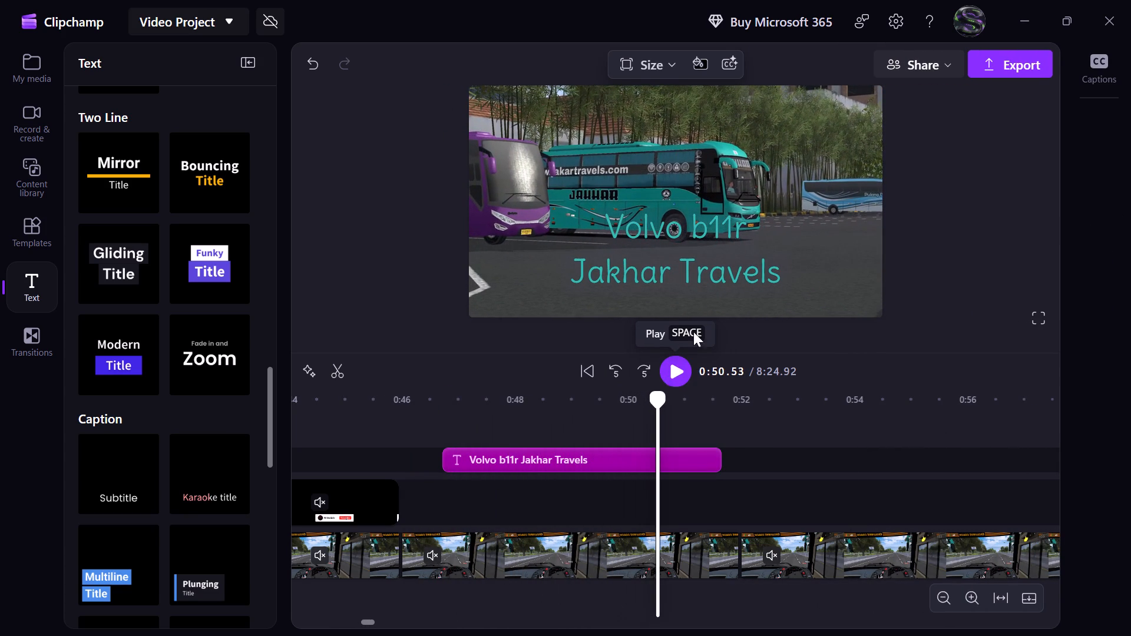
left_click(733, 264)
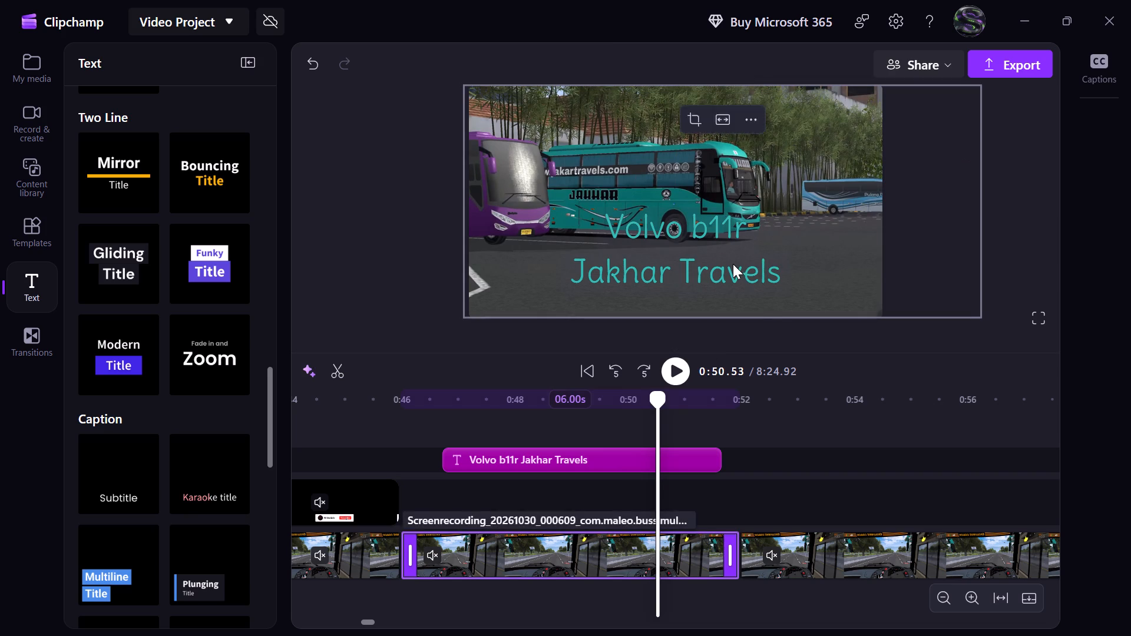
left_click(729, 268)
left_click(641, 459)
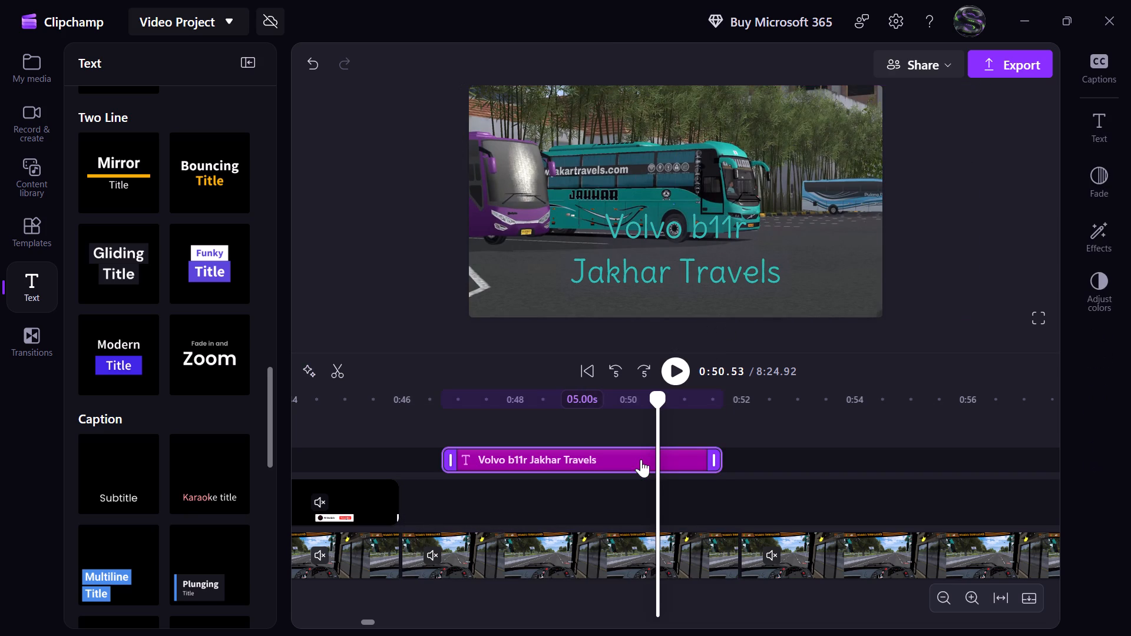
left_click(1100, 129)
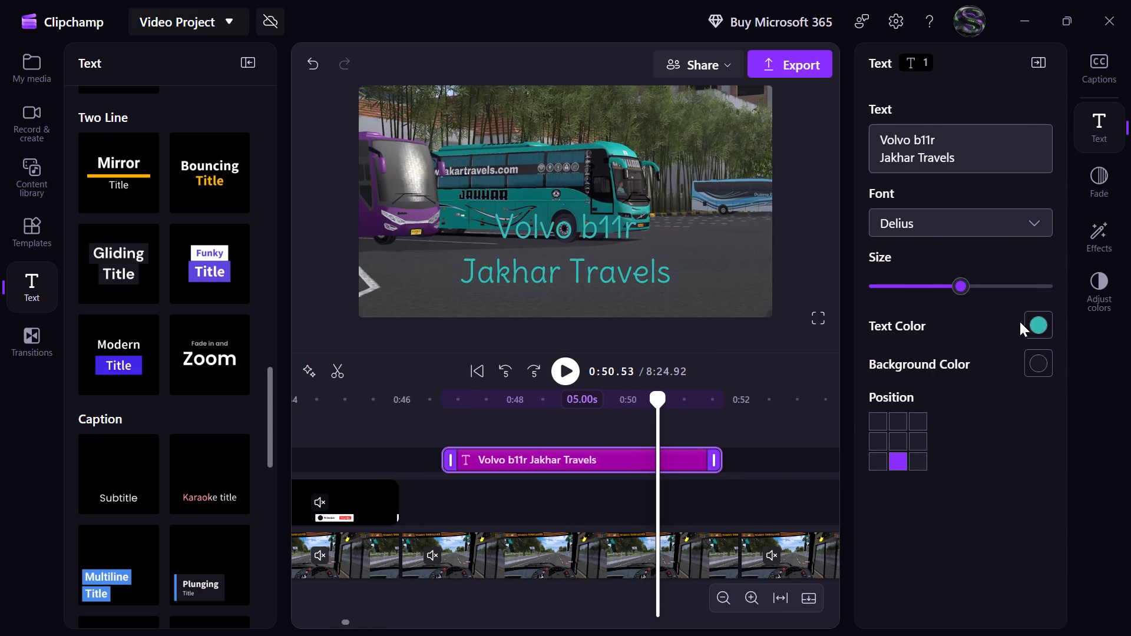
left_click(1032, 324)
left_click(1032, 184)
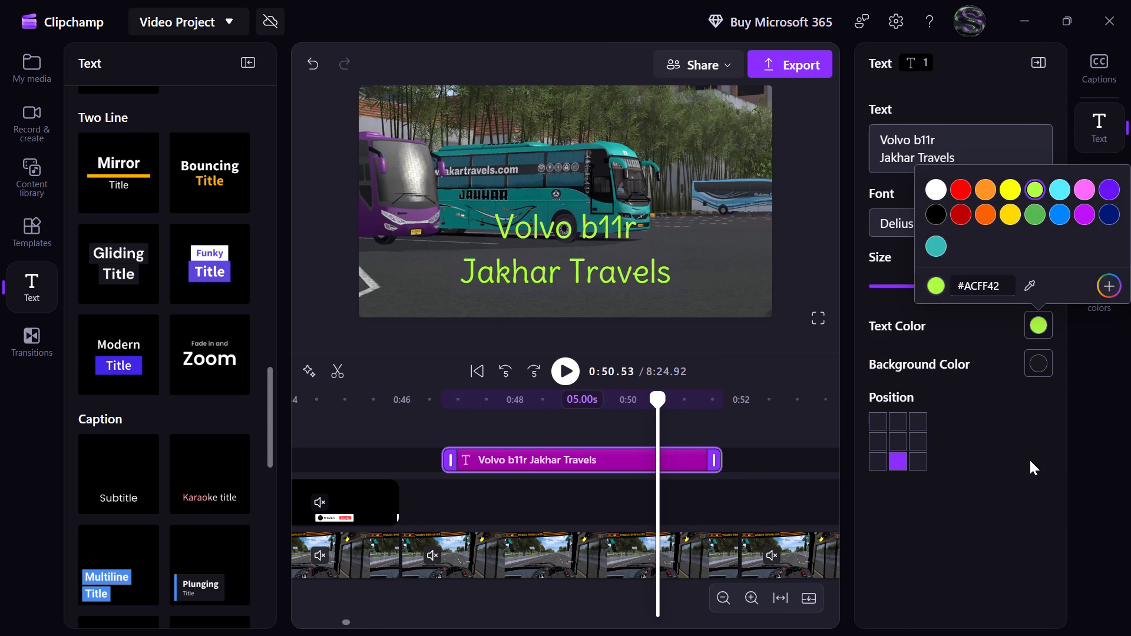
left_click(1060, 216)
left_click(958, 183)
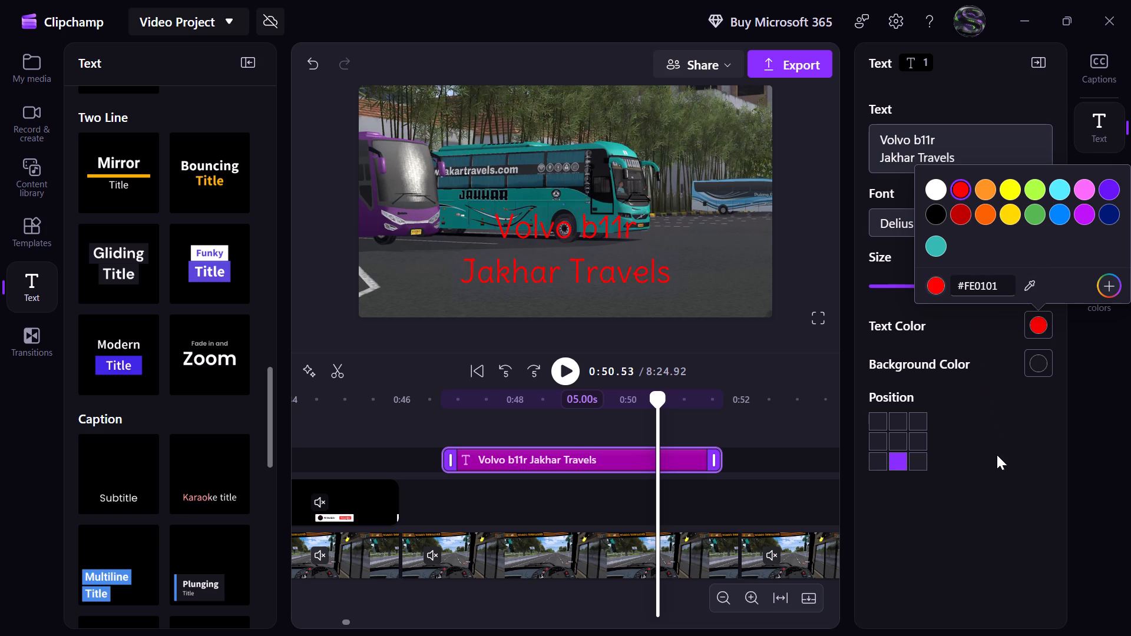
left_click(1013, 210)
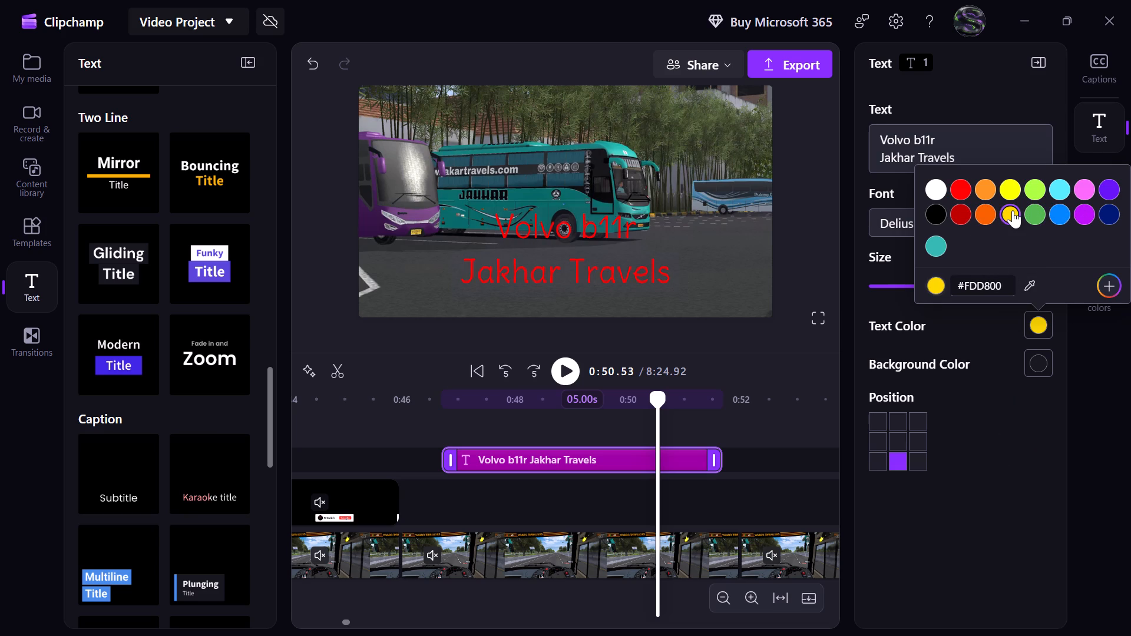
left_click(983, 522)
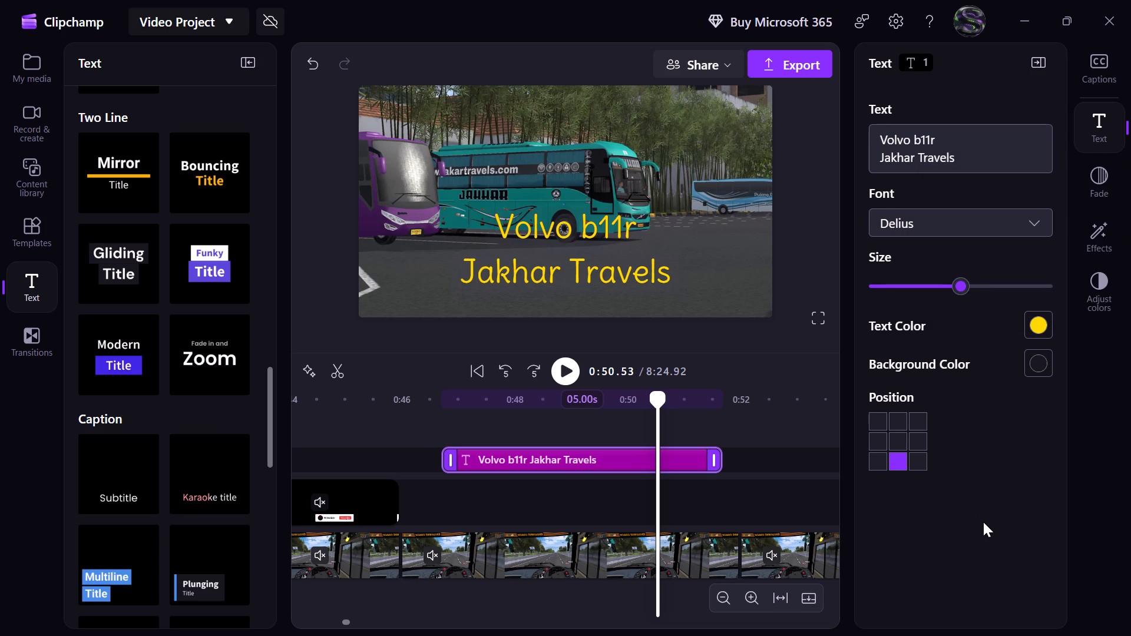
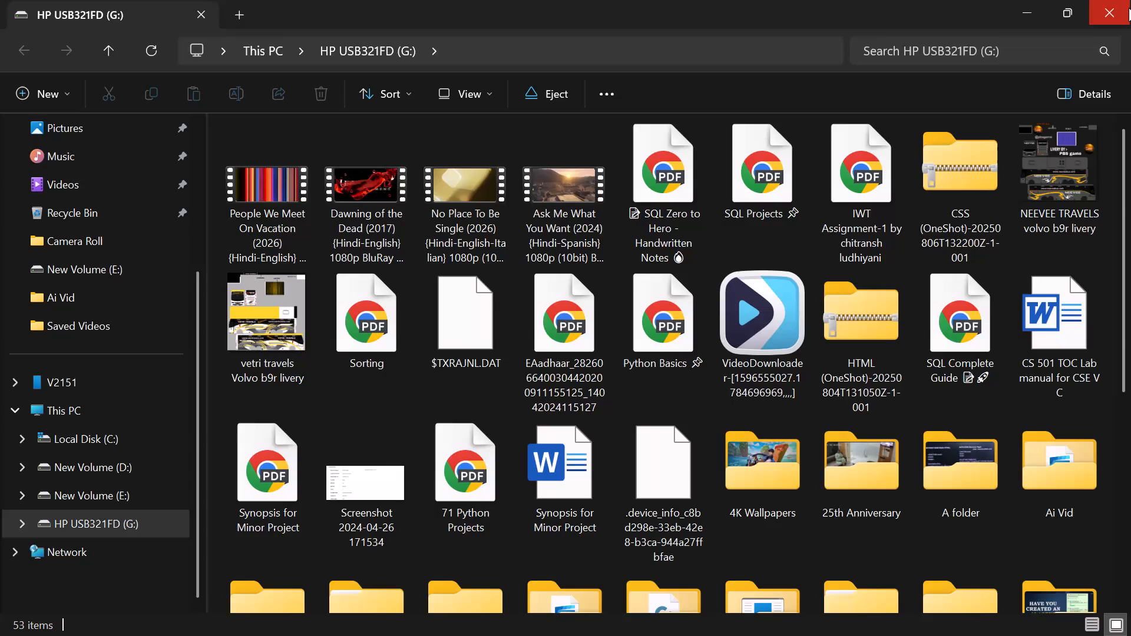
Close the File Explorer window of the HP USB drive and return to the Clipchamp video project.
left_click(1129, 8)
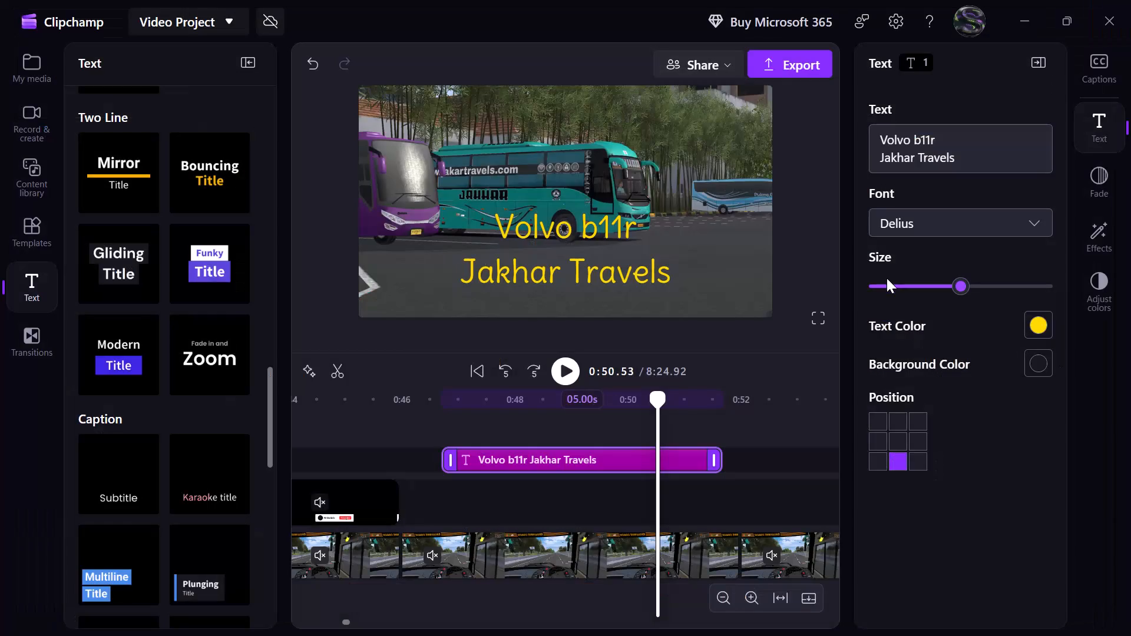
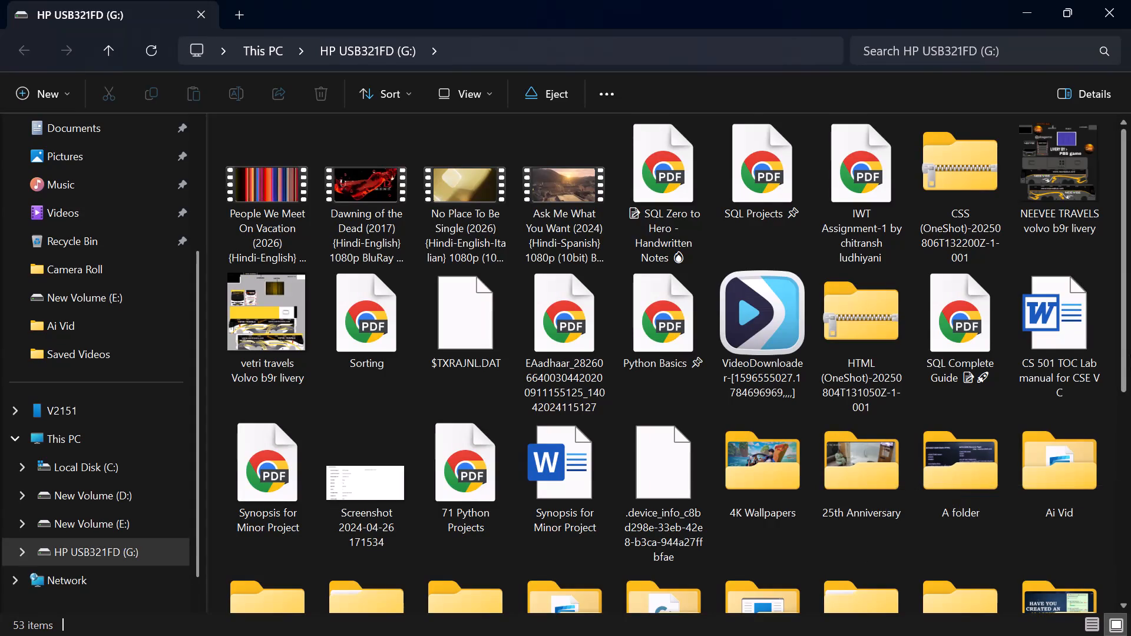
Close the file window and delete the yellow "Volvo b11r Jakhar Travels" title from the Clipchamp timeline.
left_click(1095, 15)
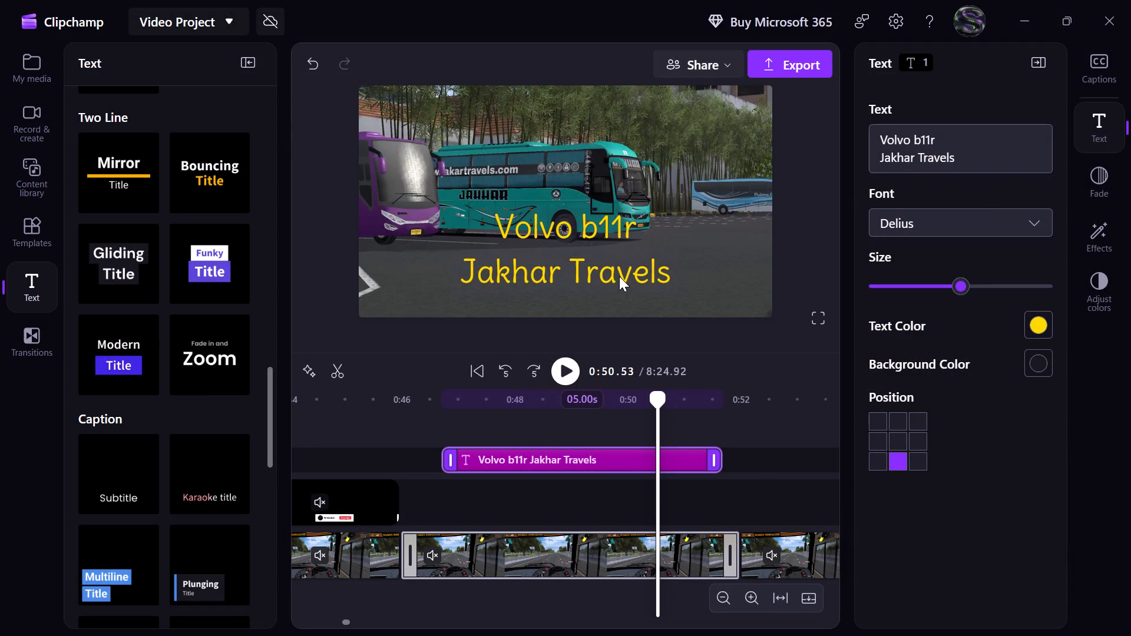
key("Delete")
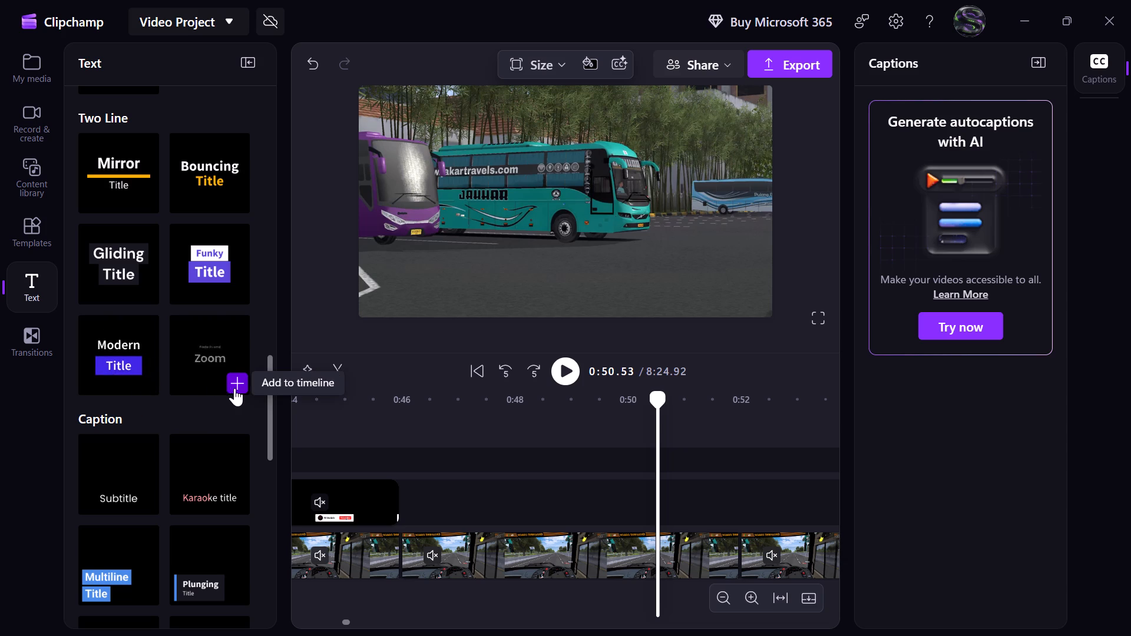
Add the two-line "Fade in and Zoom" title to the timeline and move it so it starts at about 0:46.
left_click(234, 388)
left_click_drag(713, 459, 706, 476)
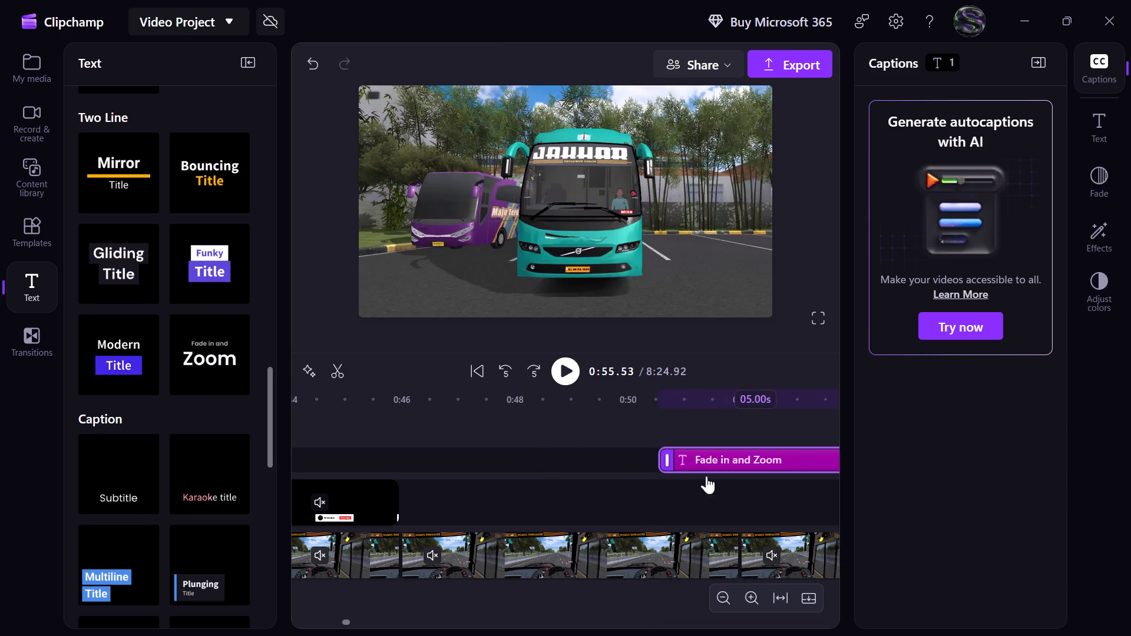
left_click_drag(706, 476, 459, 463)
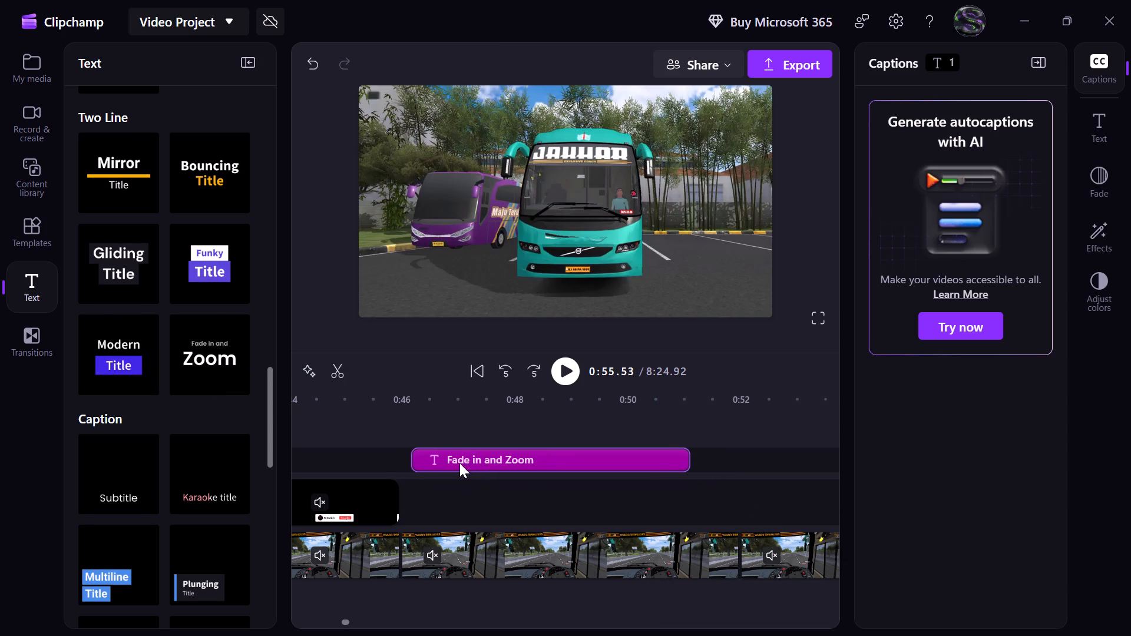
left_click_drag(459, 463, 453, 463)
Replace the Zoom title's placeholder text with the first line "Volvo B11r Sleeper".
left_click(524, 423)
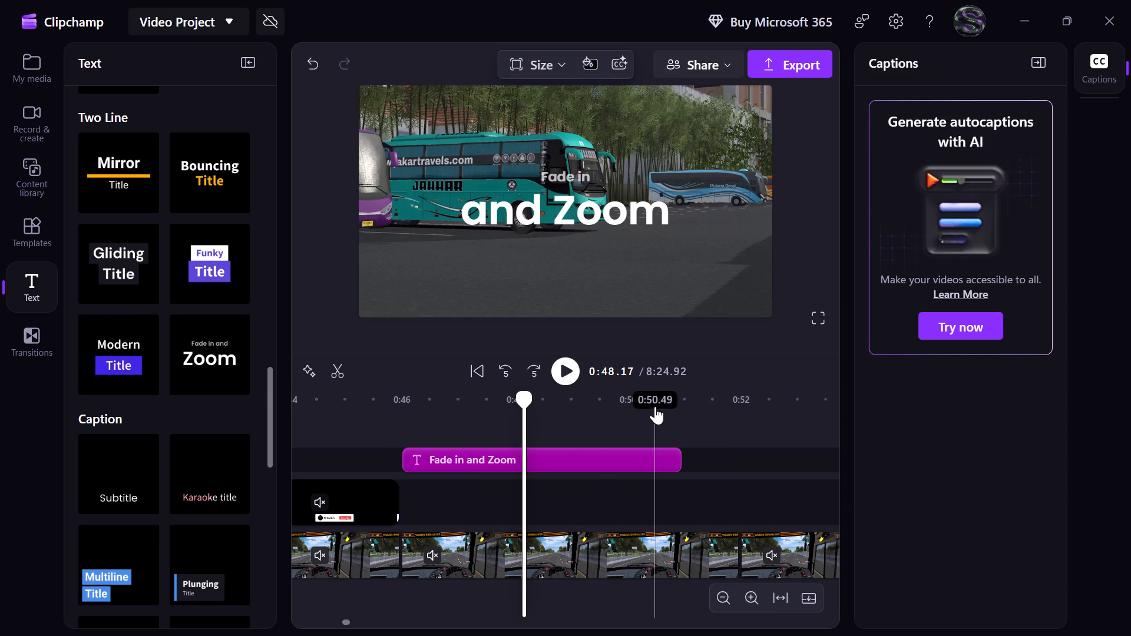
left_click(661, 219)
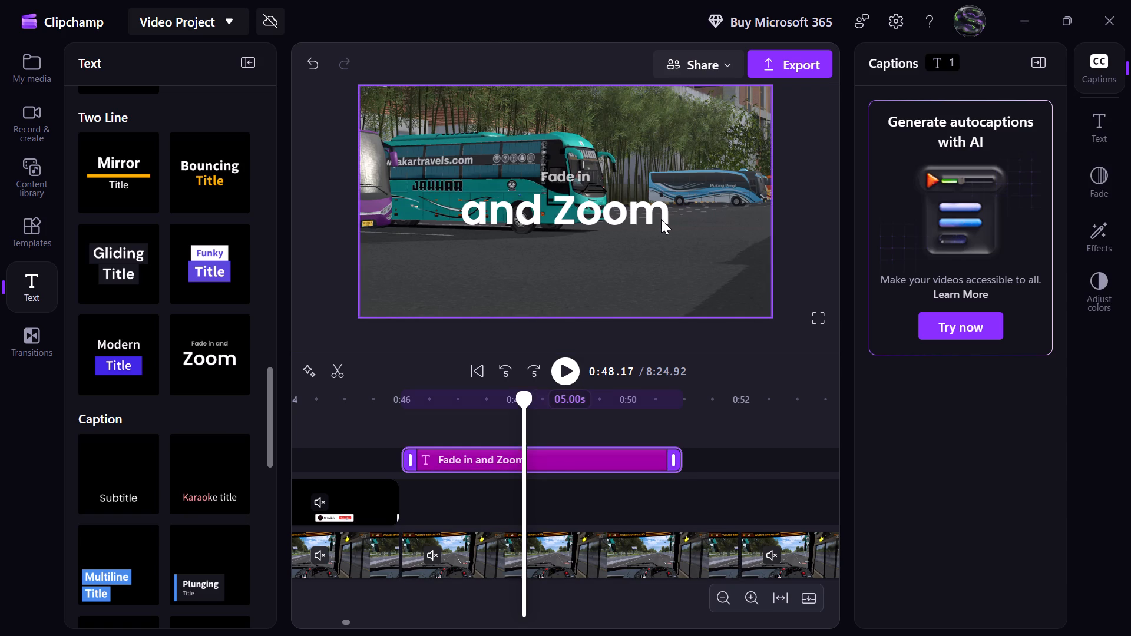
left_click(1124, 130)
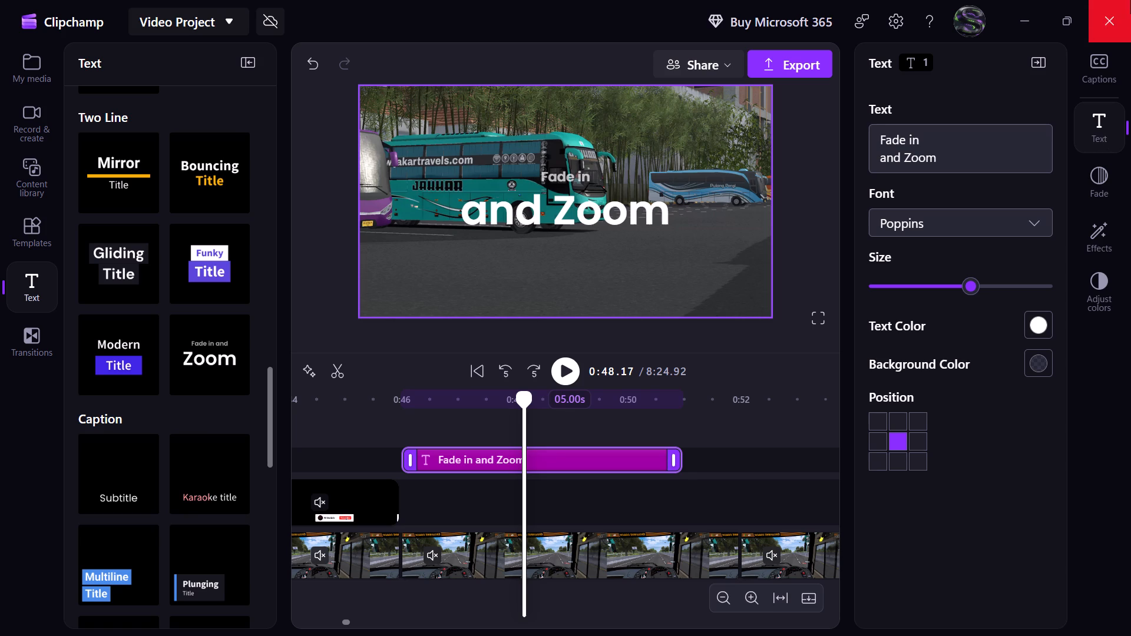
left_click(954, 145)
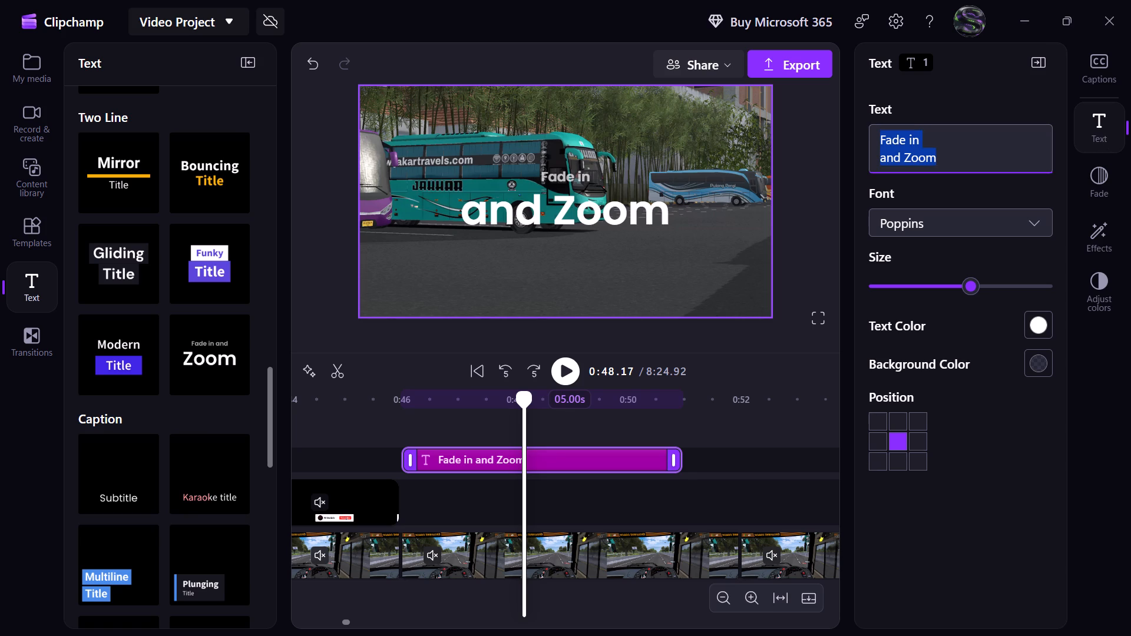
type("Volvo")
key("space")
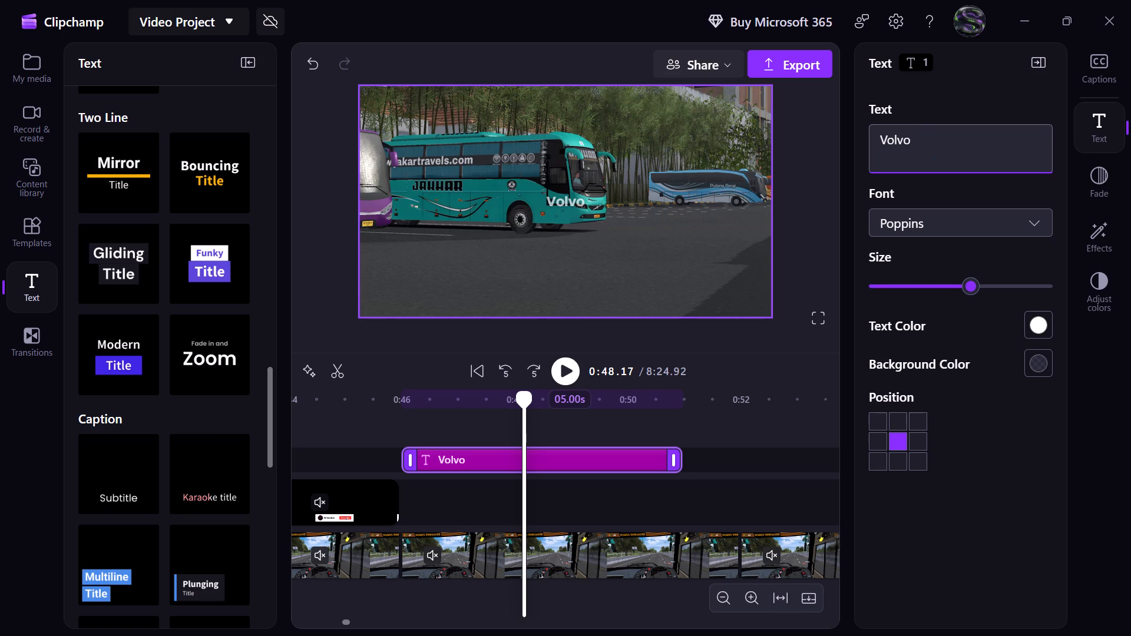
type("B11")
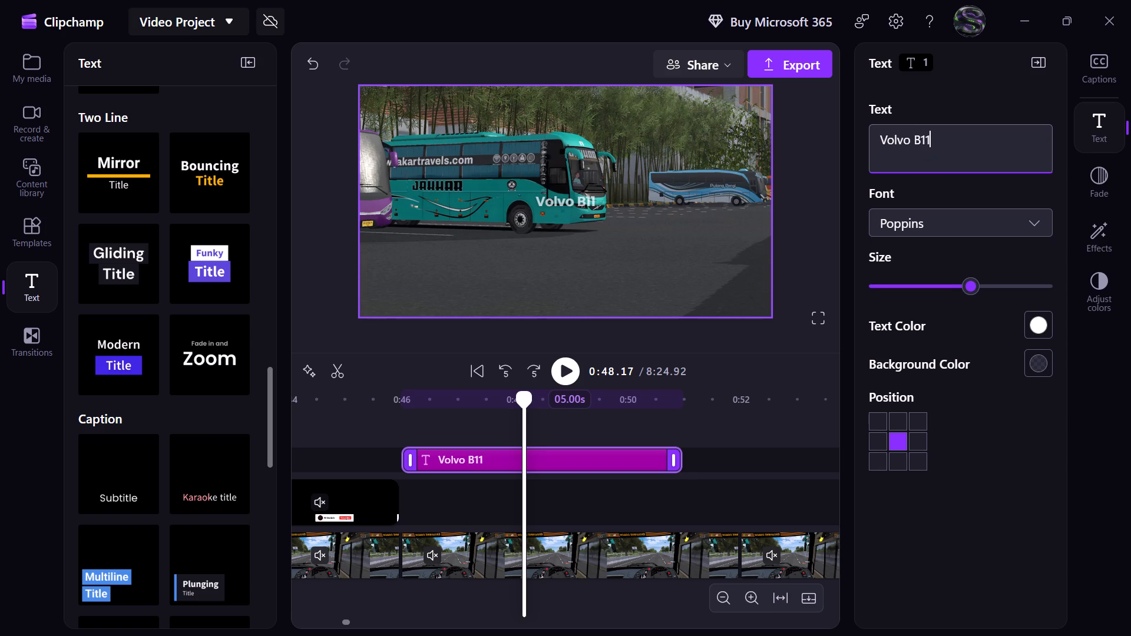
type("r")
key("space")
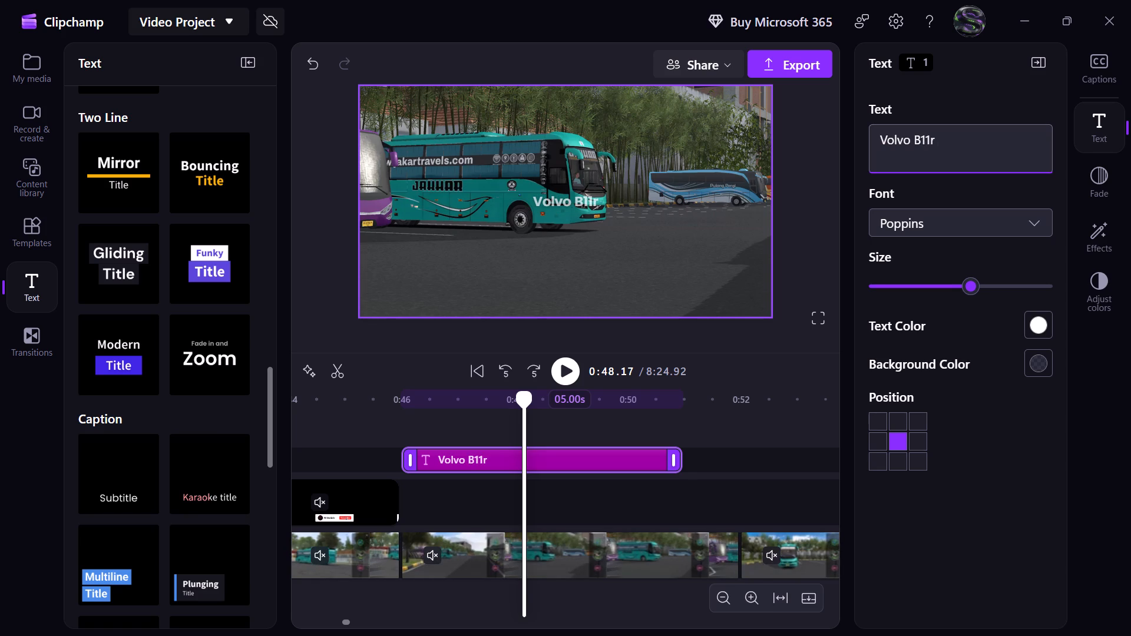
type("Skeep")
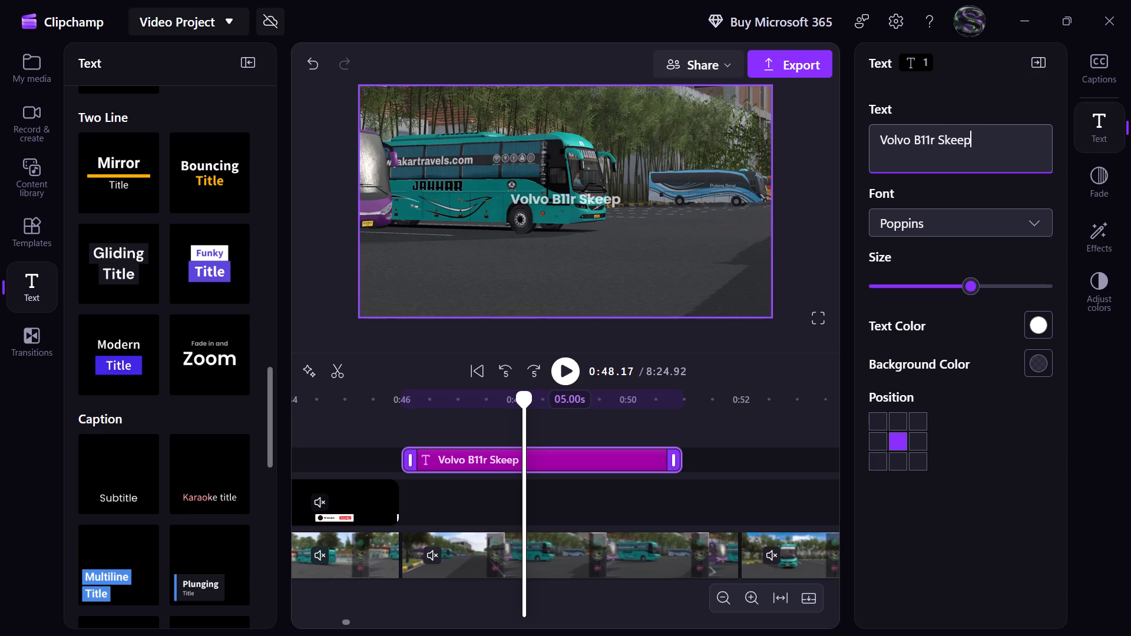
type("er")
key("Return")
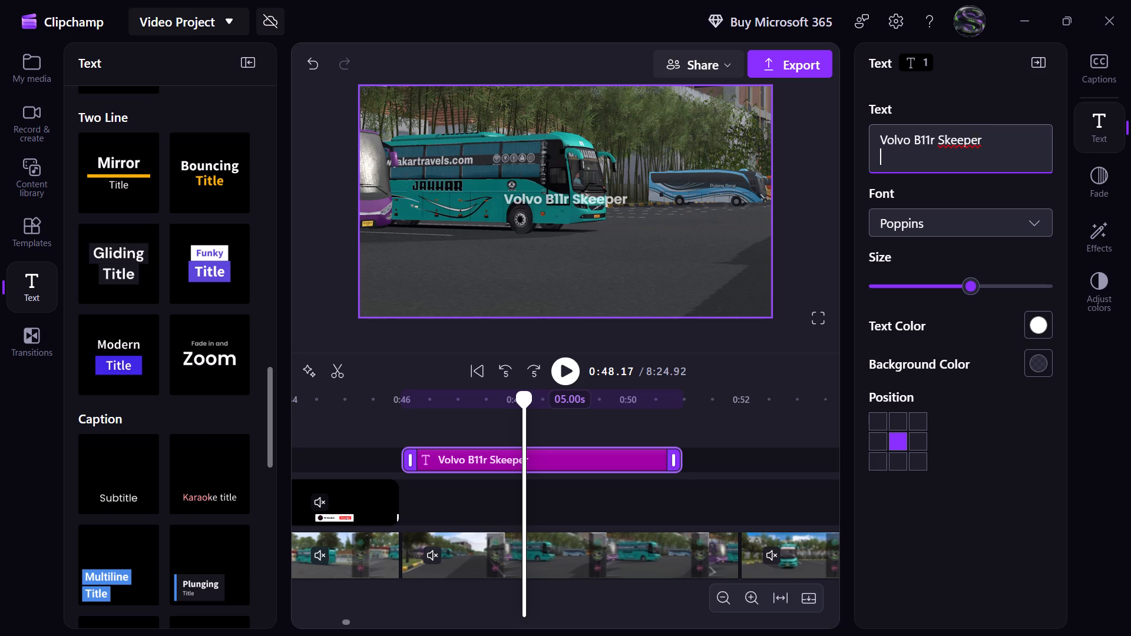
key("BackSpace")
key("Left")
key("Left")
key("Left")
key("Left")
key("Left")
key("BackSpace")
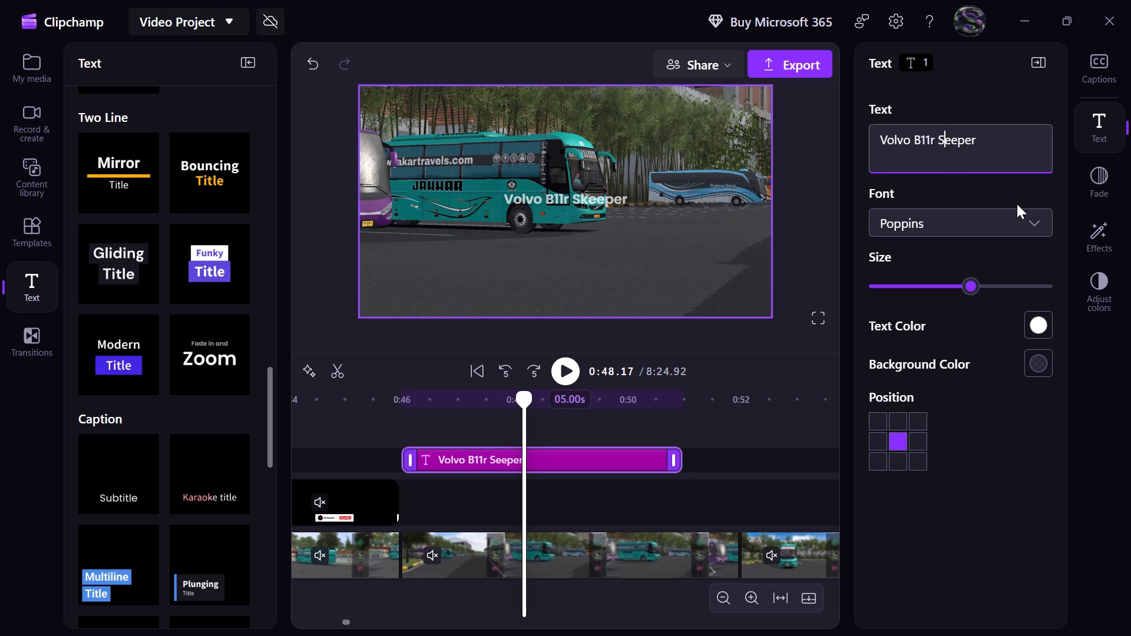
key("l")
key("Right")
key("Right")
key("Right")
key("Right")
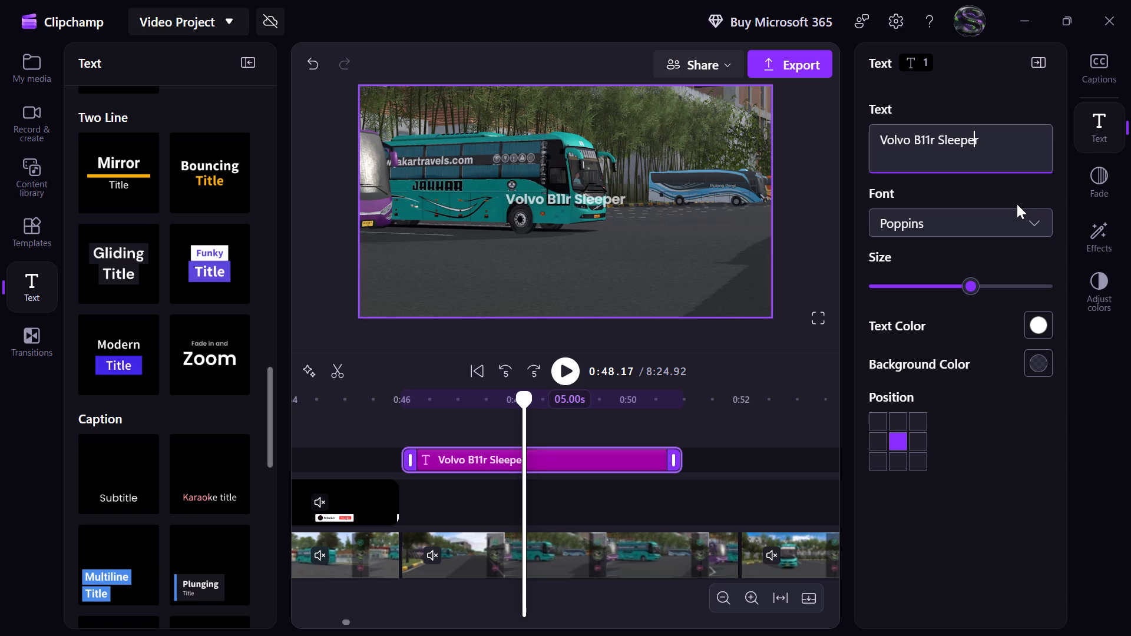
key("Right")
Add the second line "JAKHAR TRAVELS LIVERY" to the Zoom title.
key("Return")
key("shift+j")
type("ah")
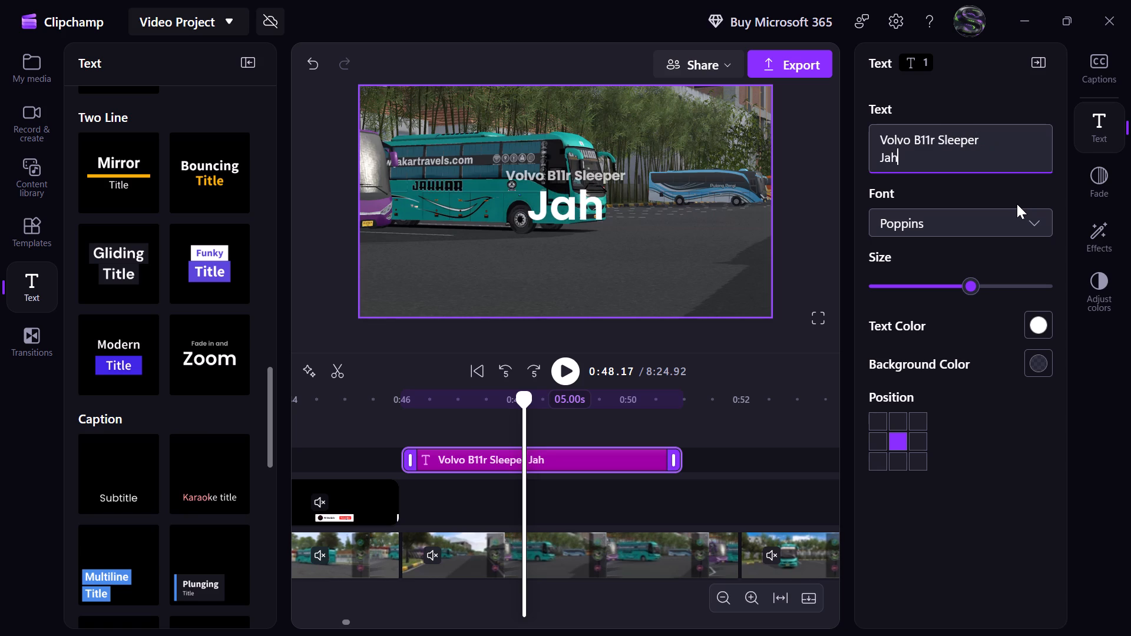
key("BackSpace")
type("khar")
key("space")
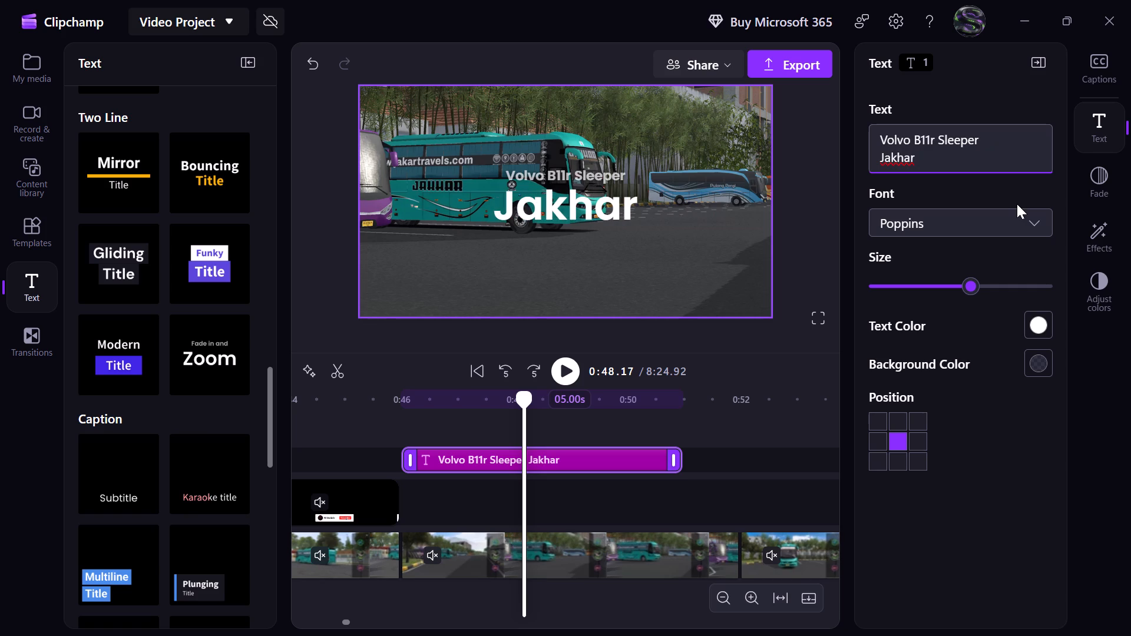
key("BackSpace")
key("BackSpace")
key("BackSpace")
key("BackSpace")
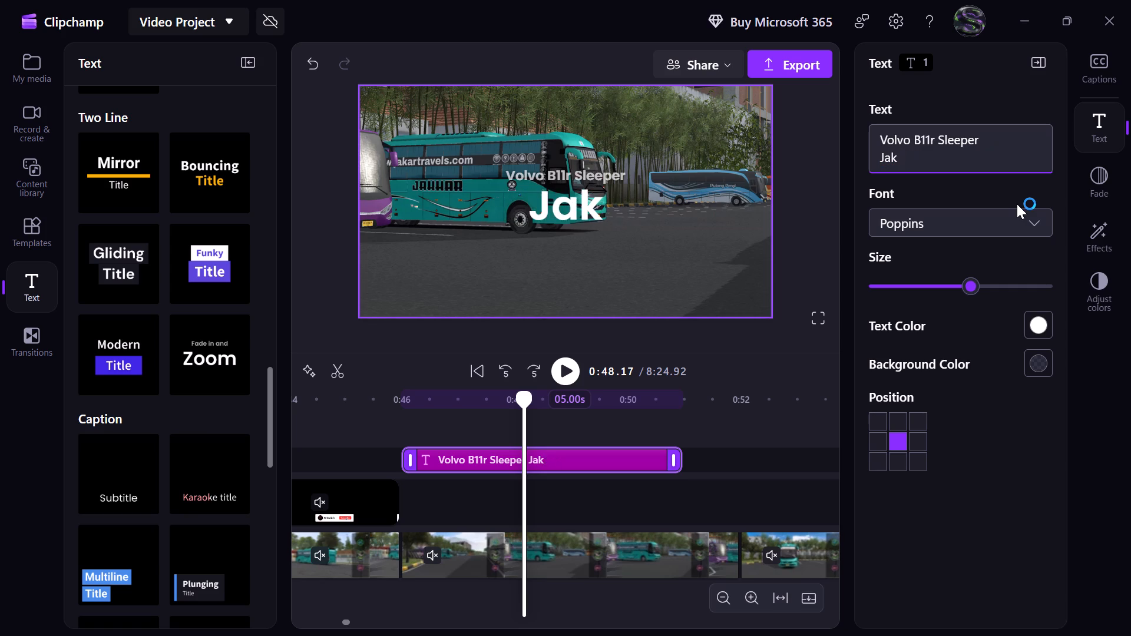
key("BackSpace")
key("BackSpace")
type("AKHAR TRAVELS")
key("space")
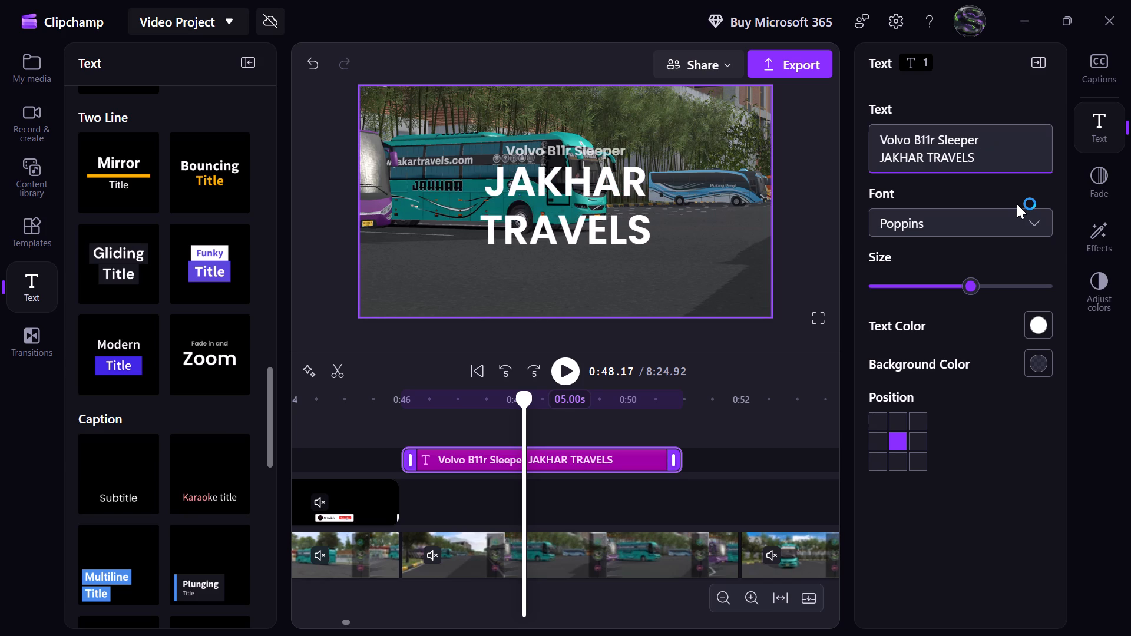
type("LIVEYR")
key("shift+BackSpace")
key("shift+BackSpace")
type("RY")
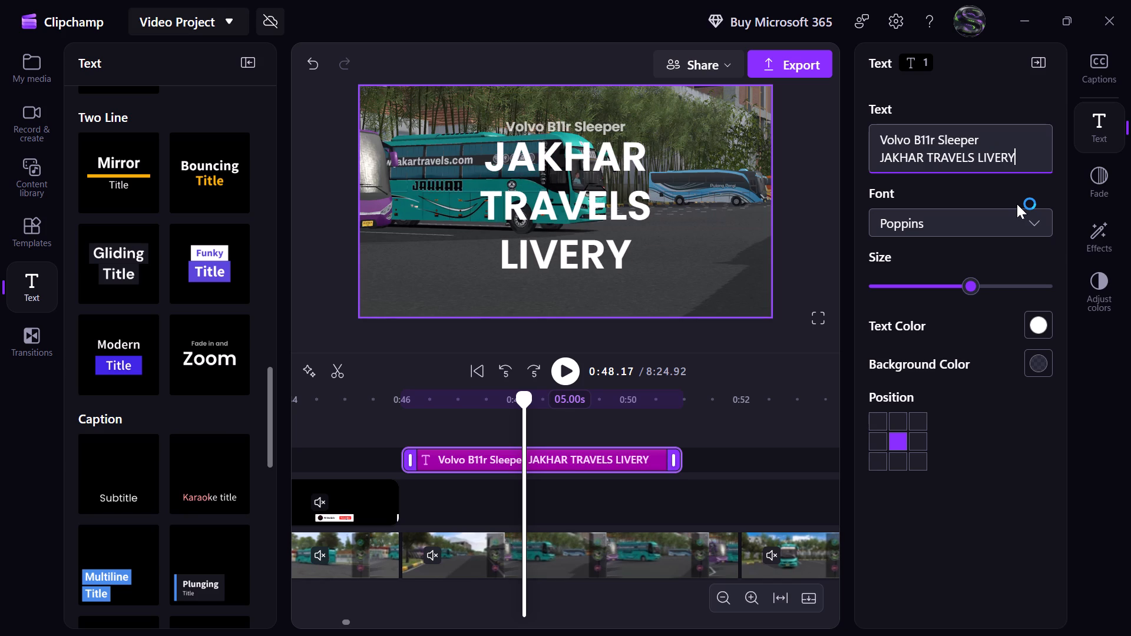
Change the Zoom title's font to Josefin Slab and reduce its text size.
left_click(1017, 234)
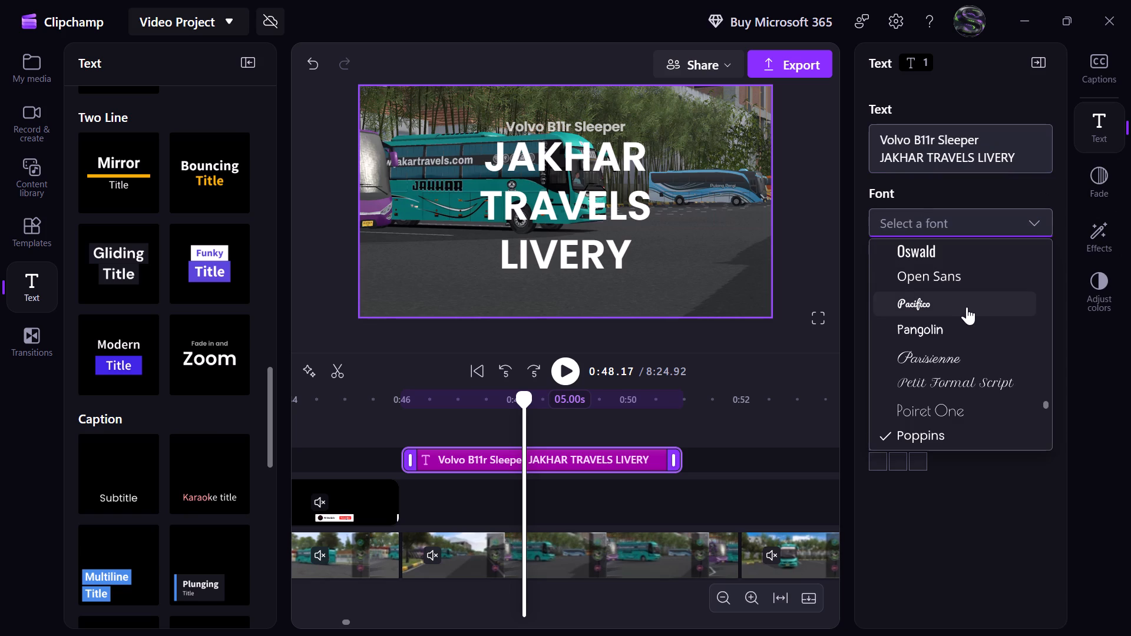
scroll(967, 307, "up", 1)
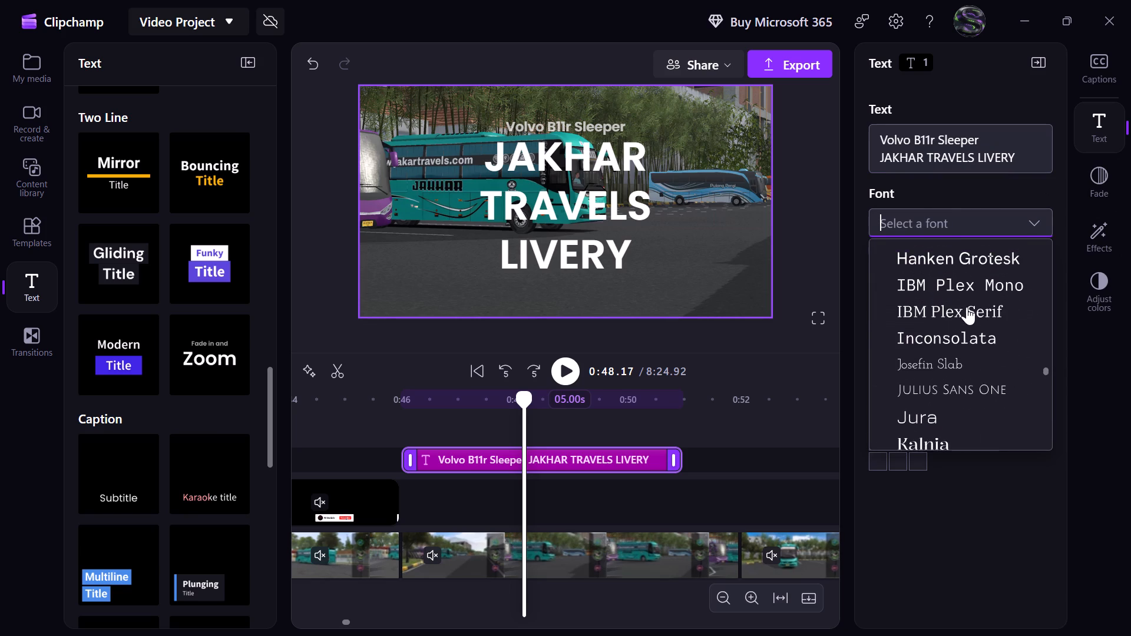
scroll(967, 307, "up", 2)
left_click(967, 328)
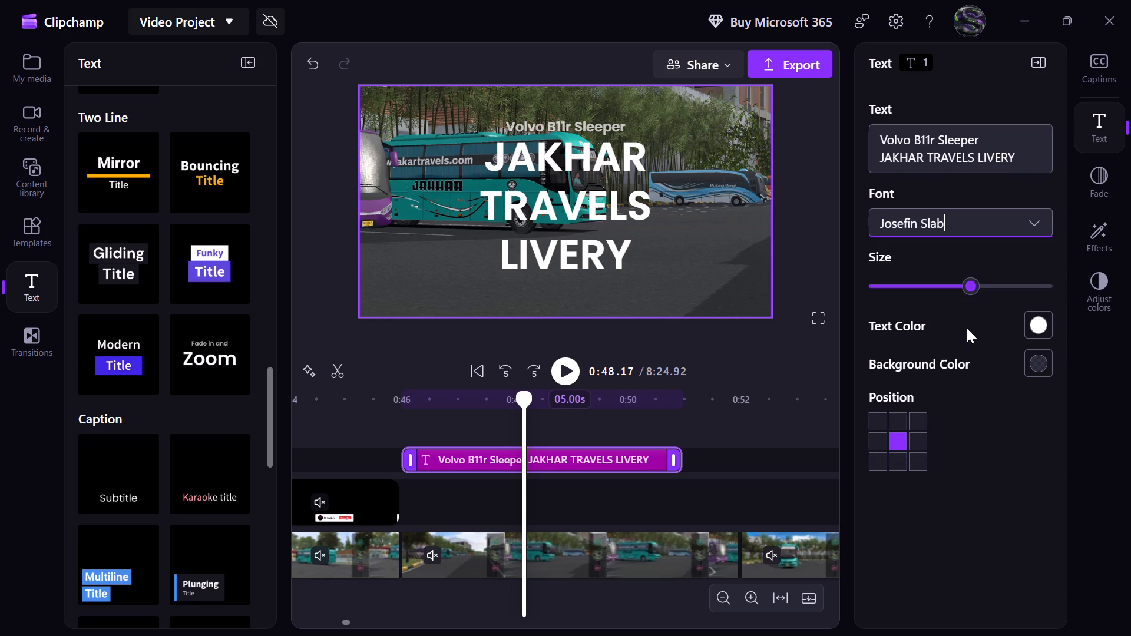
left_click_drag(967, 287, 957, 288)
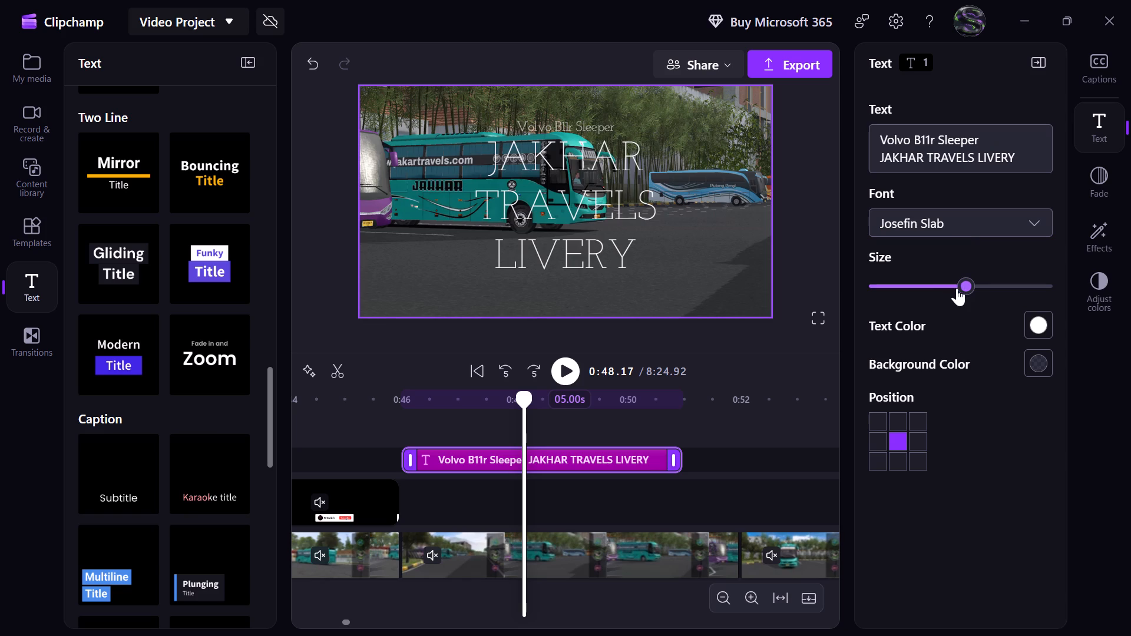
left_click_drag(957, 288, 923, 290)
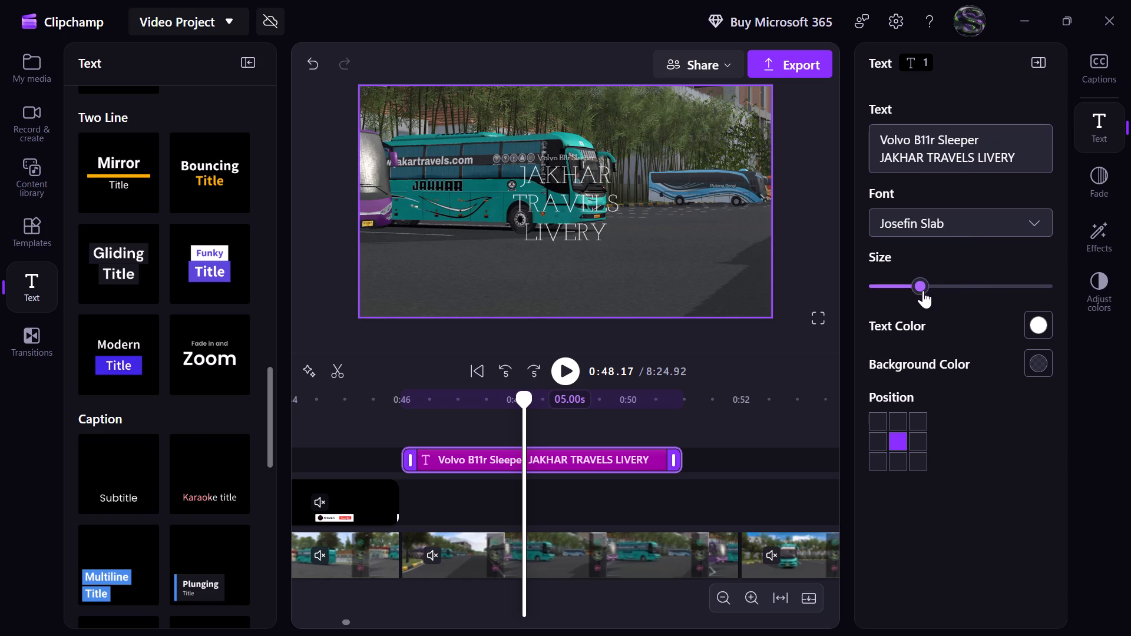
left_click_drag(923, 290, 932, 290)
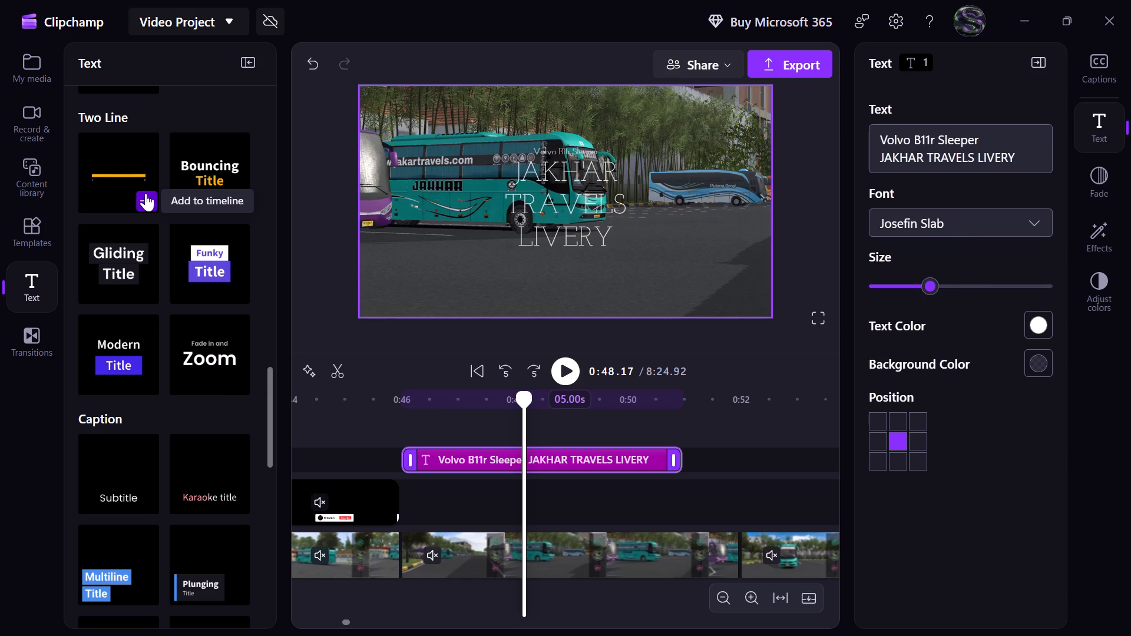
Add the two-line Mirror title to the timeline.
left_click(145, 193)
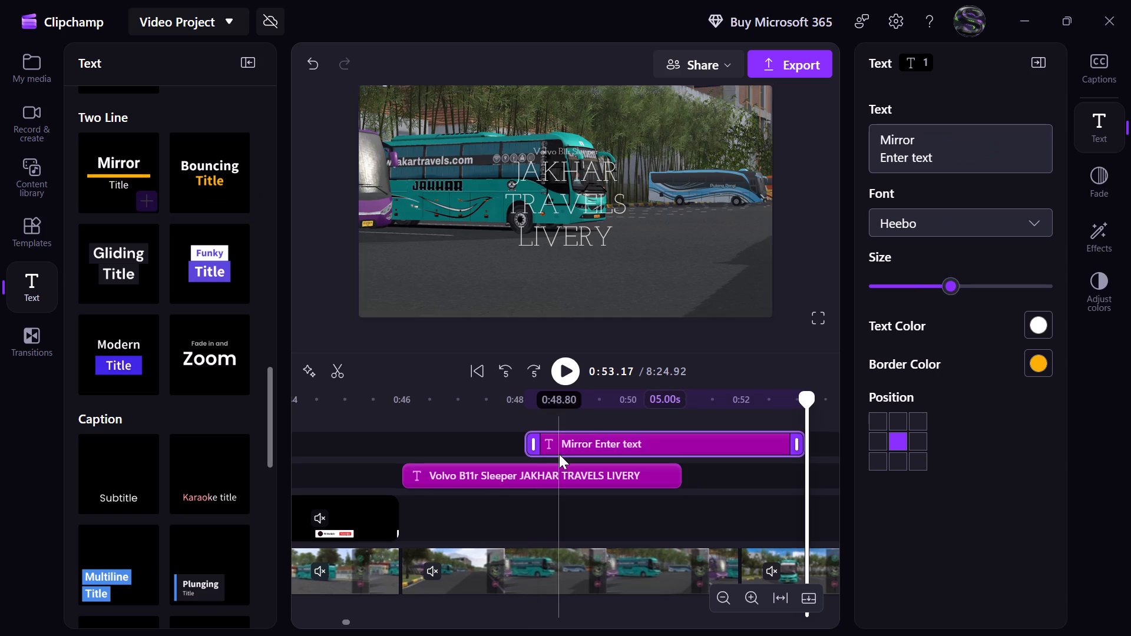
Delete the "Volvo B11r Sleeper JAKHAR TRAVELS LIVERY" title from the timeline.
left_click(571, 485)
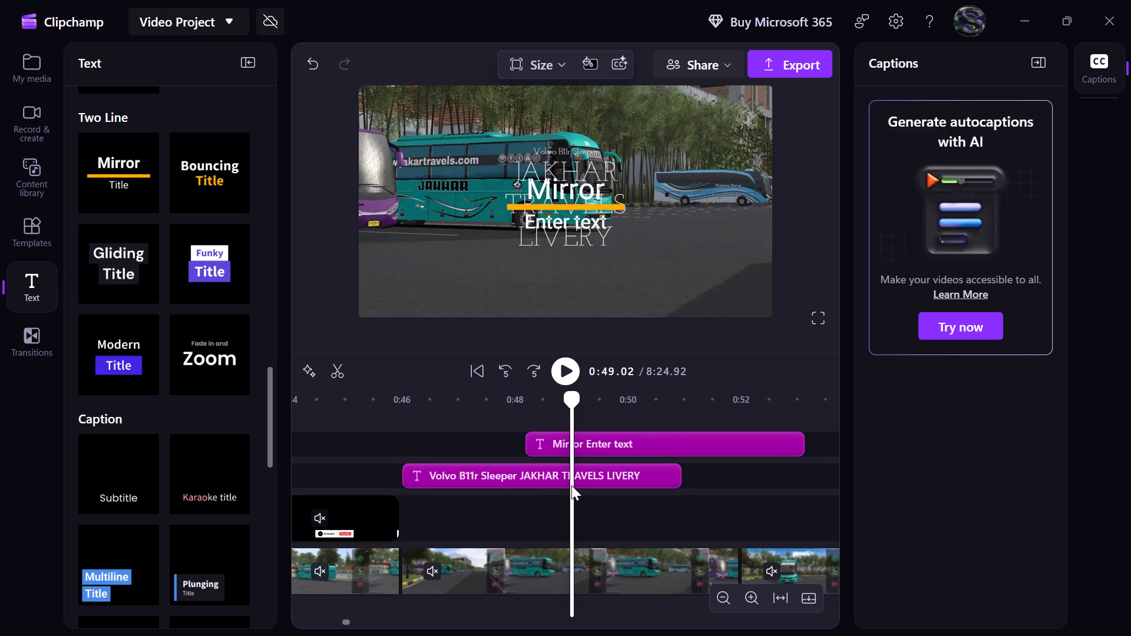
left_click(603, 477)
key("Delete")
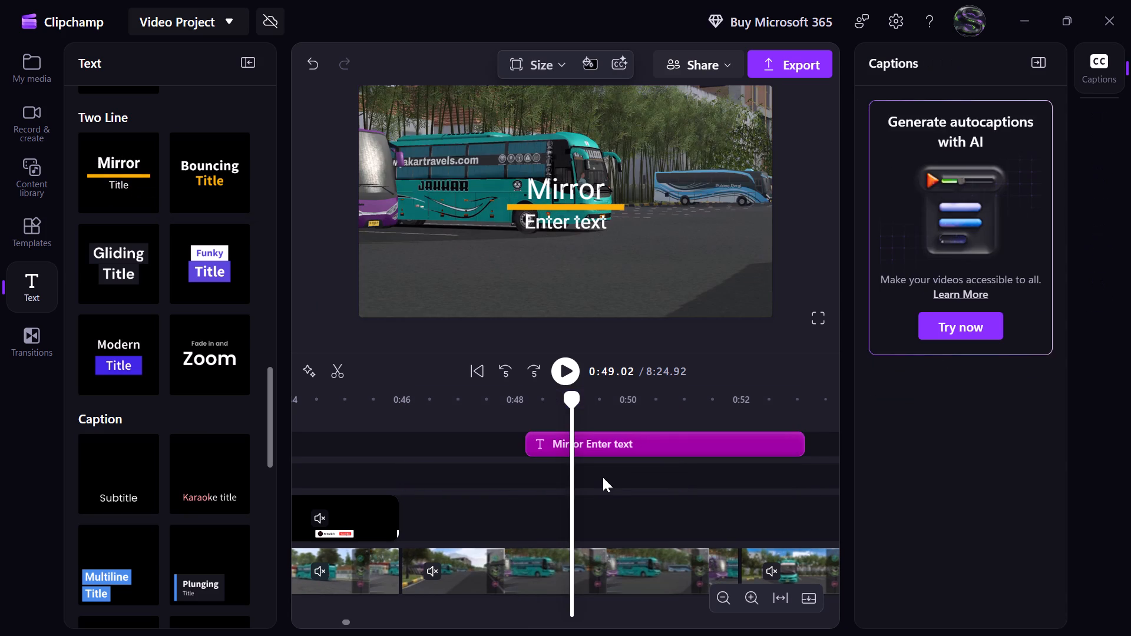
Move the Mirror title to the lower text track so it starts at about 0:46, right after the subscribe overlay.
left_click(621, 439)
left_click_drag(621, 439, 512, 479)
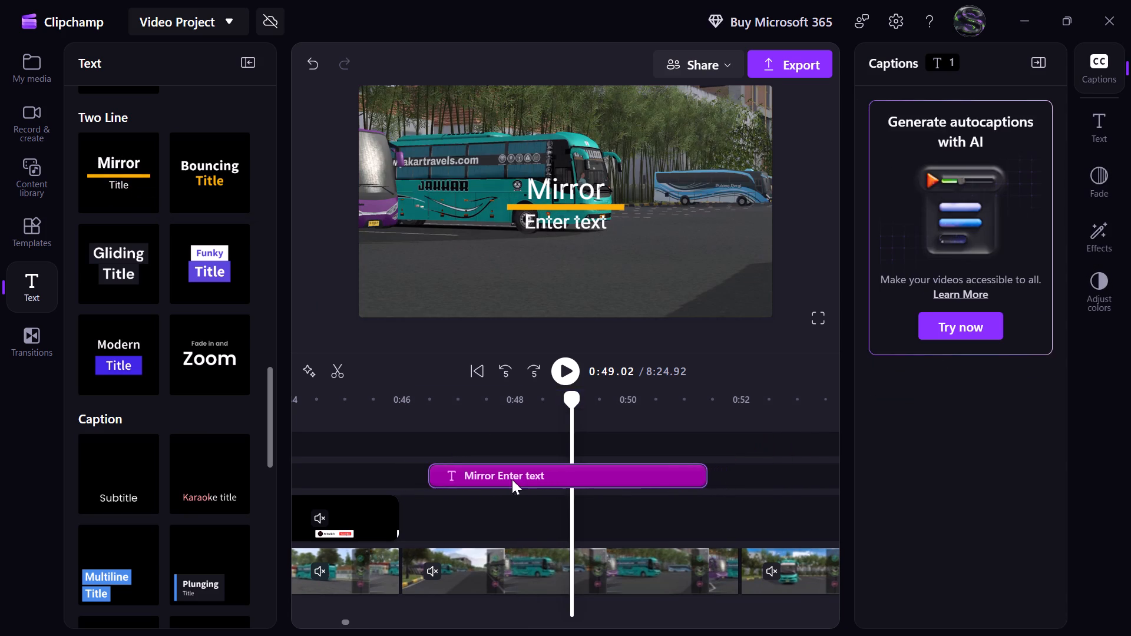
left_click_drag(512, 479, 497, 479)
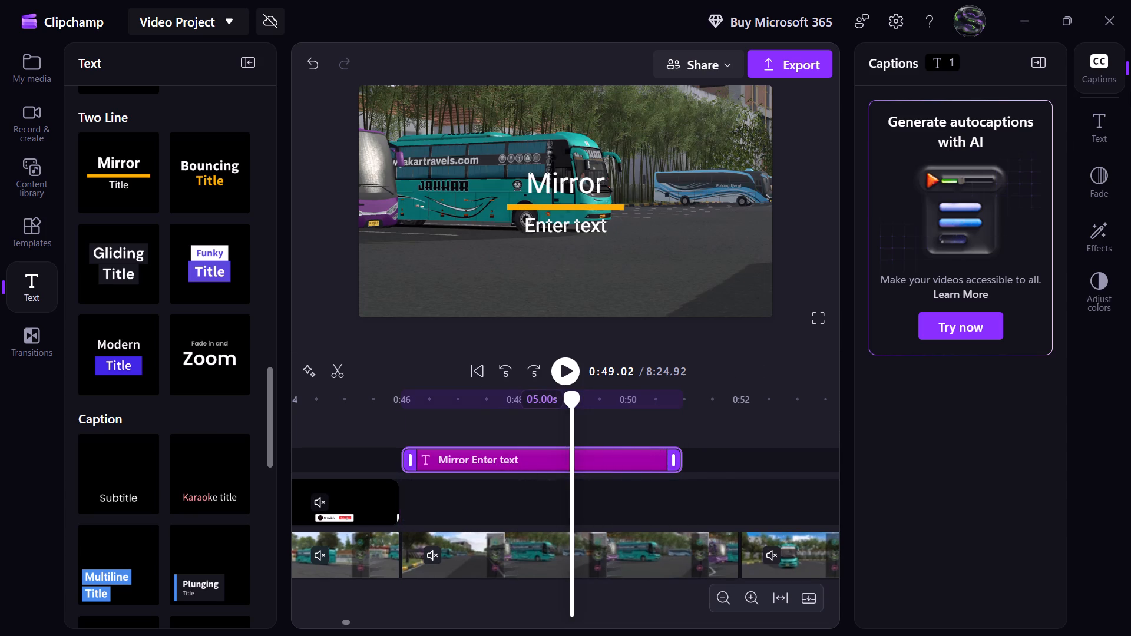
Replace the Mirror title's placeholder text with "Volvo B11r Sleeper" as its first line.
left_click_drag(1130, 91, 1122, 100)
left_click(1106, 115)
left_click(991, 170)
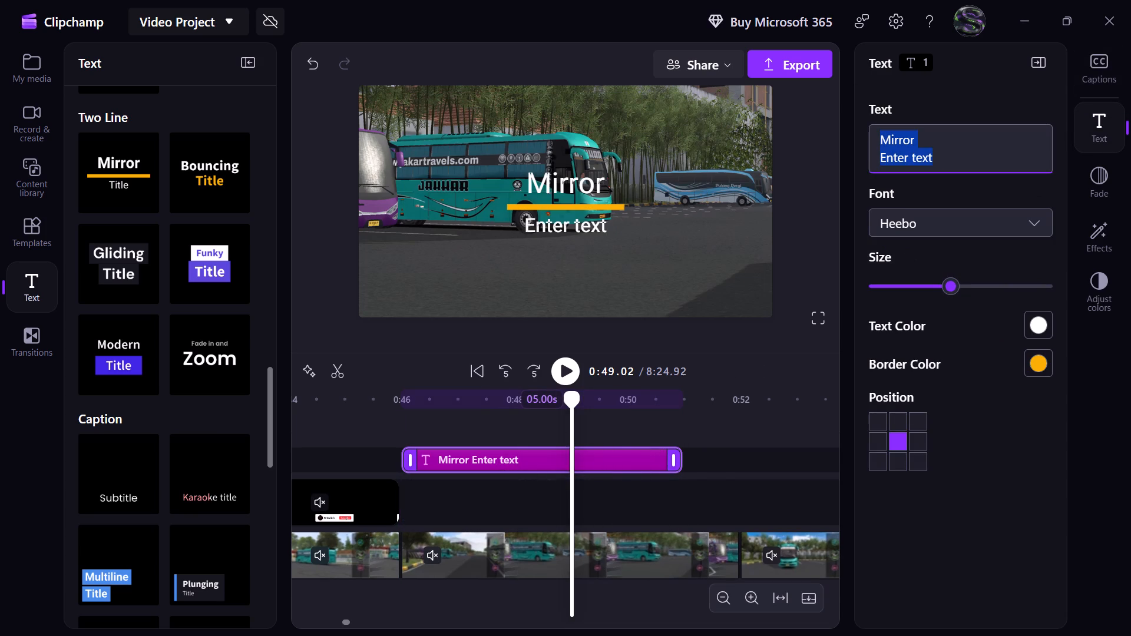
type("Volvo")
key("space")
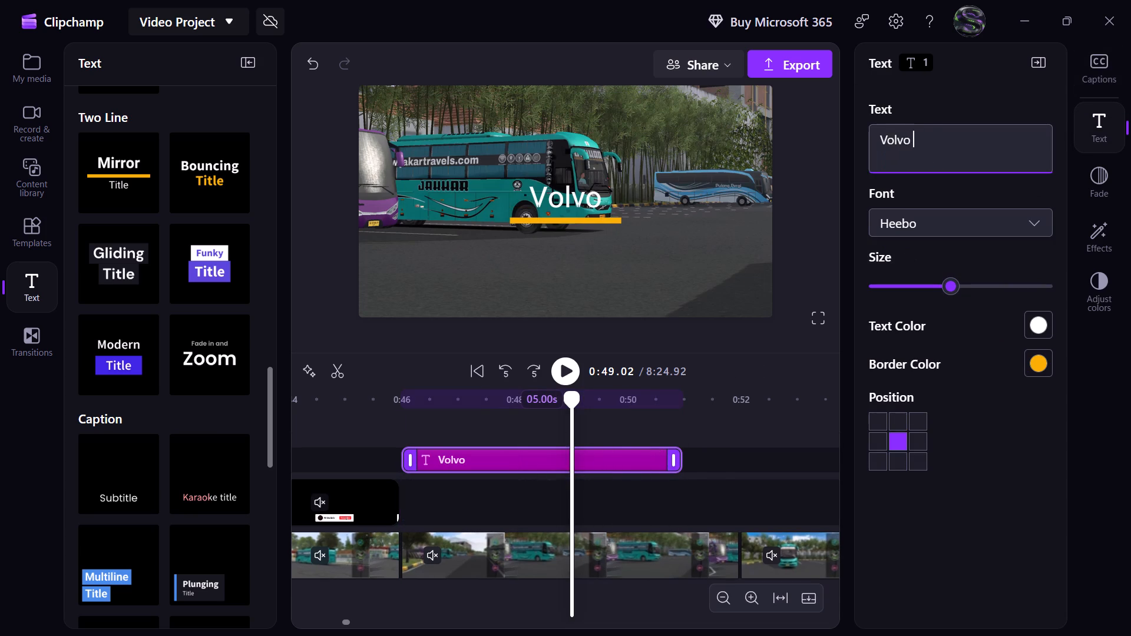
type("B11r")
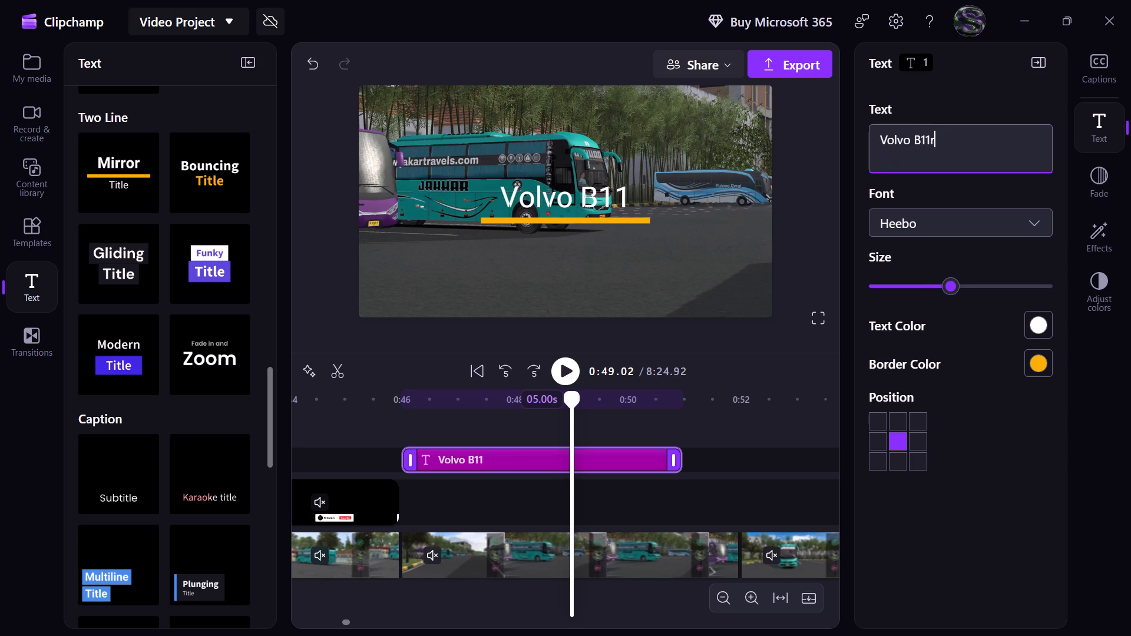
key("space")
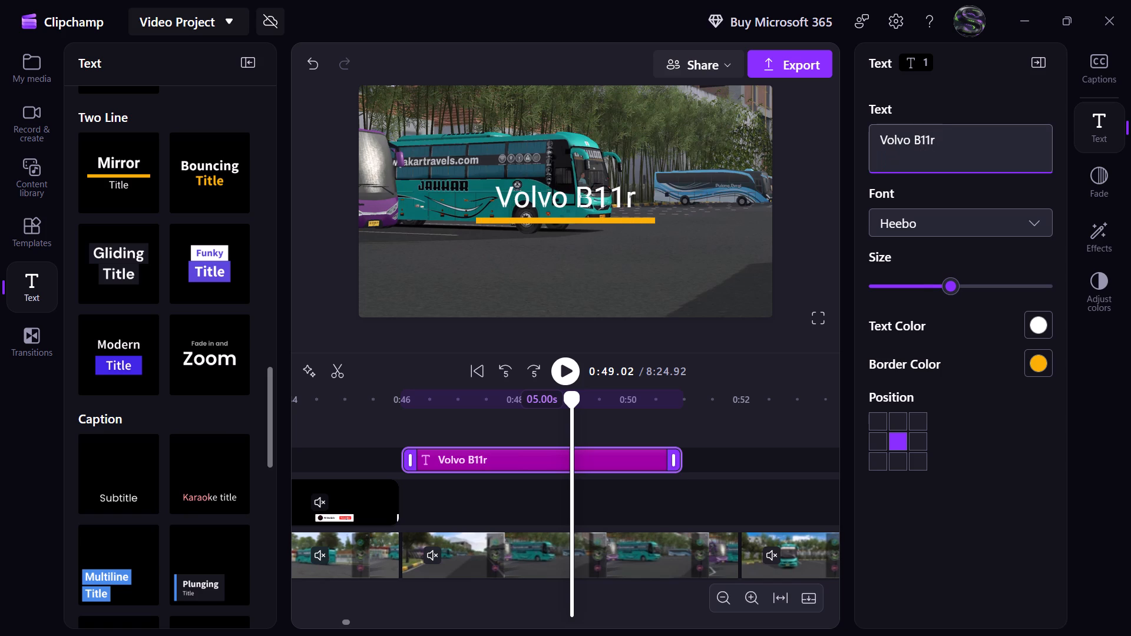
type("Sleeper")
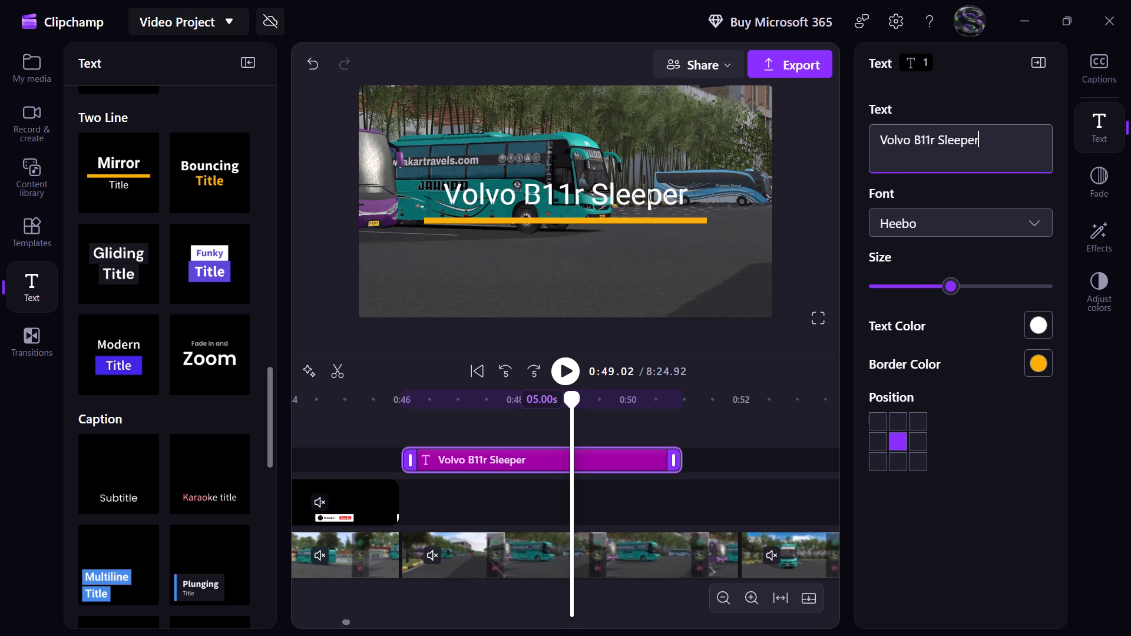
key("space")
key("BackSpace")
key("Return")
Add "JAKHAR TRAVELS LIVERY" as the second line of the Volvo title.
type("JH")
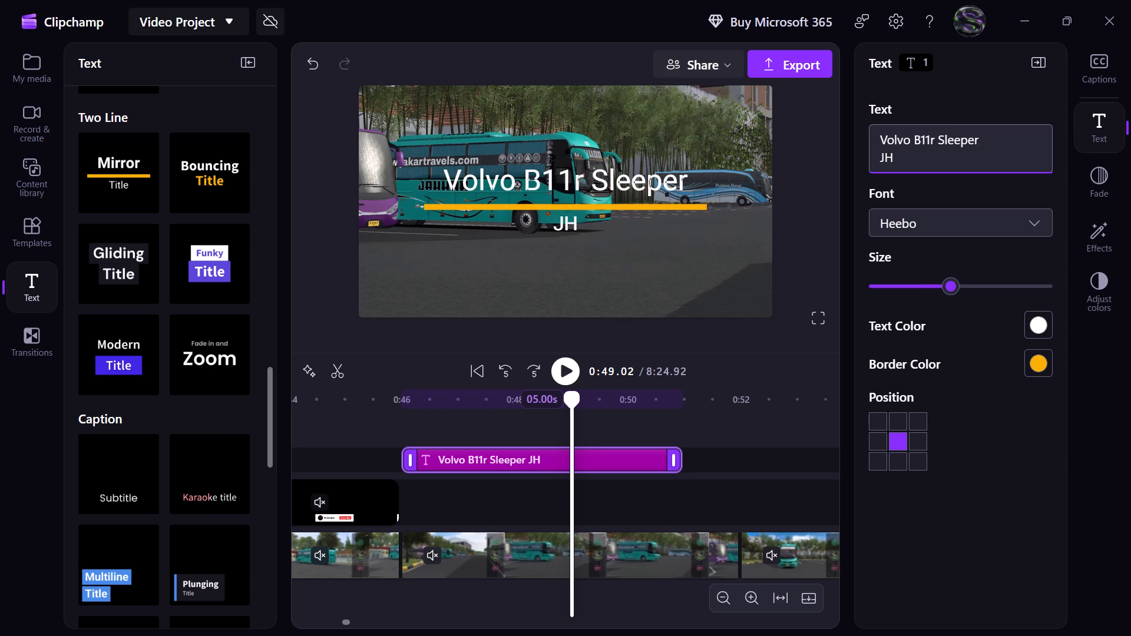
key("shift+BackSpace")
type("AKHAE")
key("space")
key("shift+BackSpace")
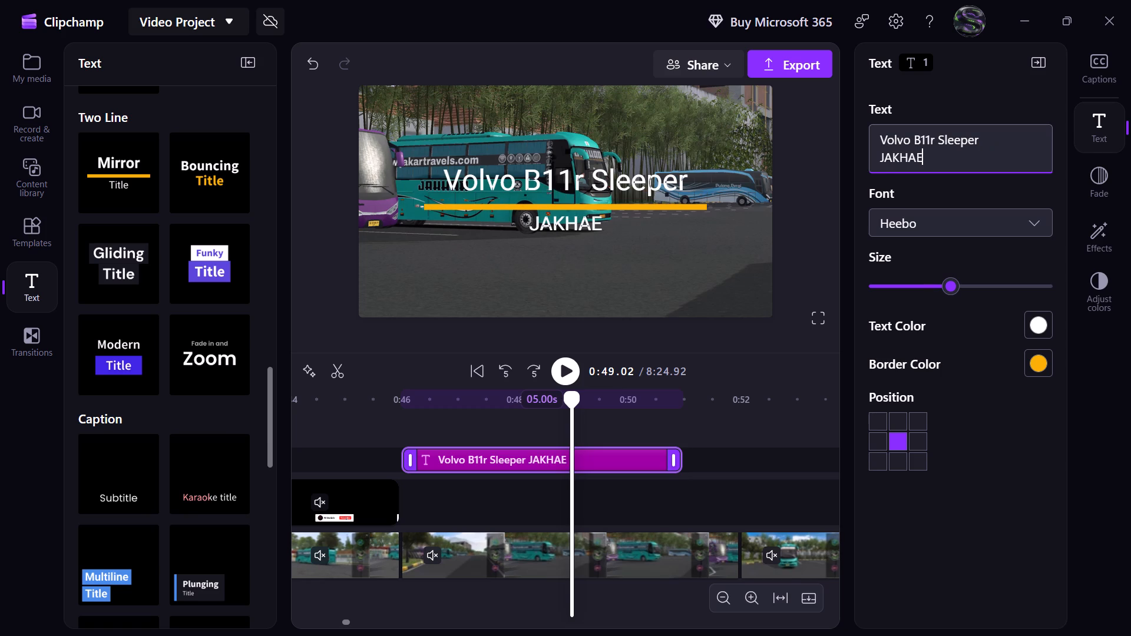
key("shift+BackSpace")
type("R")
key("space")
type("TE")
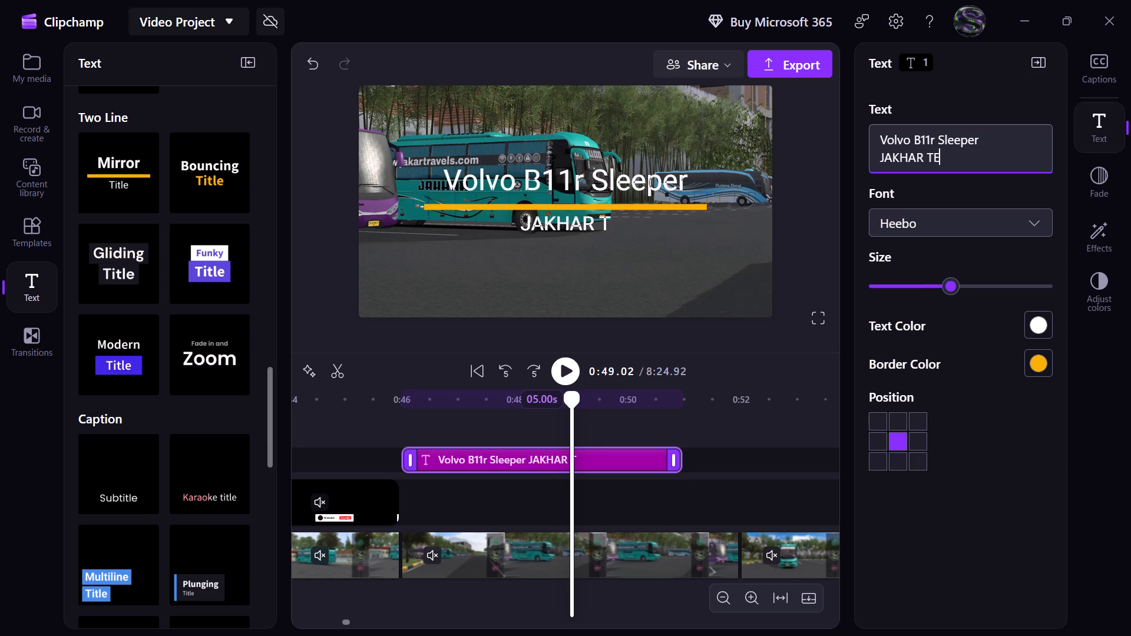
key("shift+BackSpace")
type("RSV")
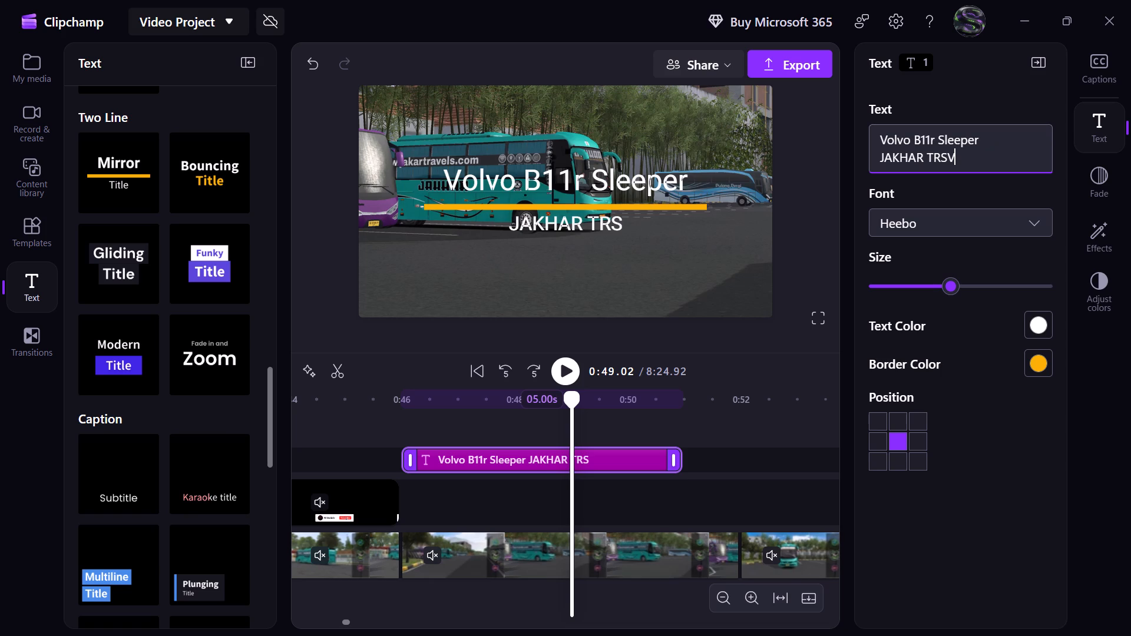
key("shift+BackSpace")
key("shift+BackSpace")
type("AVELS LIEVRY")
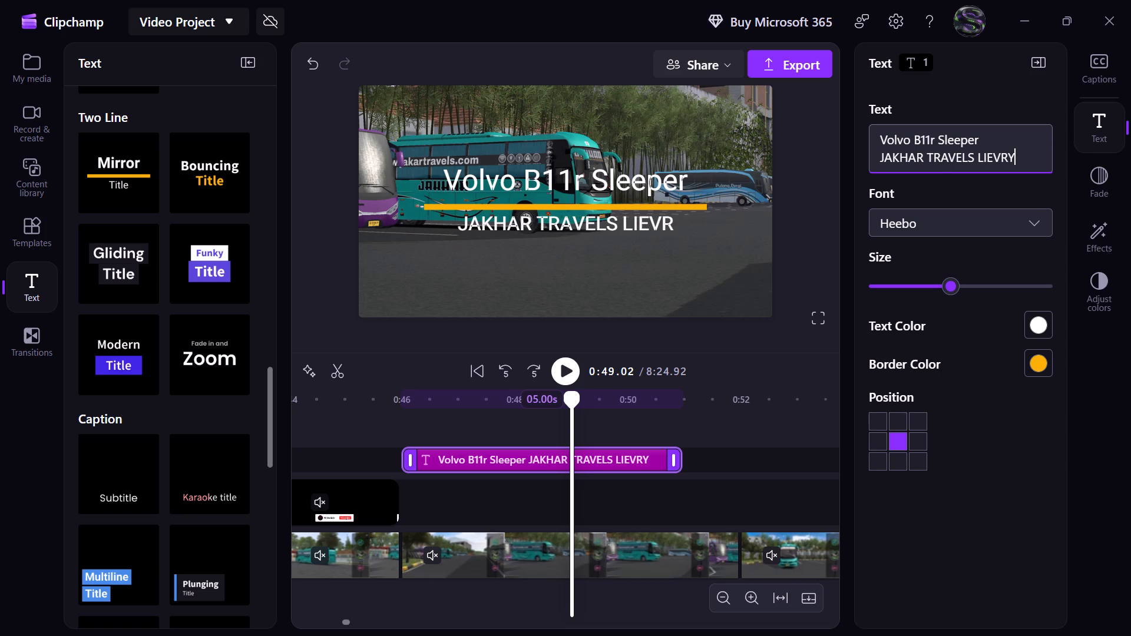
key("shift+BackSpace")
key("shift+BackSpace")
key("shift+BackSpace")
key("shift+BackSpace")
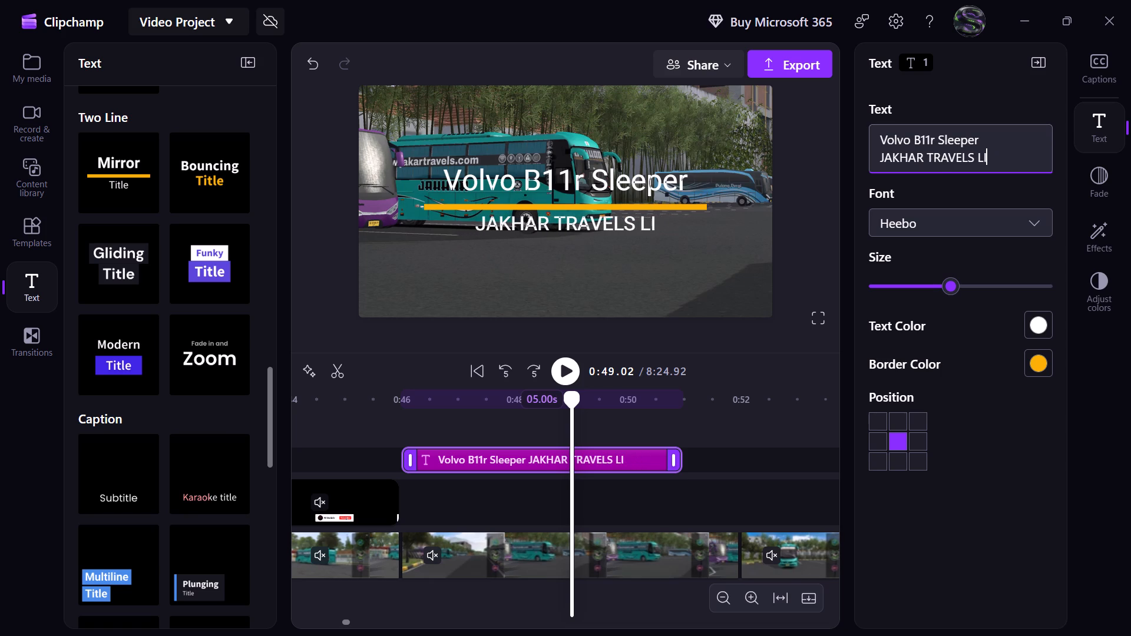
type("VERY")
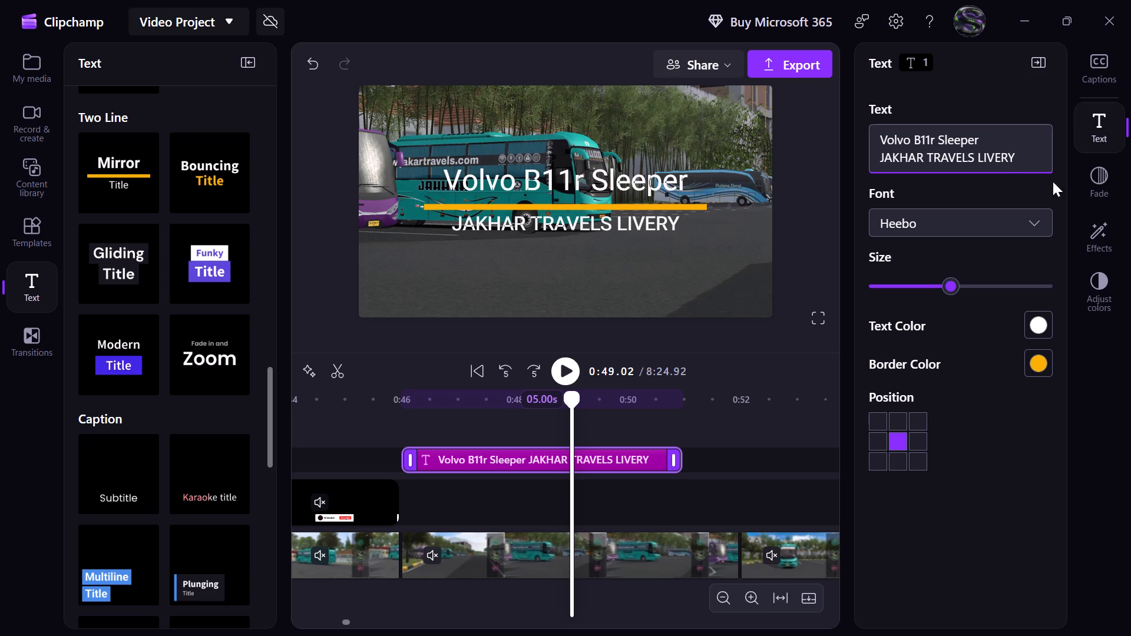
Set the Volvo title's font to Gloria Hallelujah and position the title at the bottom centre of the frame.
left_click(1004, 222)
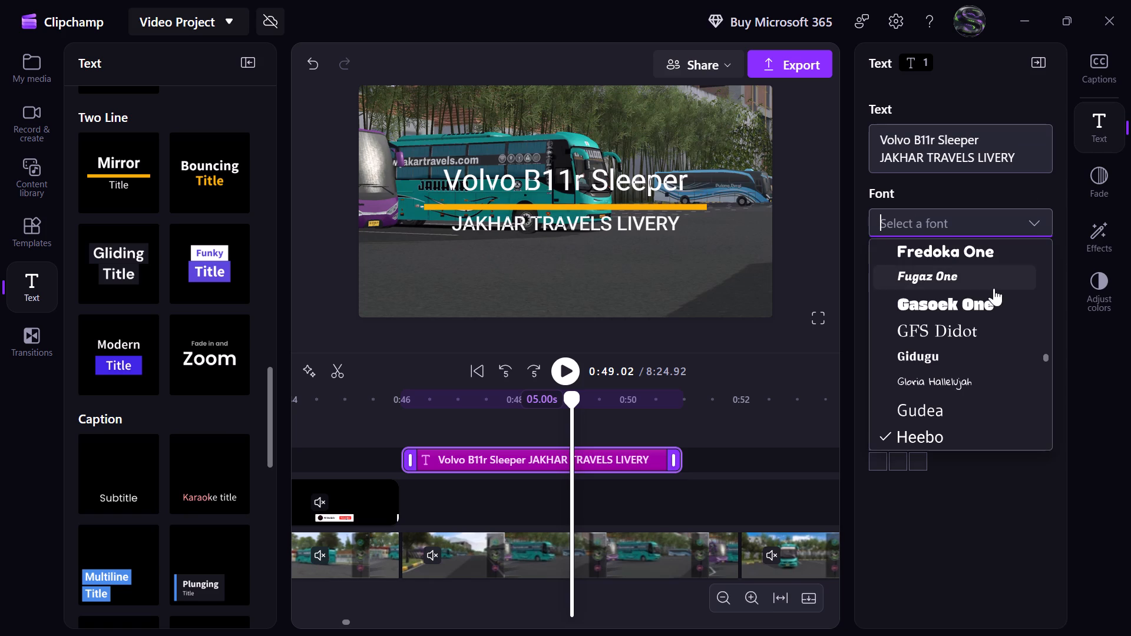
left_click(998, 326)
left_click(1020, 224)
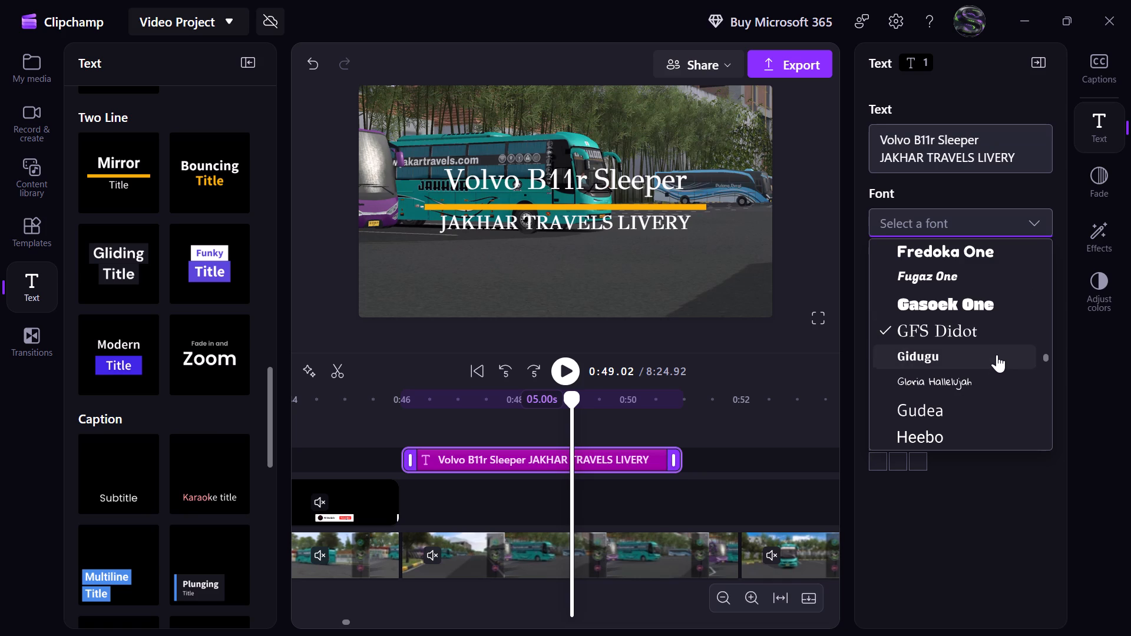
left_click(994, 373)
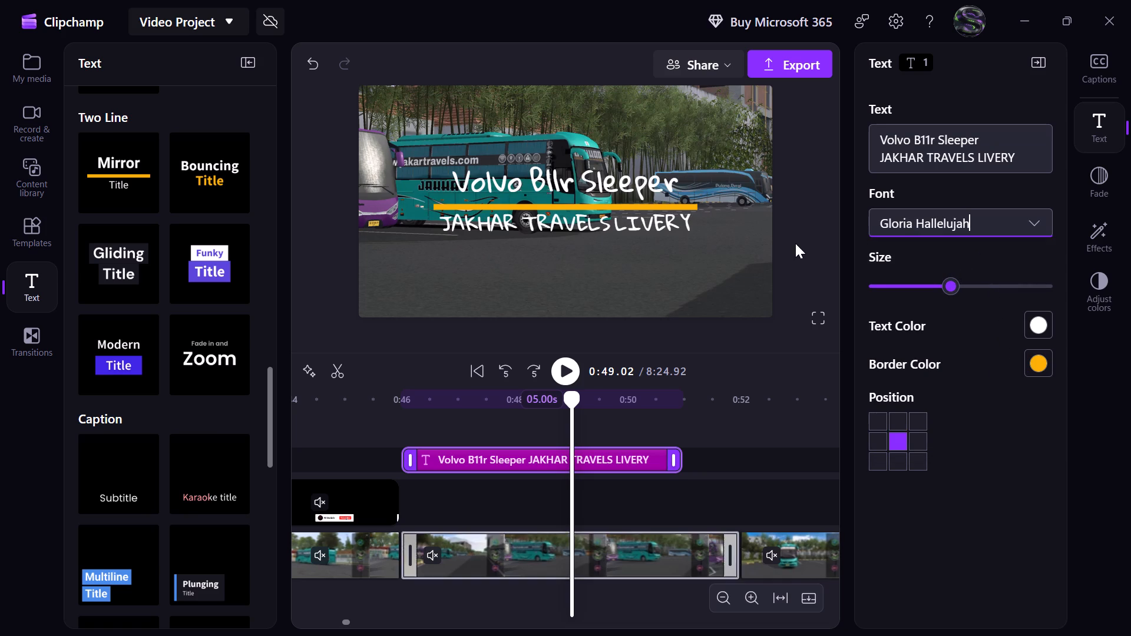
left_click(895, 454)
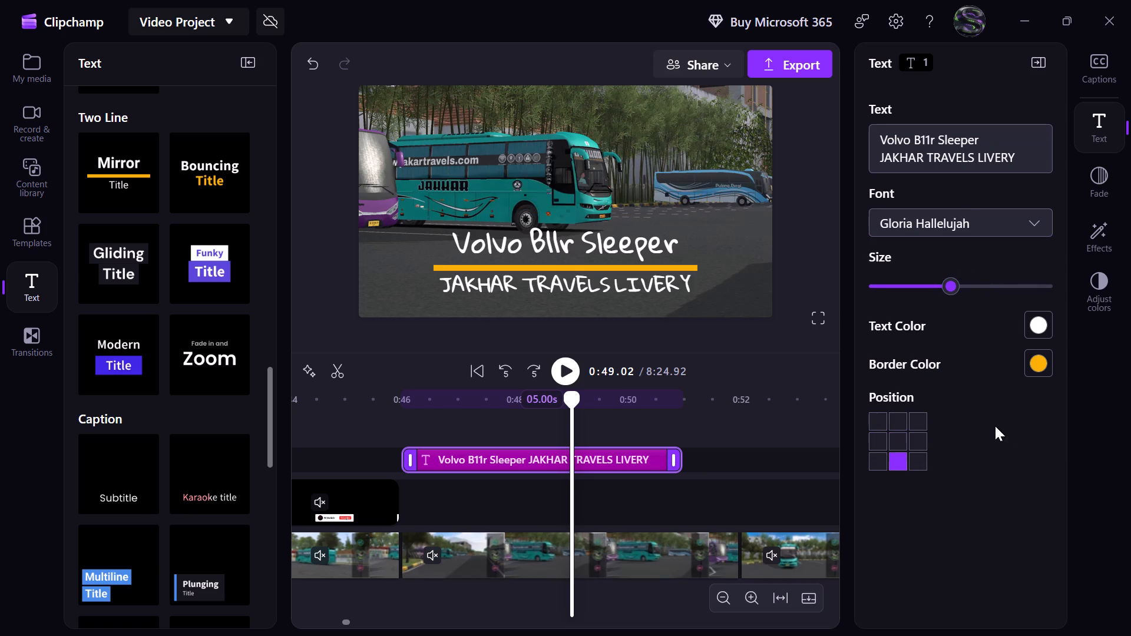
Change the Volvo title's border color to black, #000000.
left_click(1041, 359)
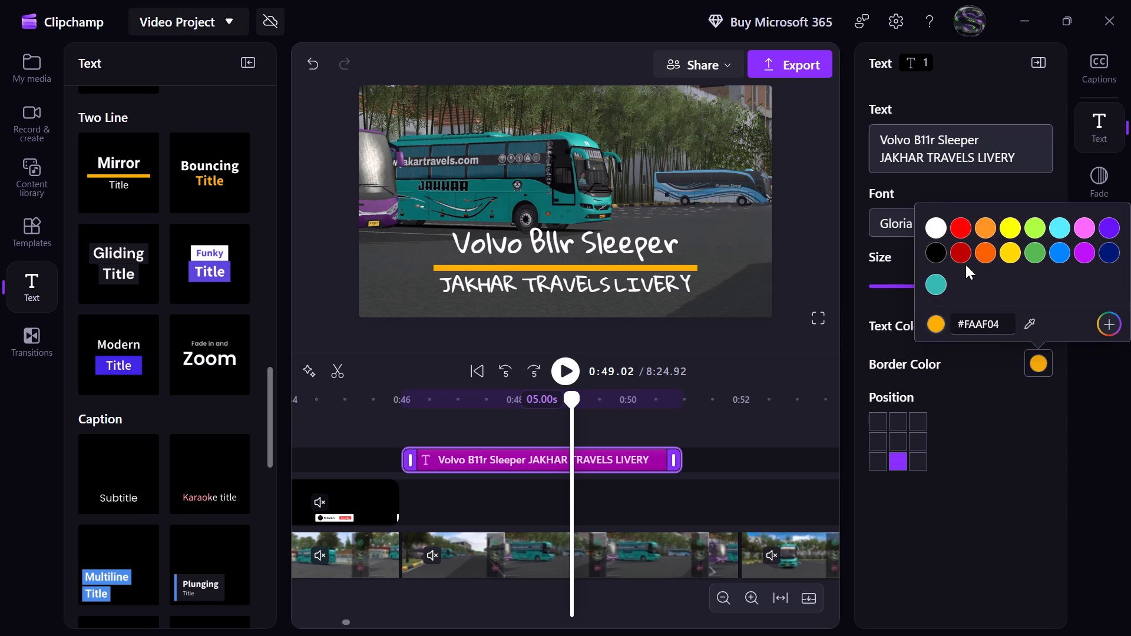
left_click(990, 255)
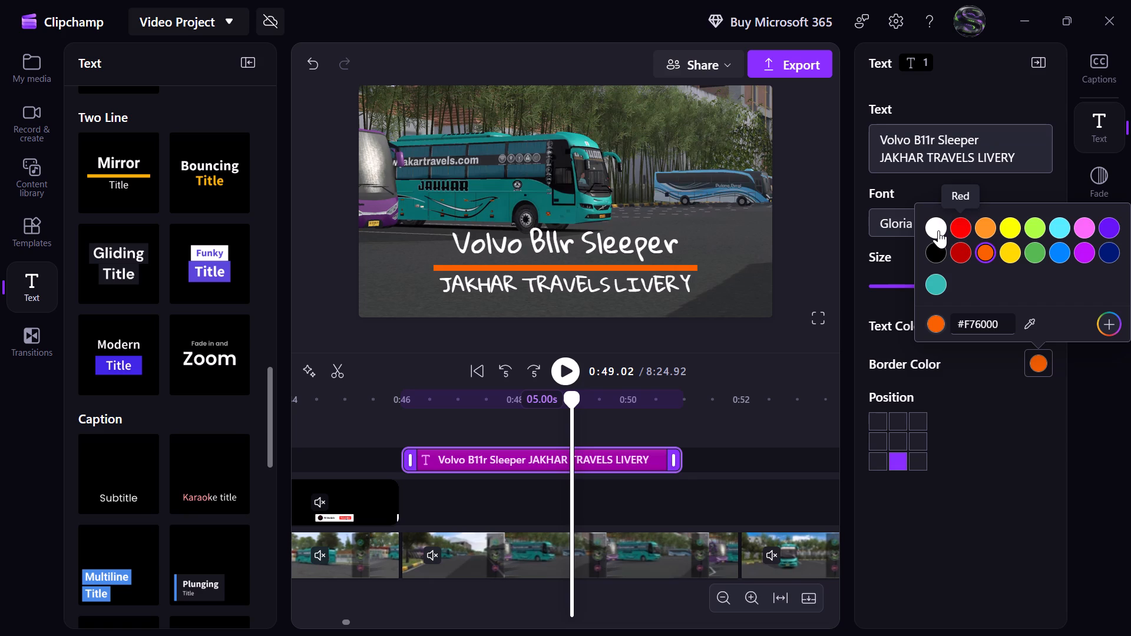
left_click(944, 253)
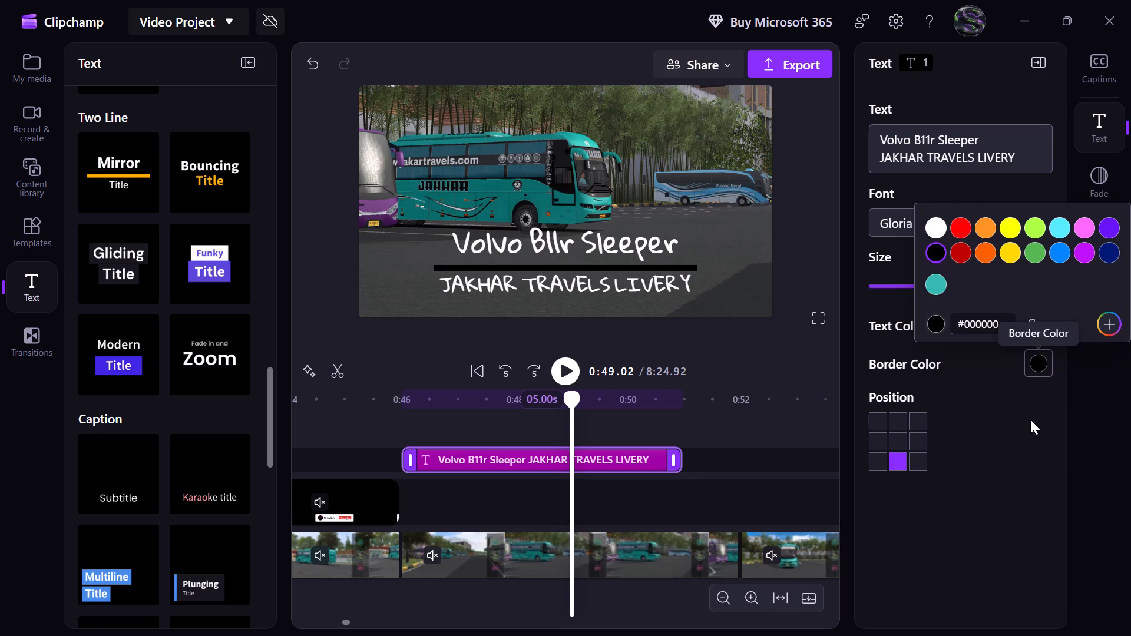
left_click(1014, 453)
Set the Volvo title's text color to the custom pale teal #81BCAE and preview the playback.
left_click(1033, 331)
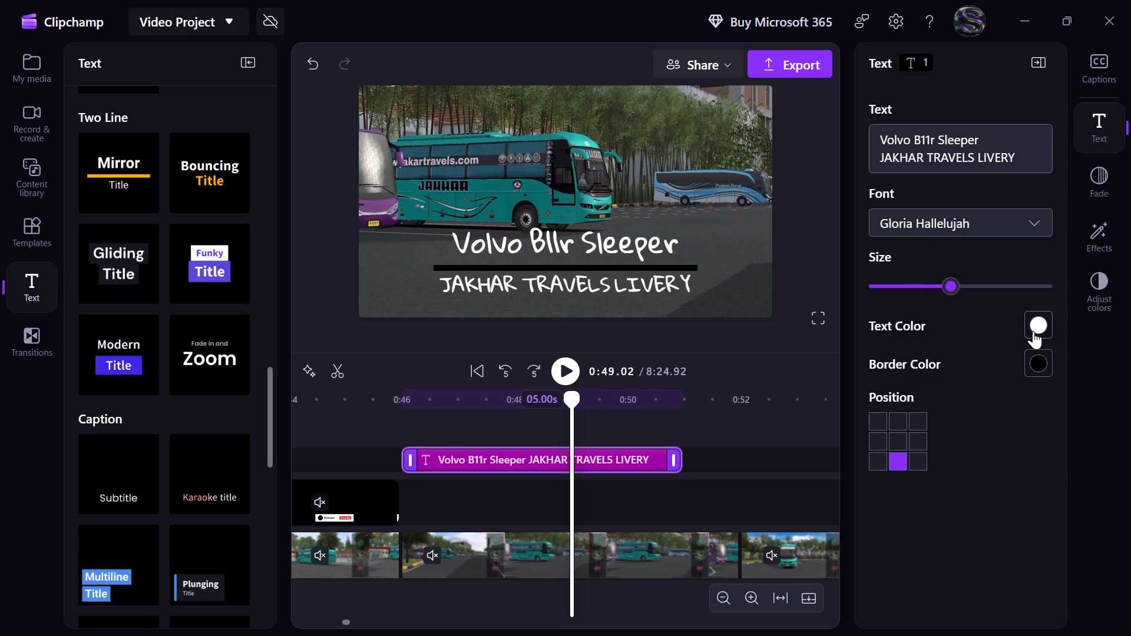
left_click(1026, 289)
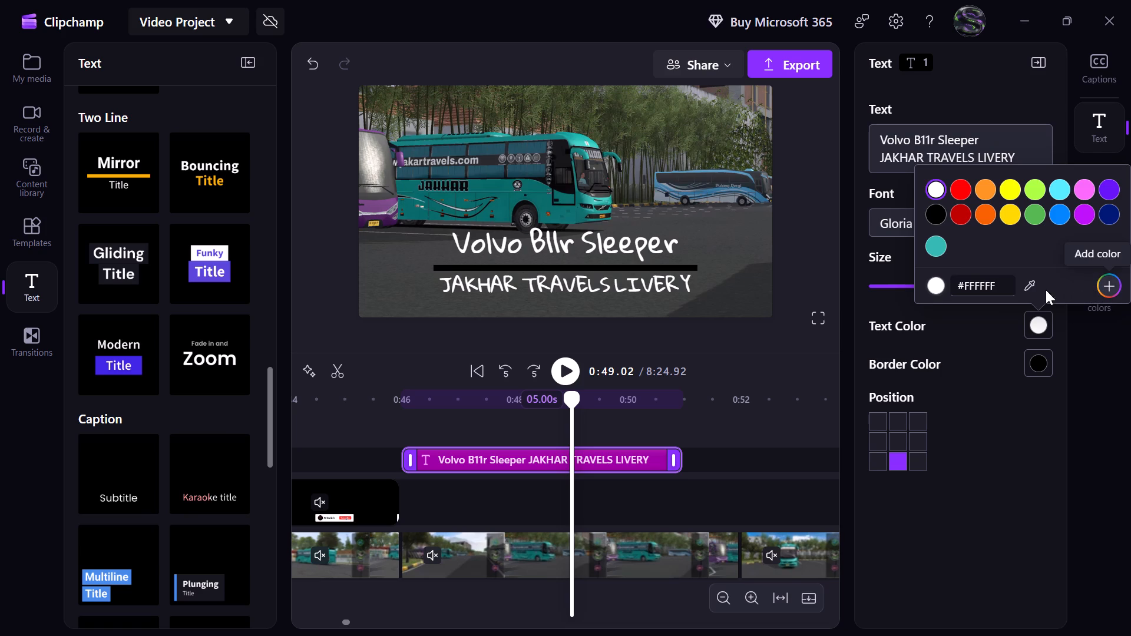
left_click(1020, 287)
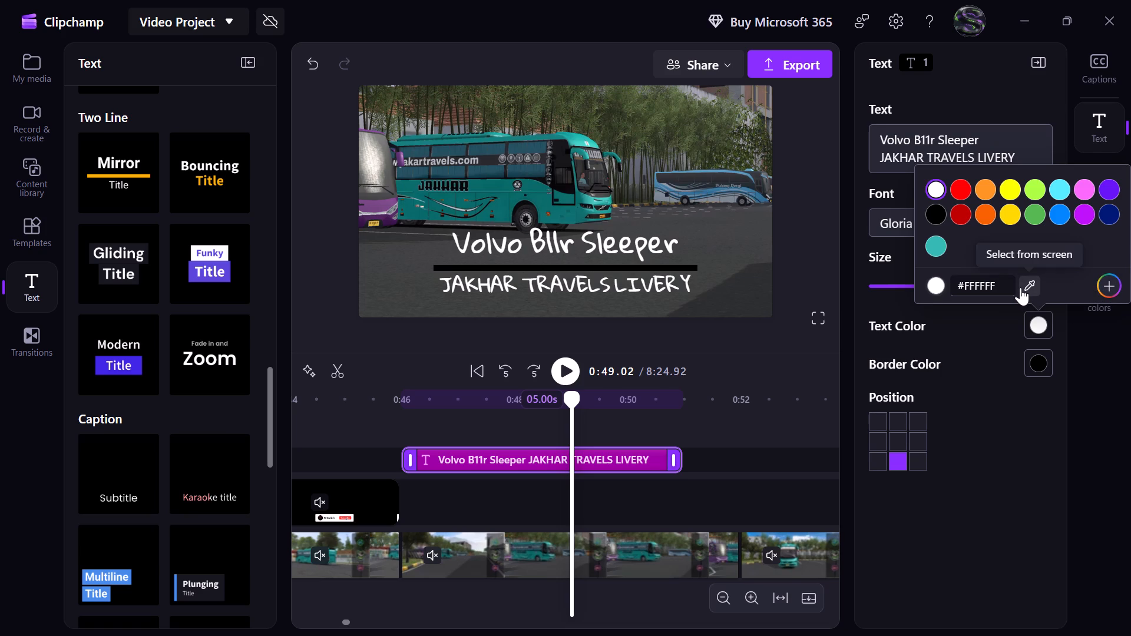
left_click(936, 292)
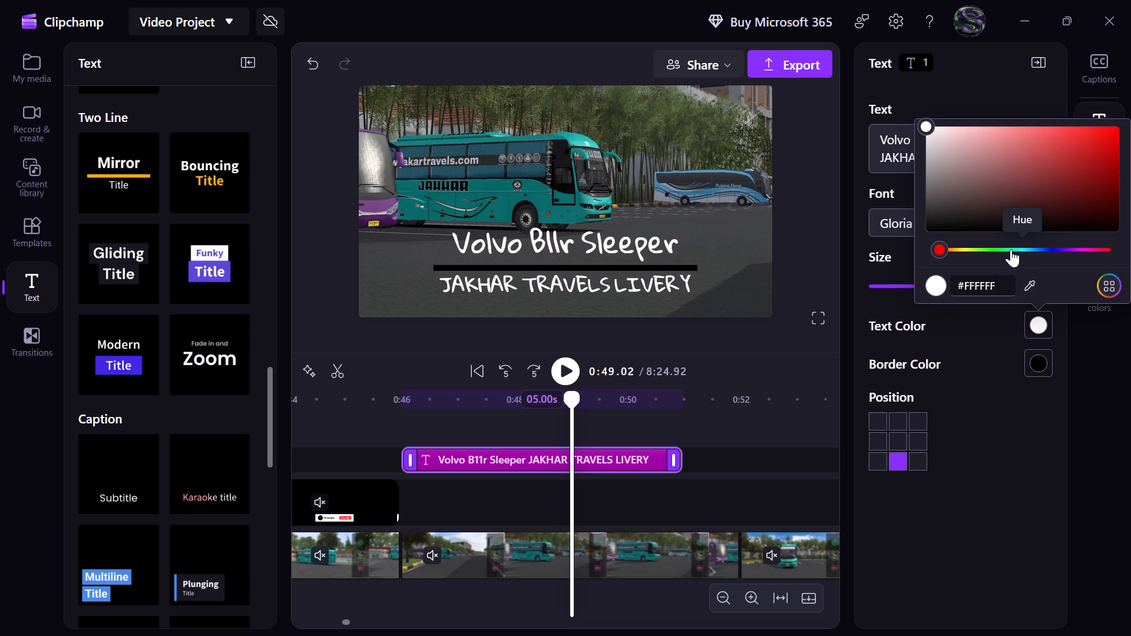
left_click_drag(1007, 249, 1014, 249)
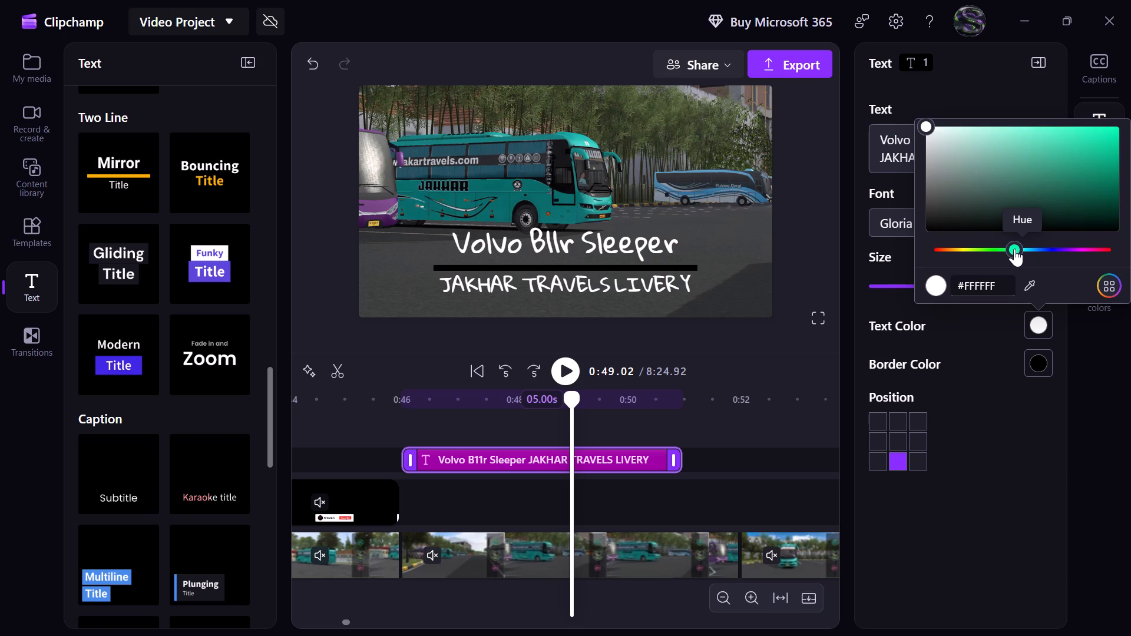
left_click_drag(1014, 249, 1015, 249)
left_click_drag(1041, 167, 1014, 181)
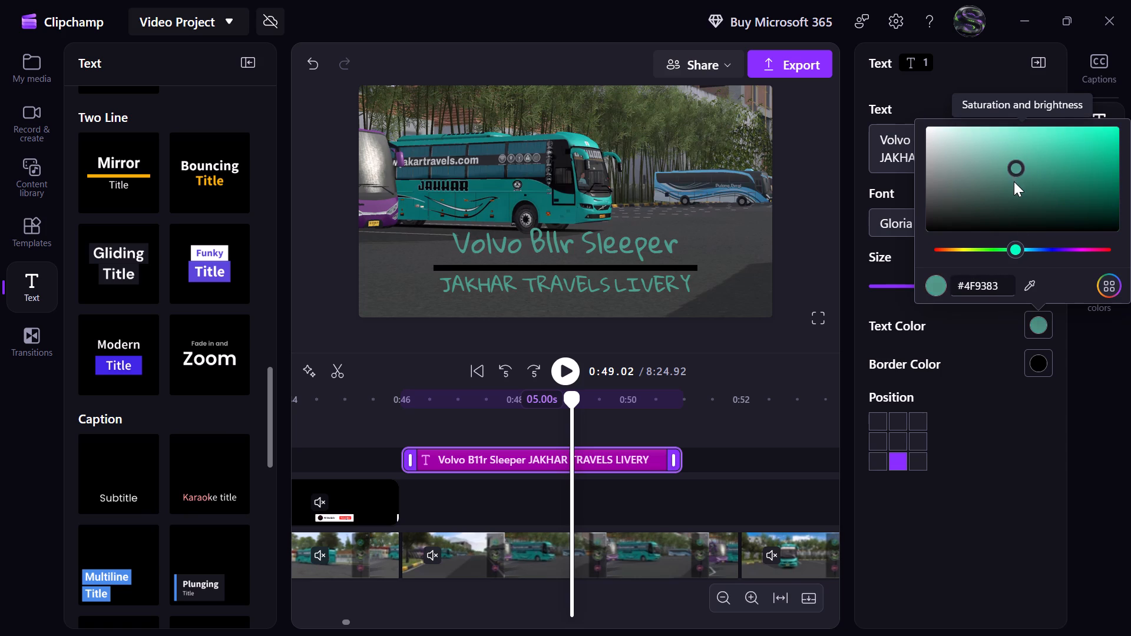
left_click_drag(1014, 181, 996, 176)
left_click_drag(996, 176, 987, 154)
left_click(1048, 433)
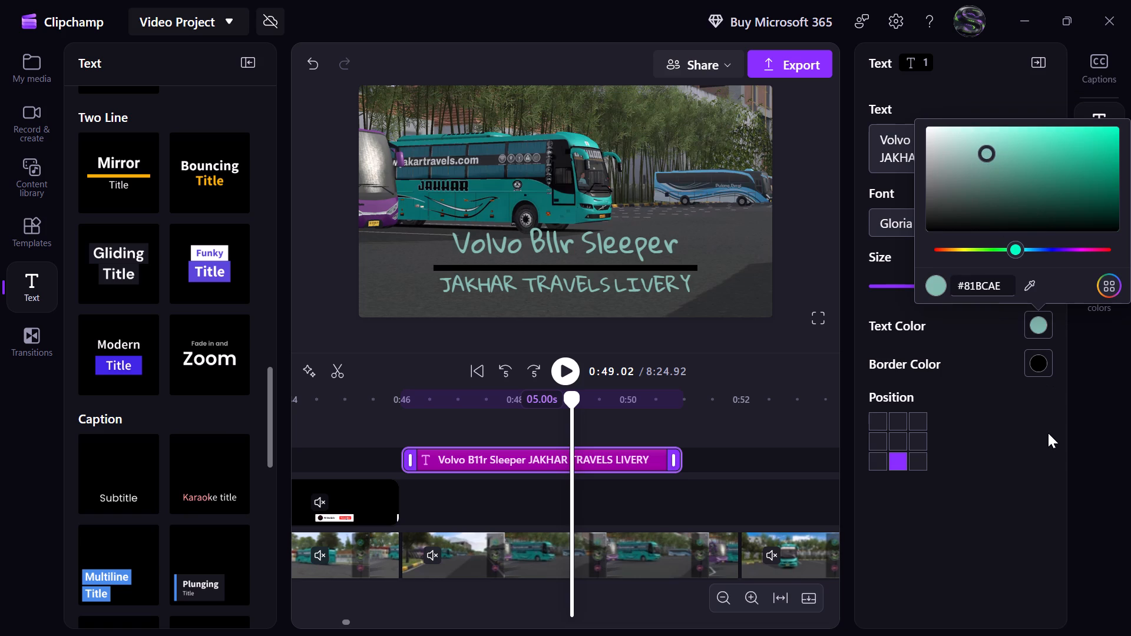
left_click(561, 377)
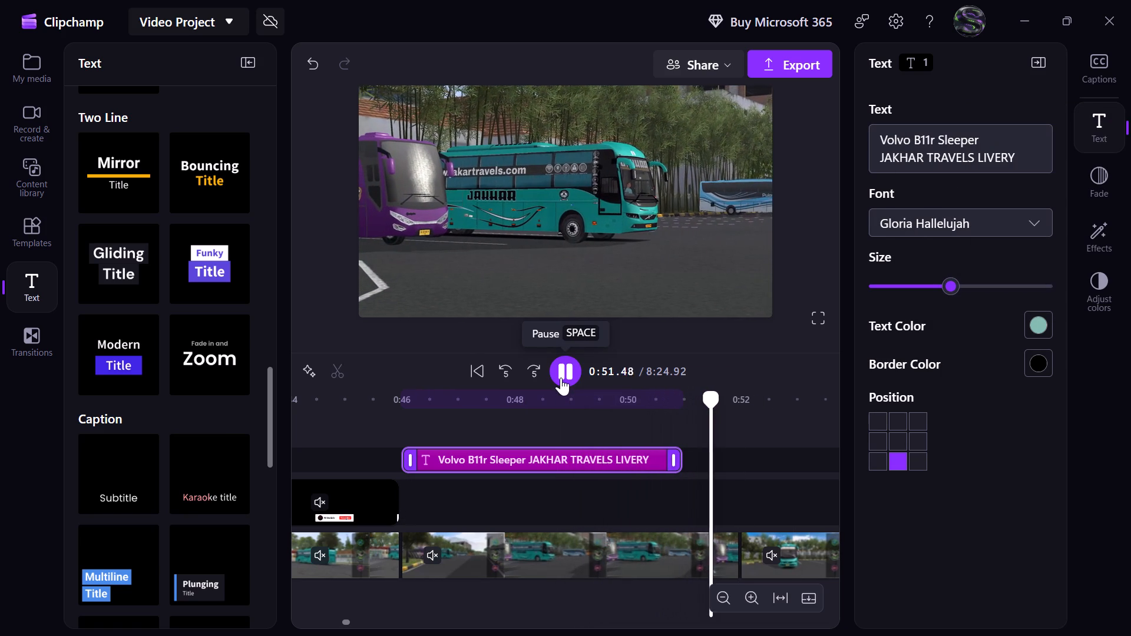
left_click(561, 377)
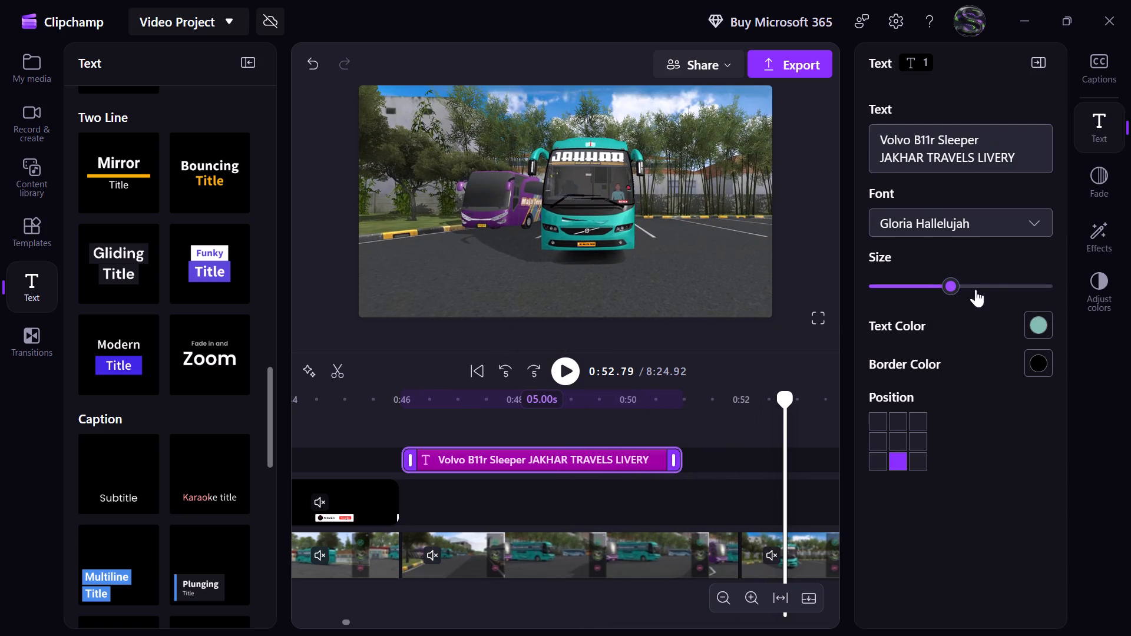
Give the Volvo title a 0.5 s fade in and a 0.5 s fade out.
left_click(1115, 300)
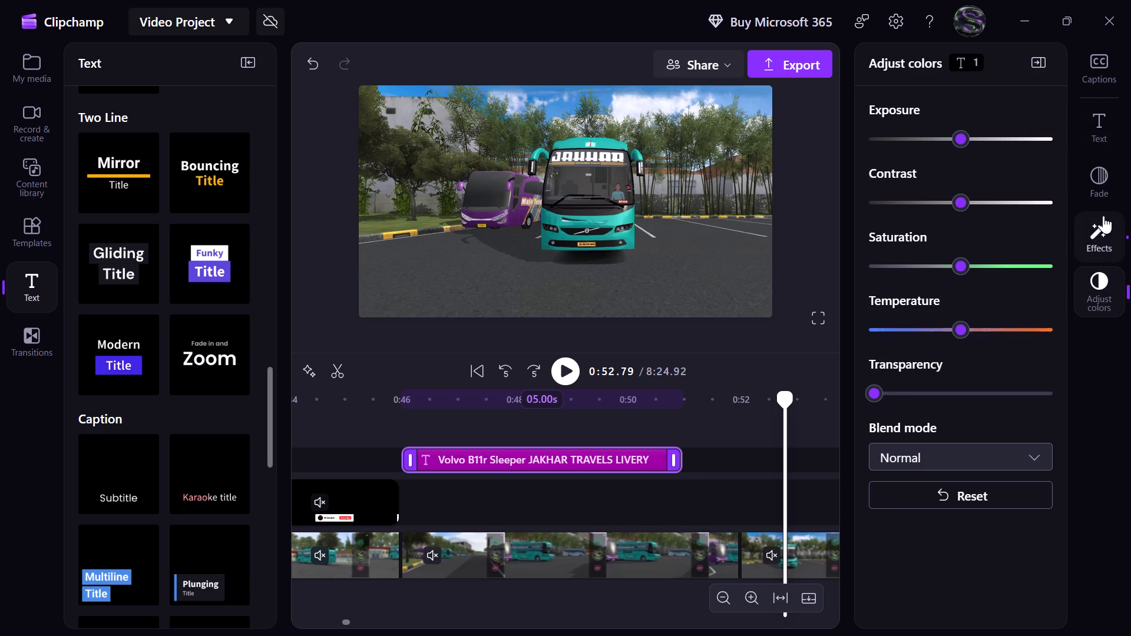
left_click(1103, 206)
left_click(917, 135)
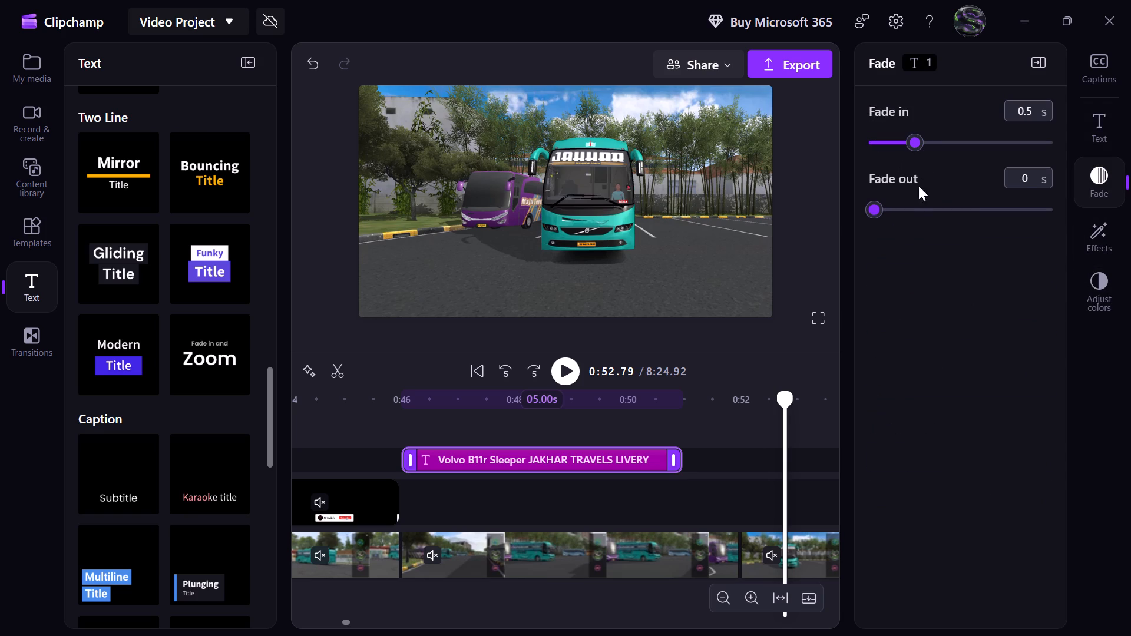
left_click(912, 209)
left_click(912, 209)
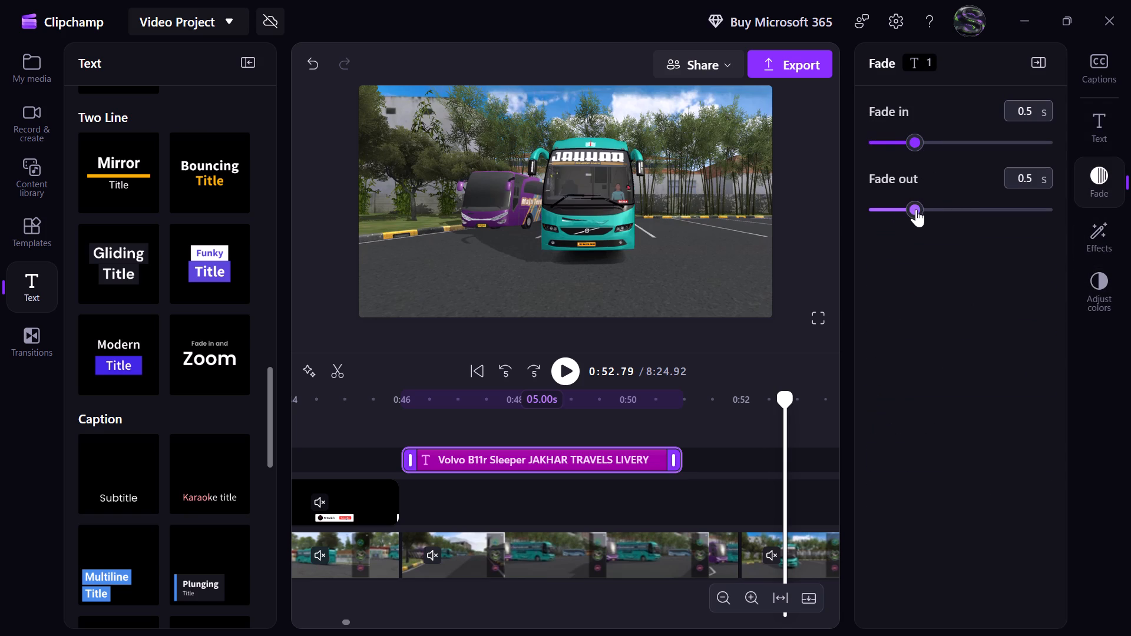
Collapse the fade settings and play back the footage just after the Volvo title.
left_click(1038, 63)
left_click(1036, 64)
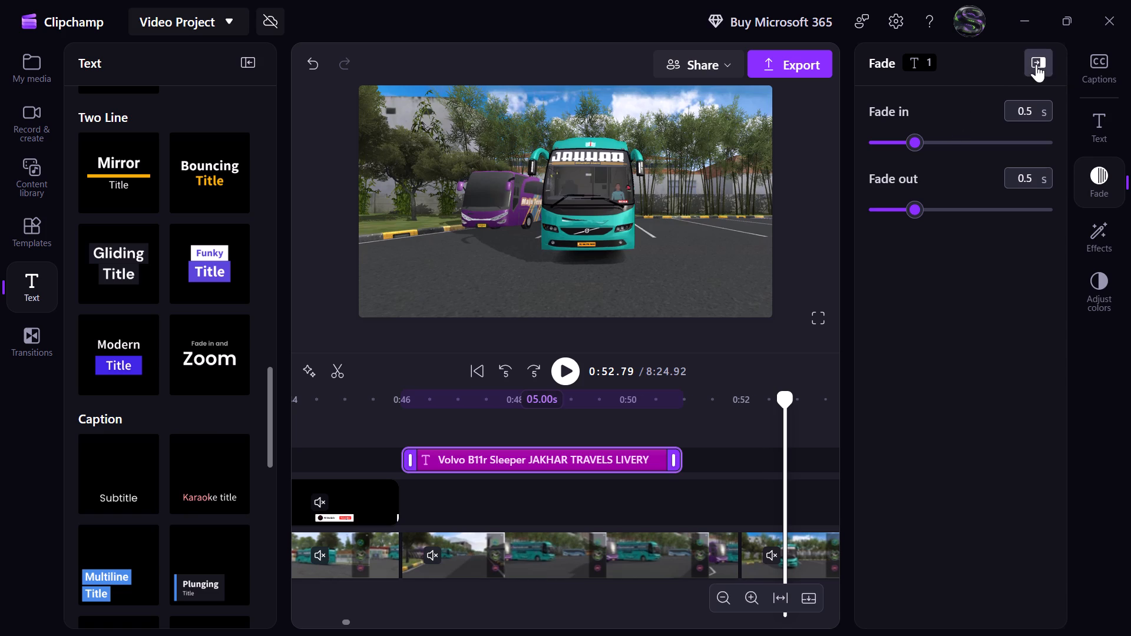
left_click(690, 382)
left_click(678, 376)
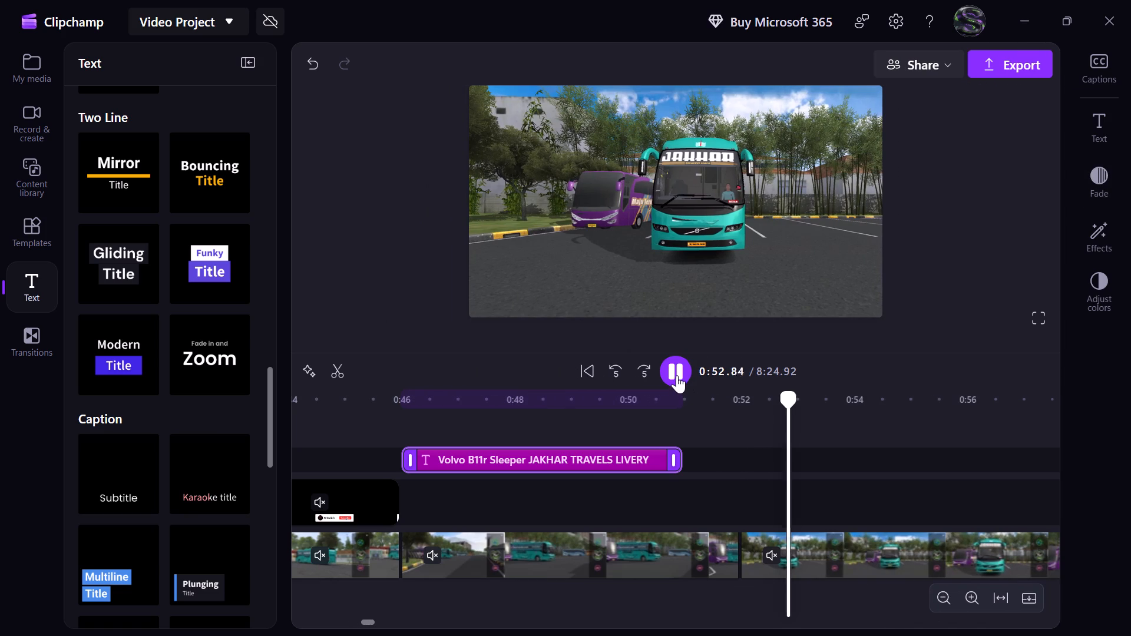
left_click(675, 375)
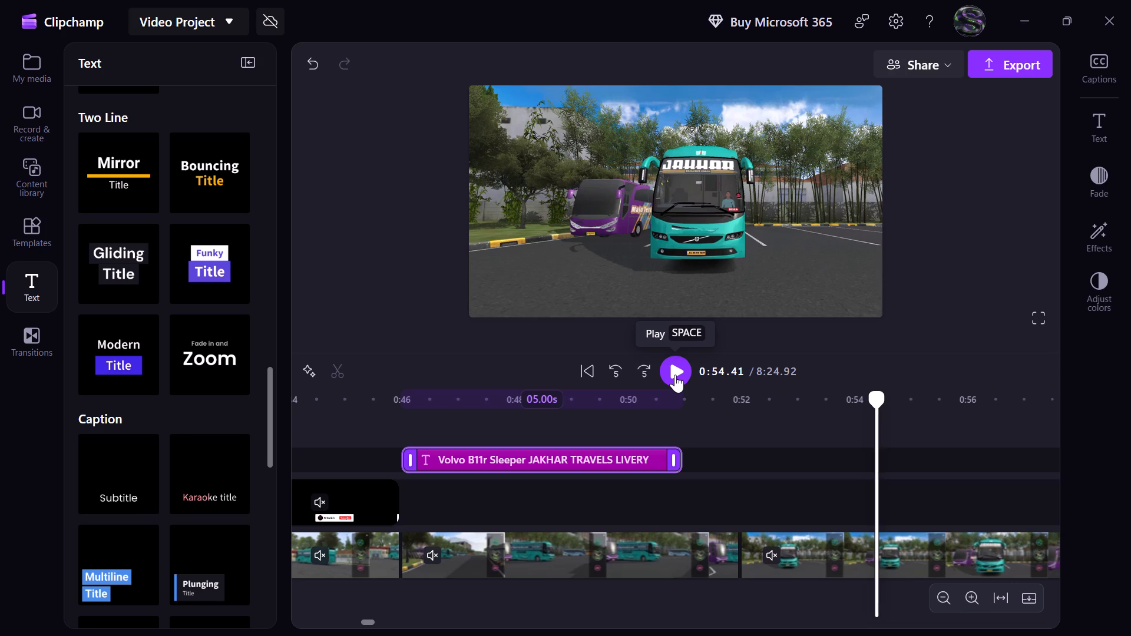
Play the footage ahead to about 1:06 and add an Outline shadow title there on the title track.
left_click(675, 375)
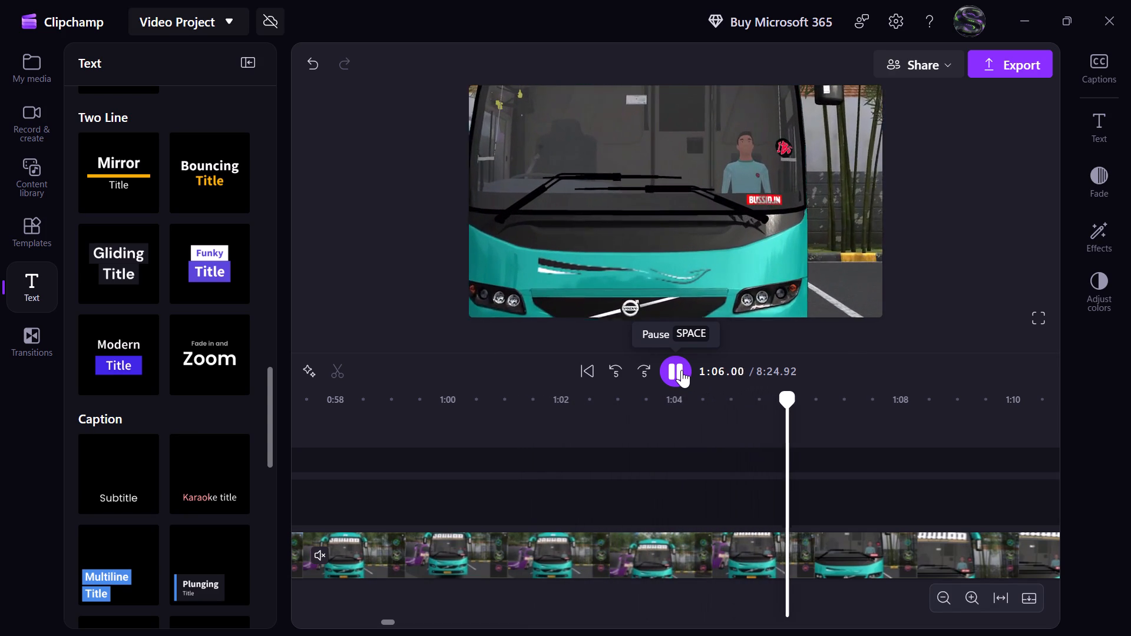
left_click(682, 370)
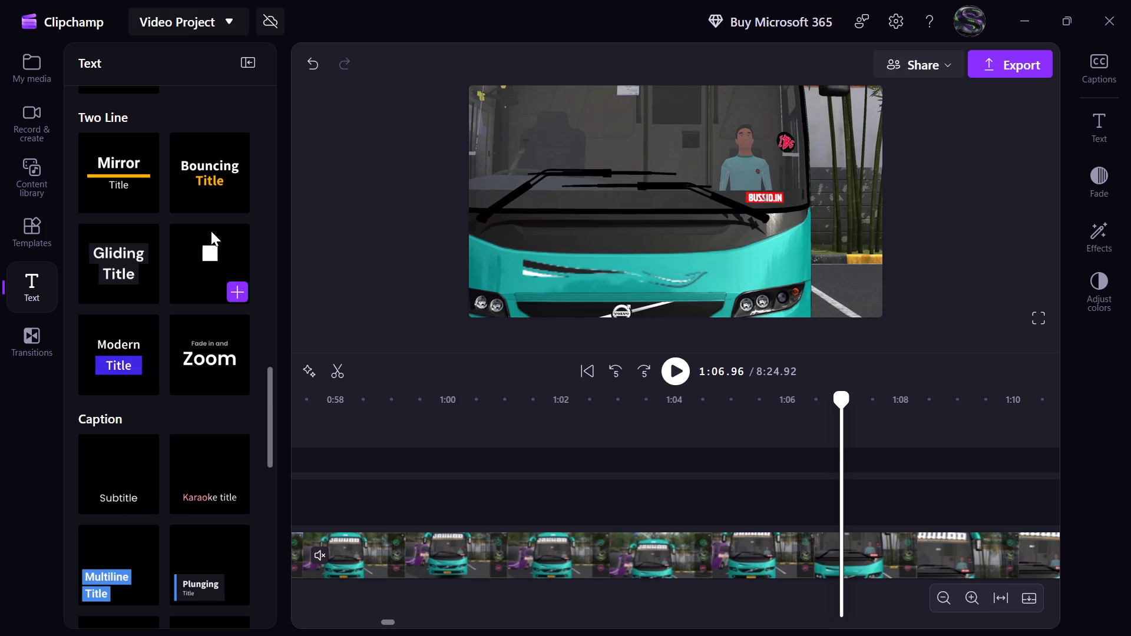
scroll(222, 205, "up", 1)
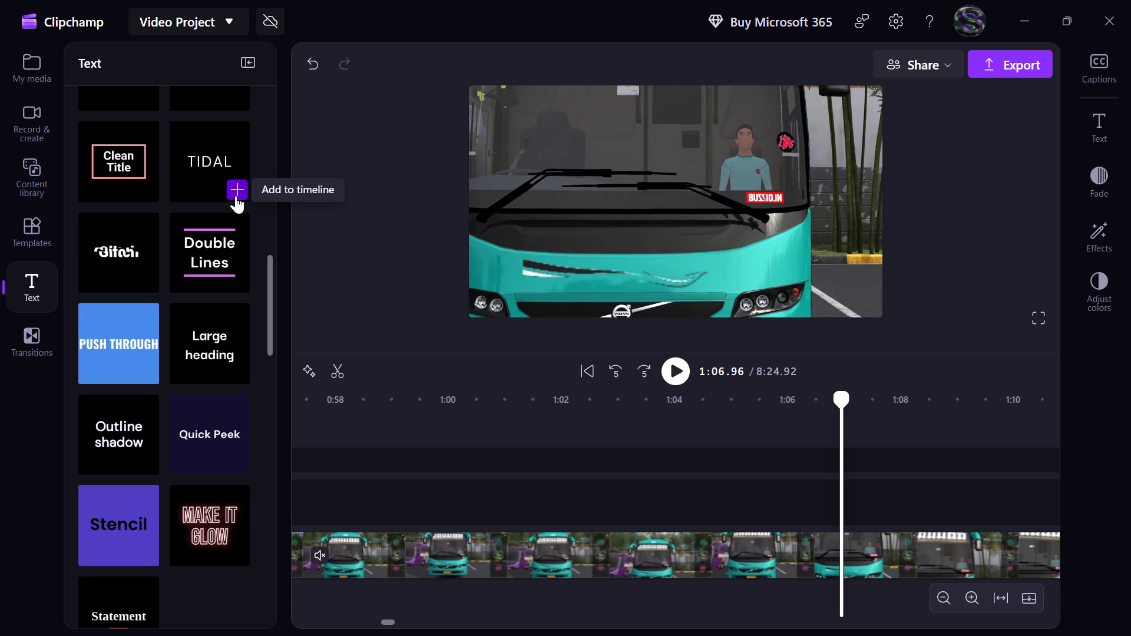
left_click(144, 456)
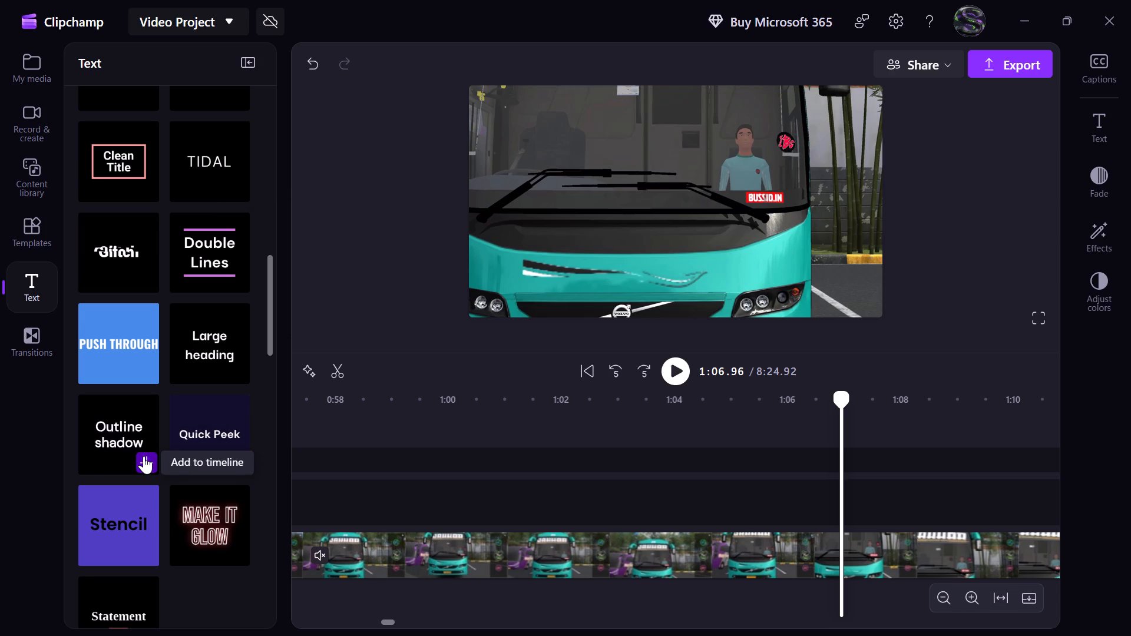
left_click_drag(884, 465, 831, 465)
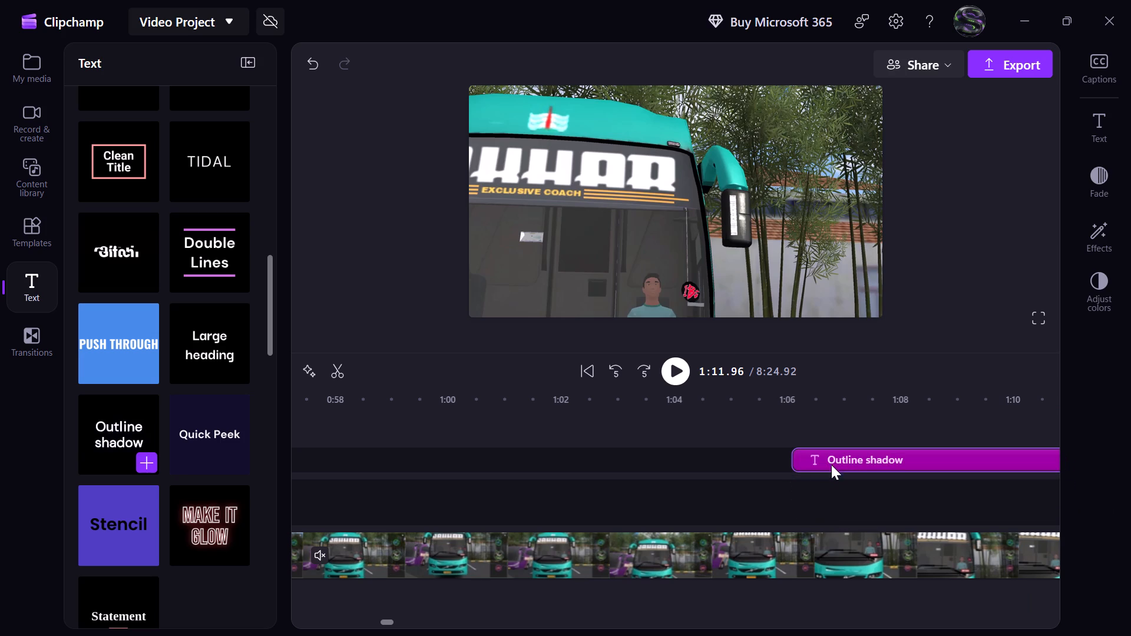
left_click_drag(831, 465, 827, 464)
Play back the Outline shadow title over the bus close-up to check where it should start.
left_click(696, 420)
left_click(682, 372)
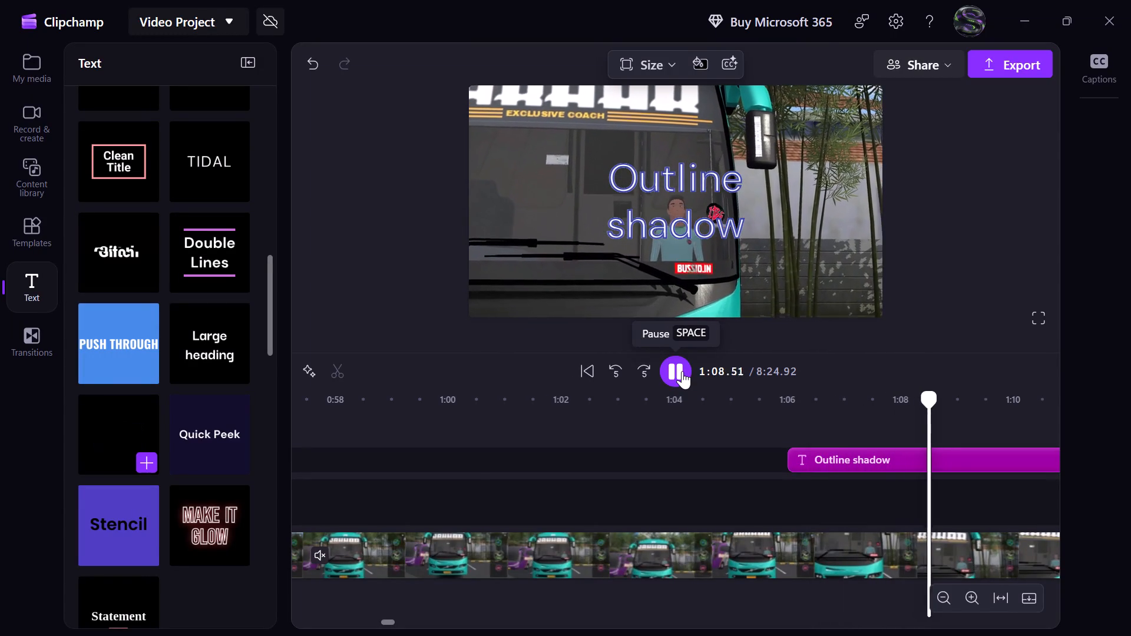
left_click(682, 371)
left_click(682, 371)
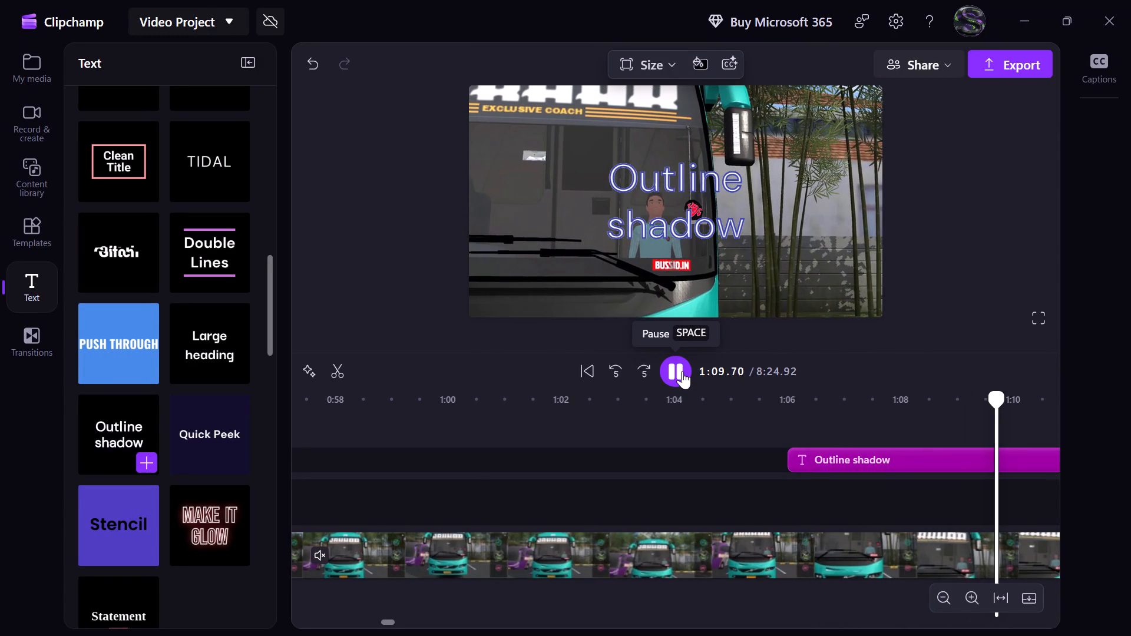
left_click(682, 371)
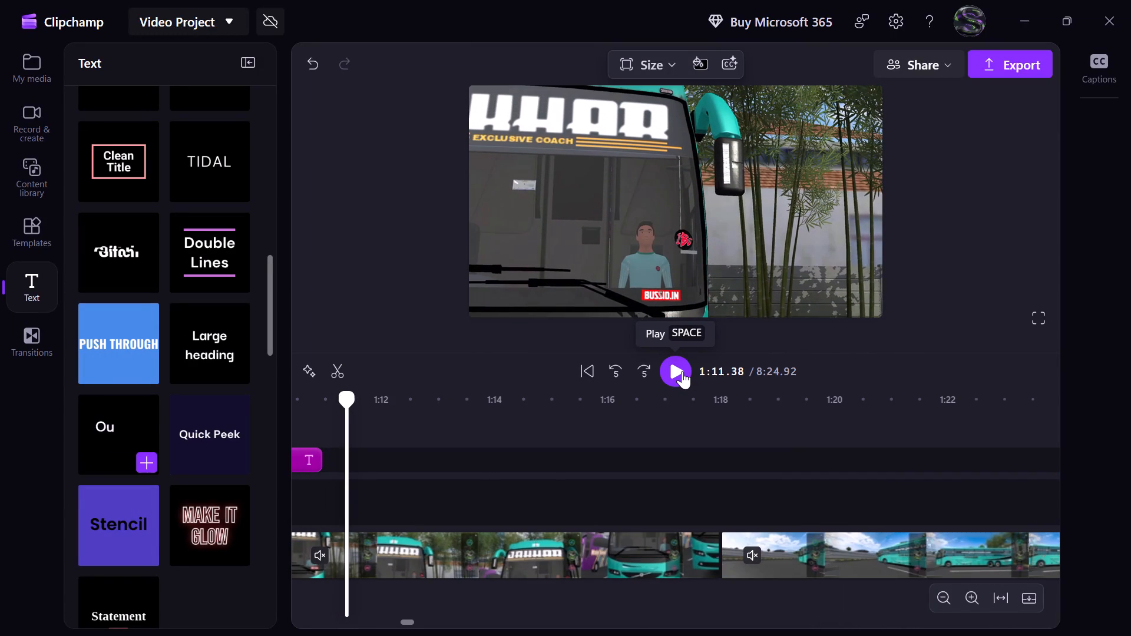
left_click(621, 376)
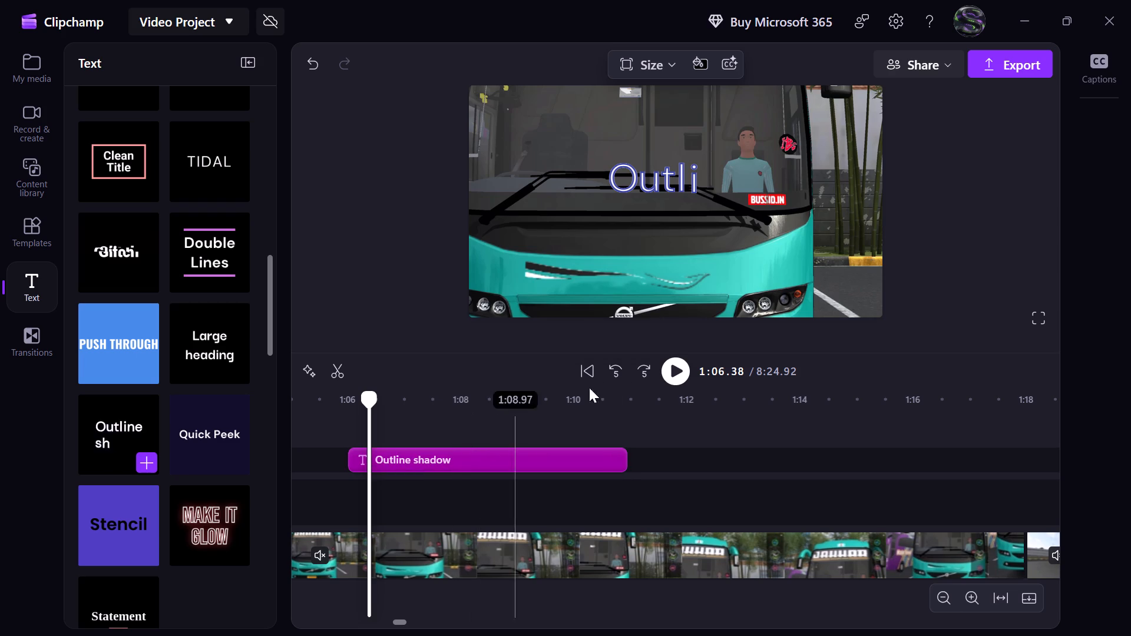
left_click(679, 368)
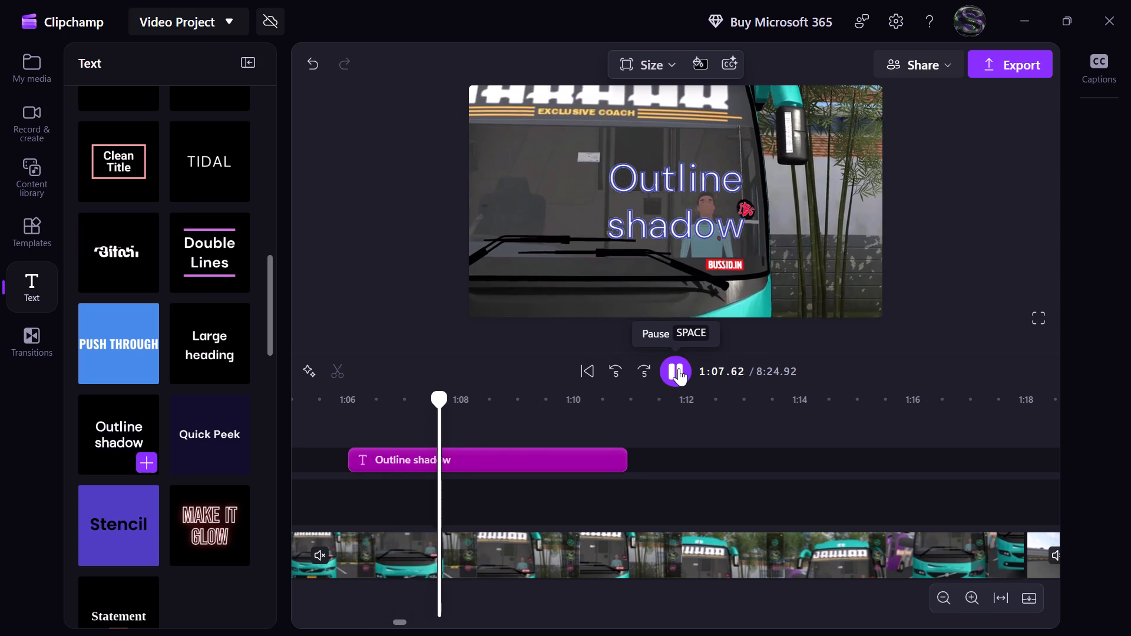
left_click(679, 368)
Set the playhead to 1:08.00 and move the Outline shadow title so it starts there.
left_click(731, 377)
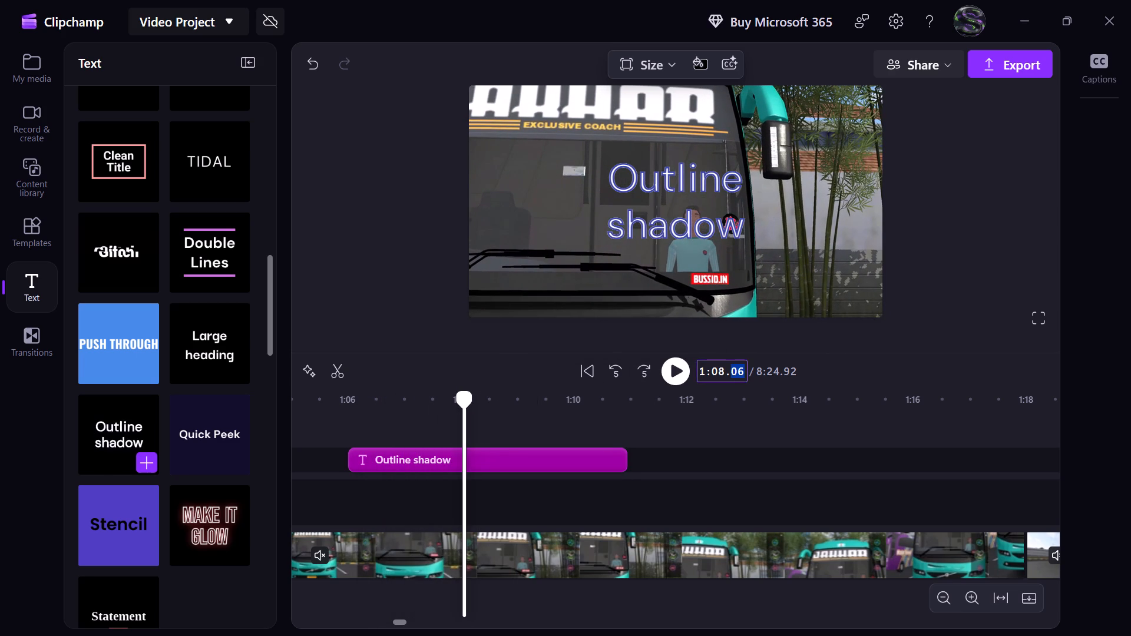
type("00")
key("Return")
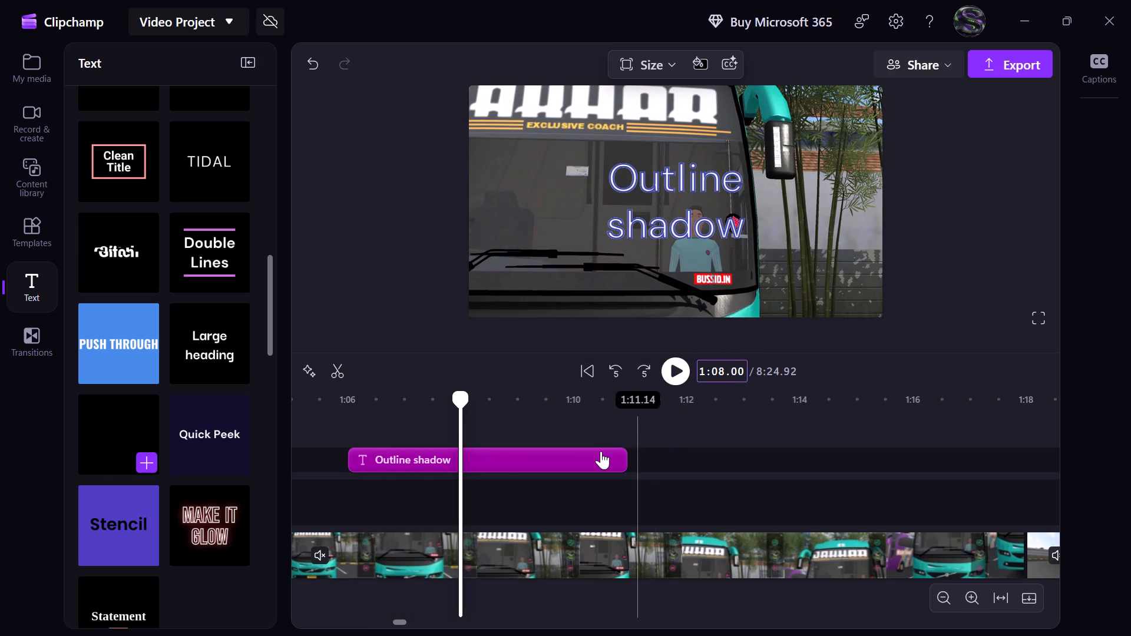
left_click_drag(535, 458, 651, 452)
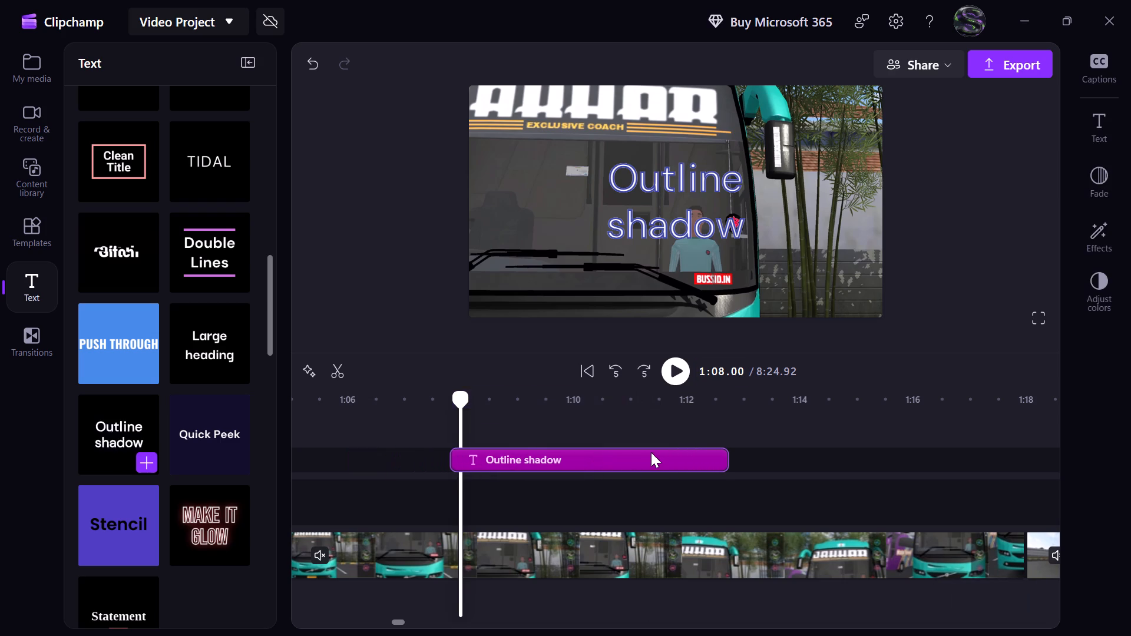
left_click_drag(651, 452, 647, 455)
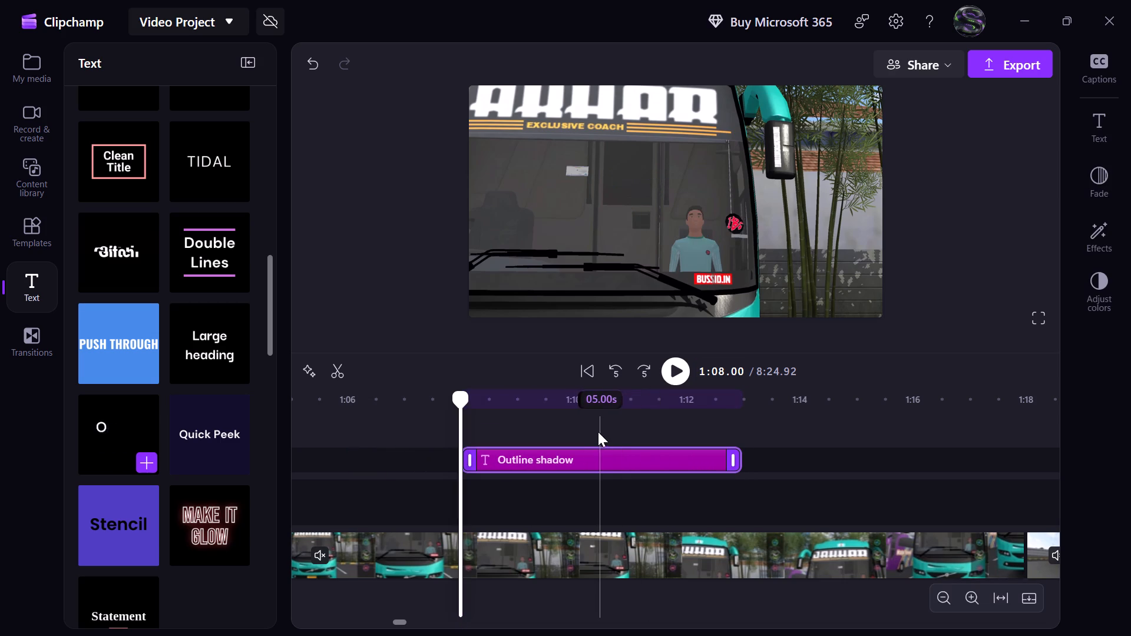
Replace the Outline shadow title's placeholder text with "Mod By: IBS Gaming".
left_click(596, 429)
left_click(719, 199)
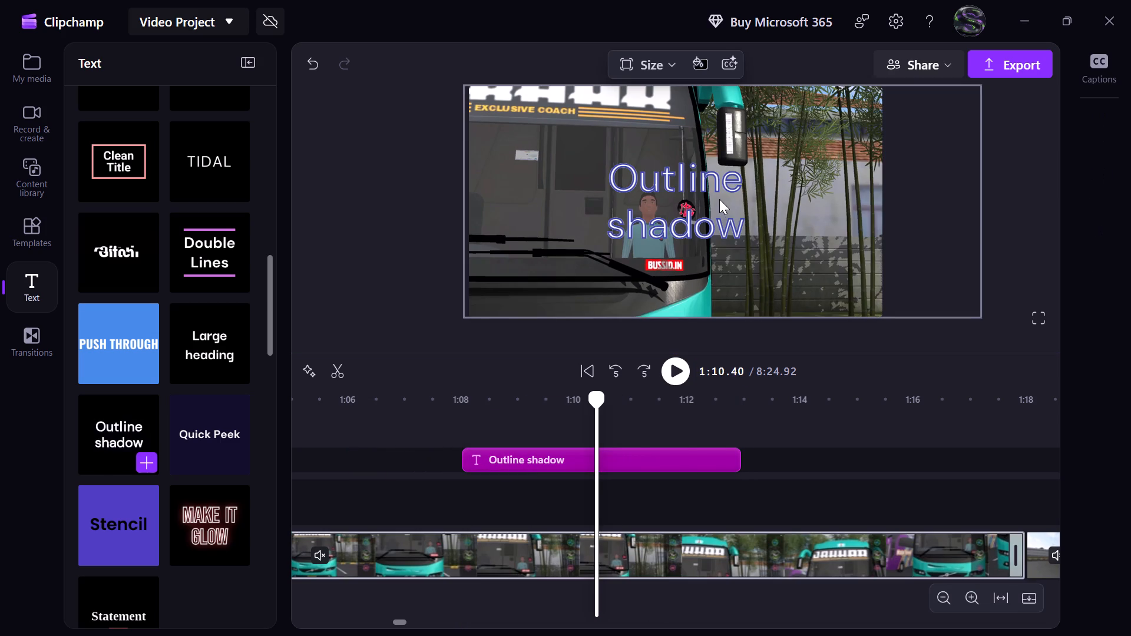
left_click(652, 468)
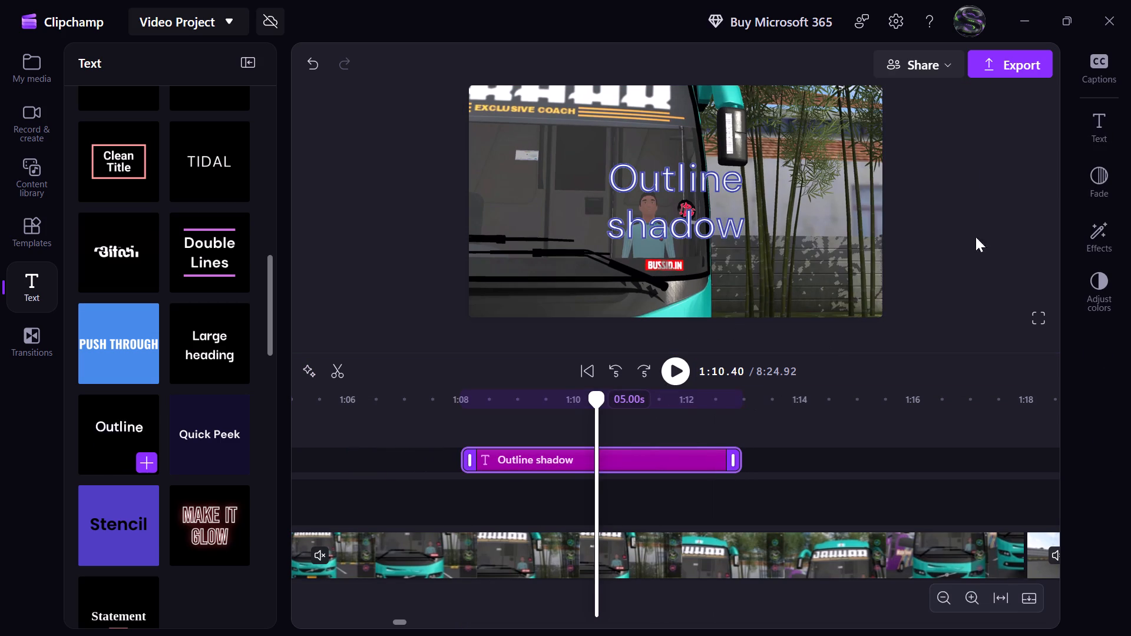
left_click(1099, 137)
left_click(990, 166)
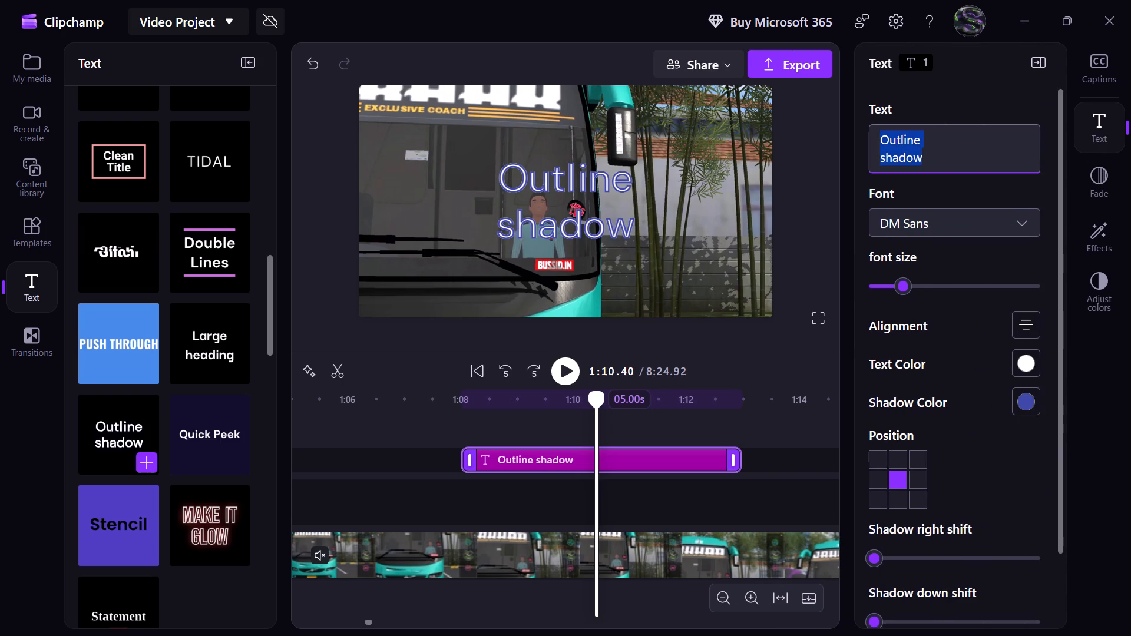
type("Mod")
key("space")
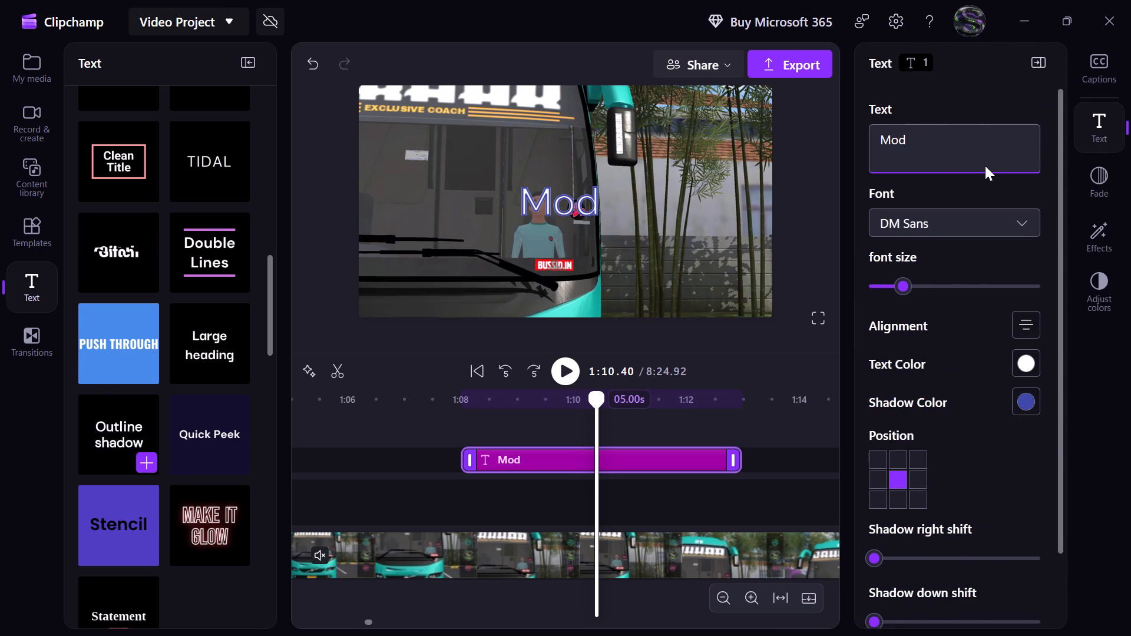
type("By")
type(":")
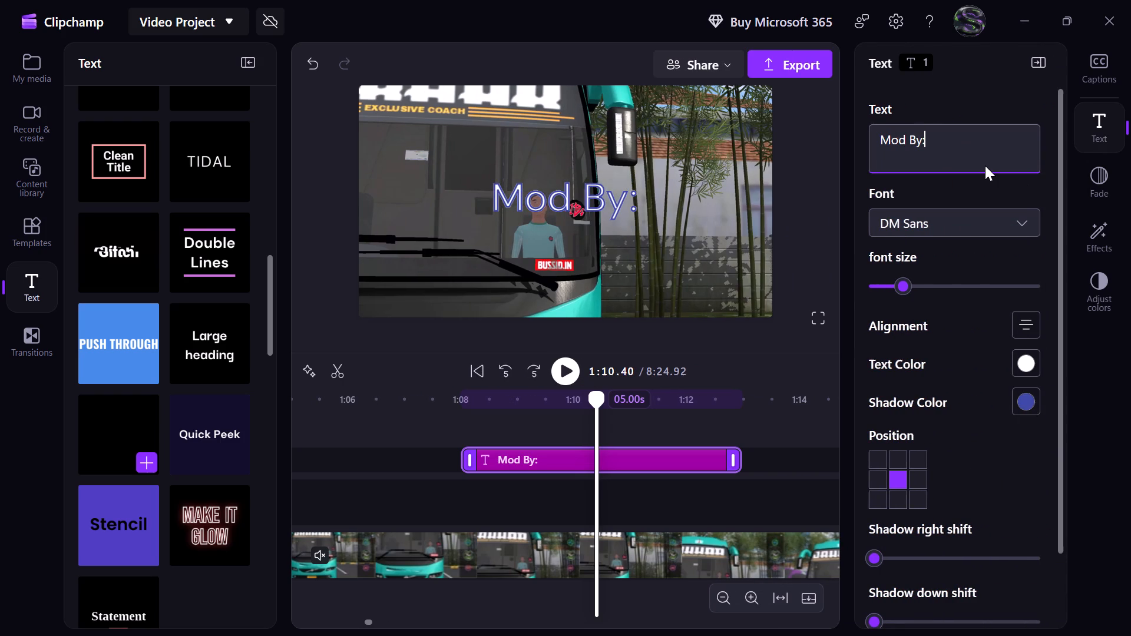
key("space")
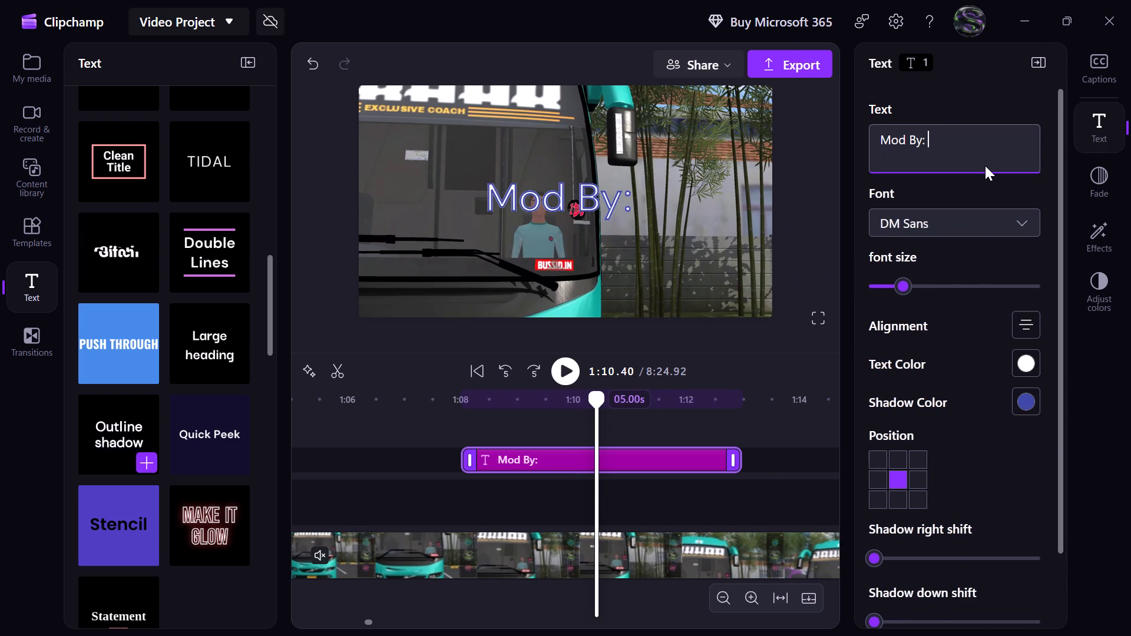
type("IBS GAM")
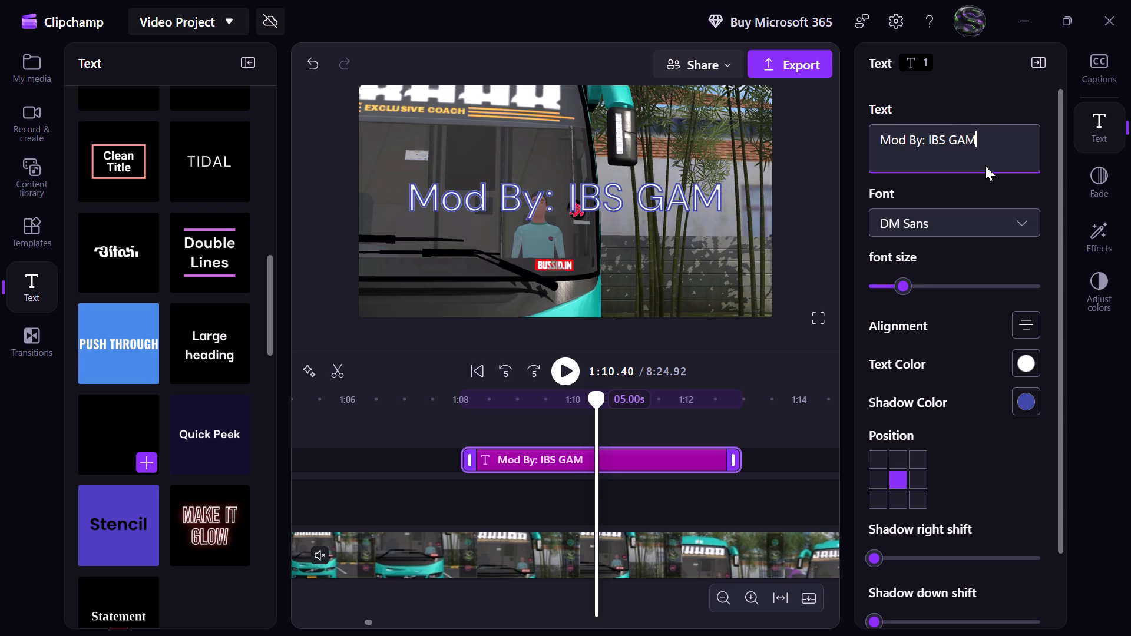
key("BackSpace")
key("BackSpace")
key("BackSpace")
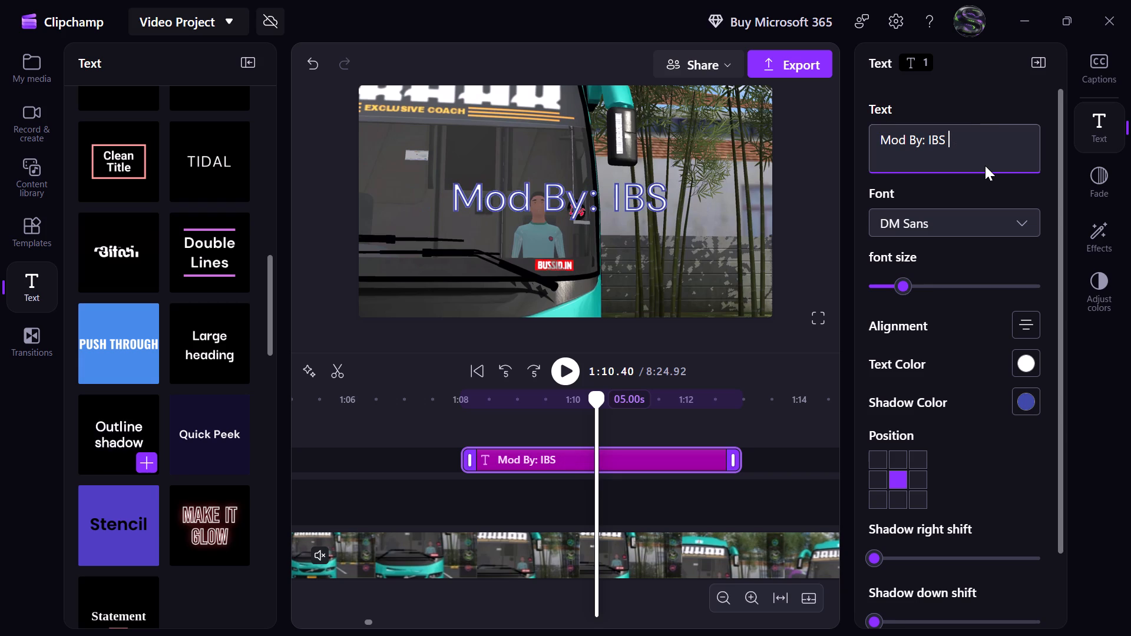
type("Gaming")
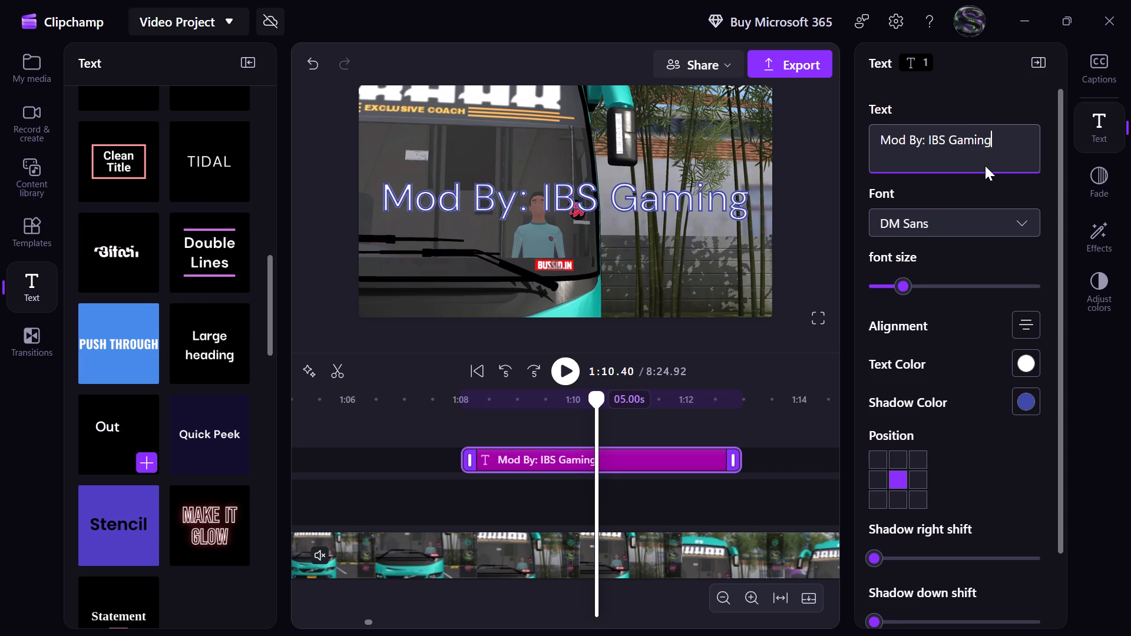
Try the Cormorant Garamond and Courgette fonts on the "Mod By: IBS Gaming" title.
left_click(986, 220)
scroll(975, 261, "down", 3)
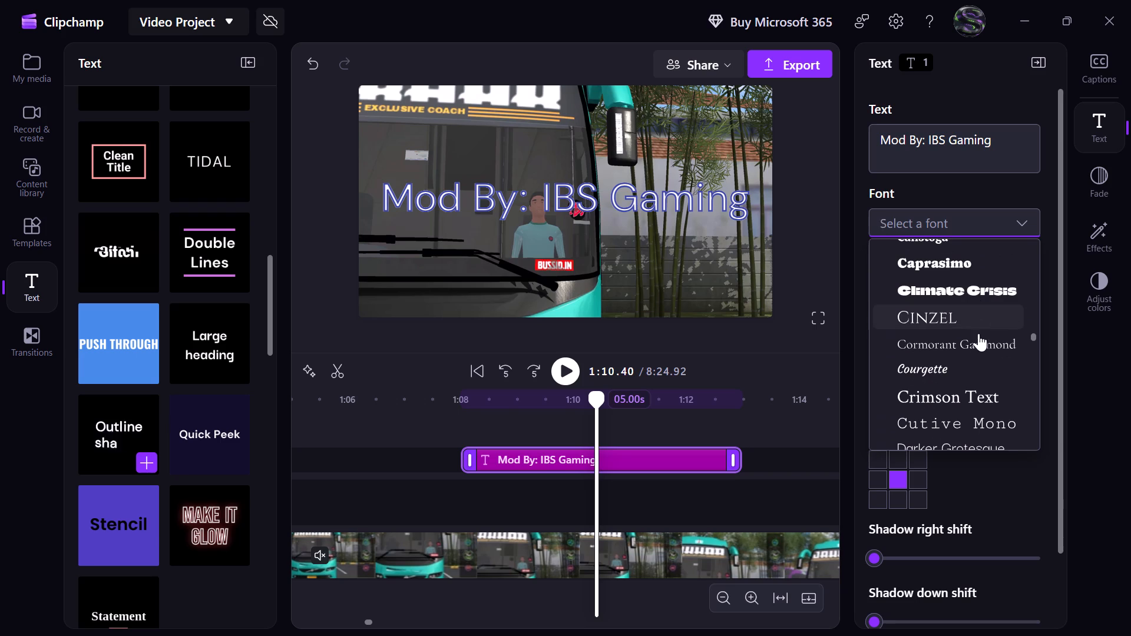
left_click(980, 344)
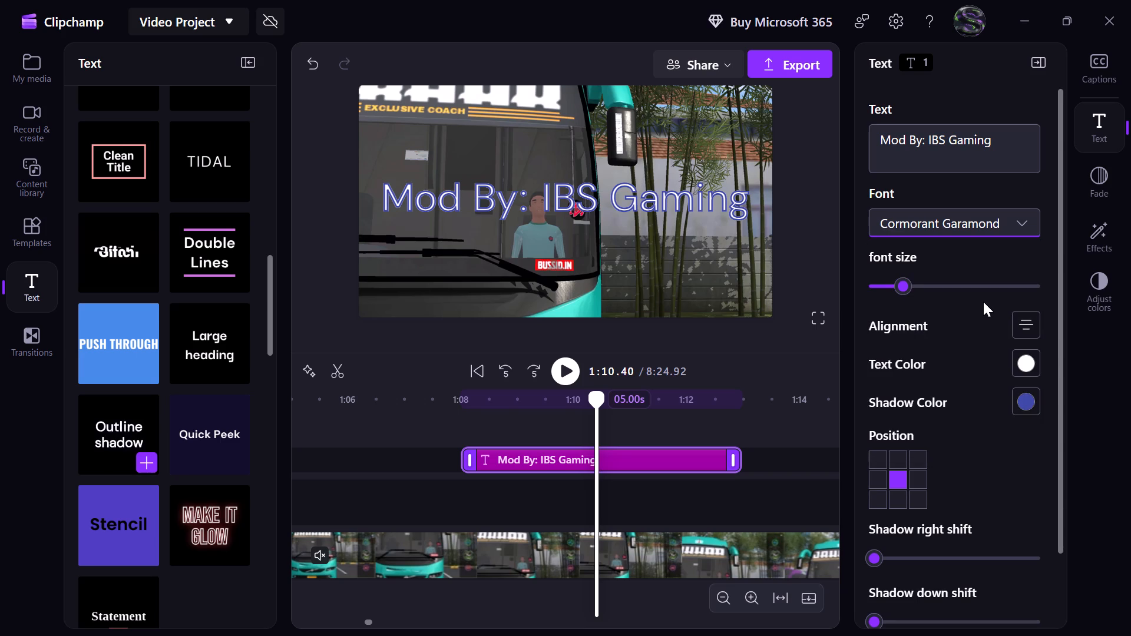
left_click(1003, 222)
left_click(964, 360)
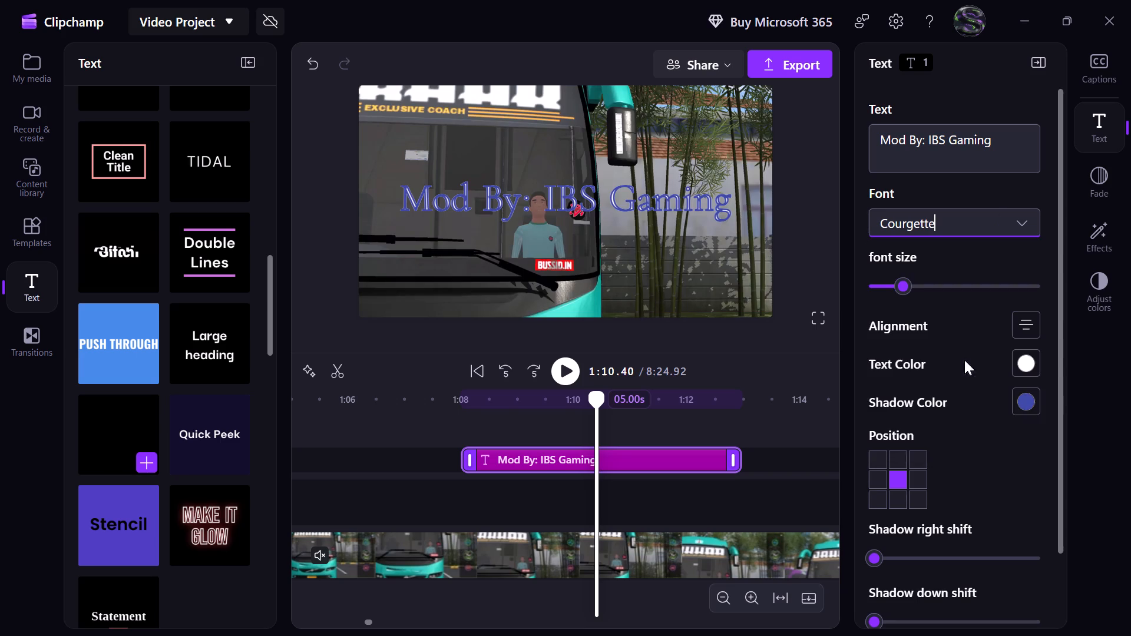
Set the font of the "Mod By: IBS Gaming" title to Farsan.
left_click(1010, 219)
left_click(1008, 233)
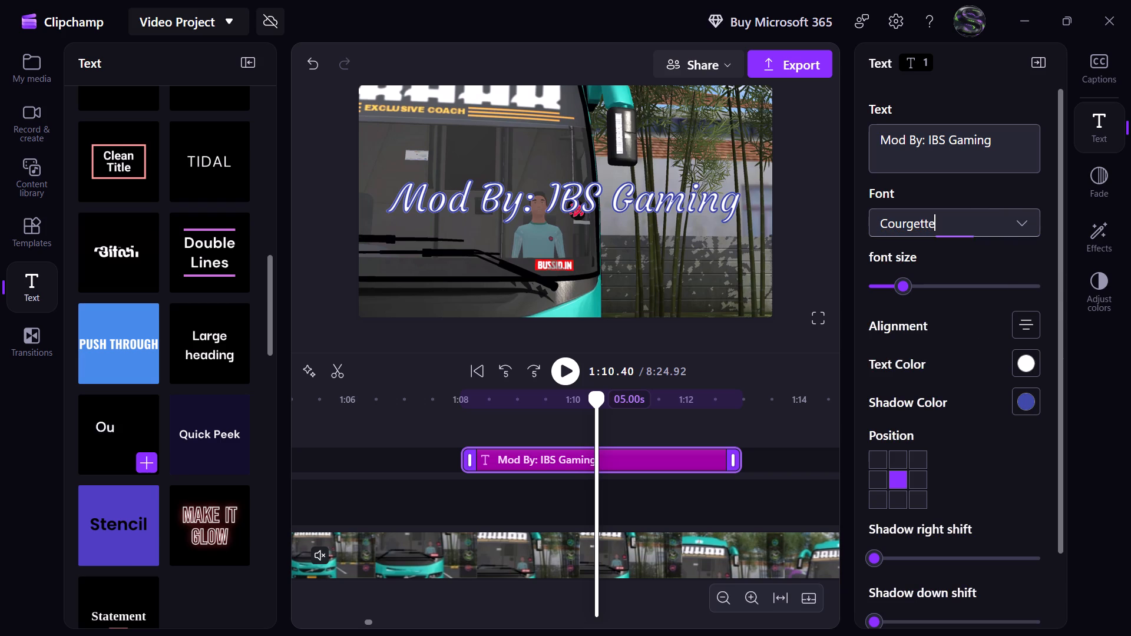
scroll(983, 367, "down", 1)
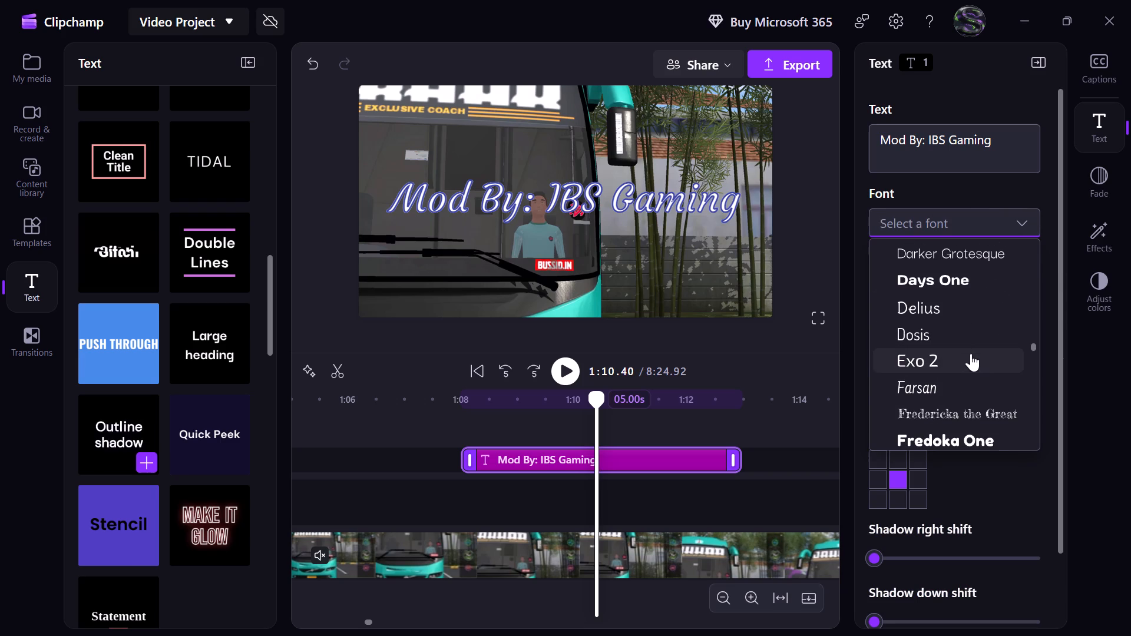
left_click(977, 389)
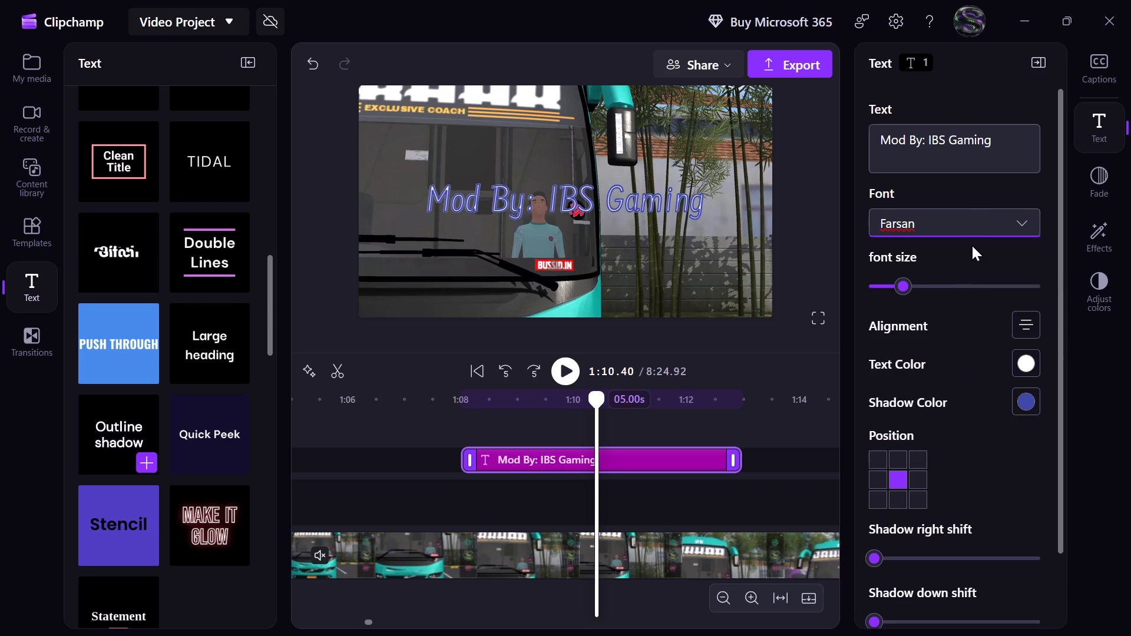
Change the shadow color of the "Mod By: IBS Gaming" title to light green, #ACFF42.
left_click(1024, 396)
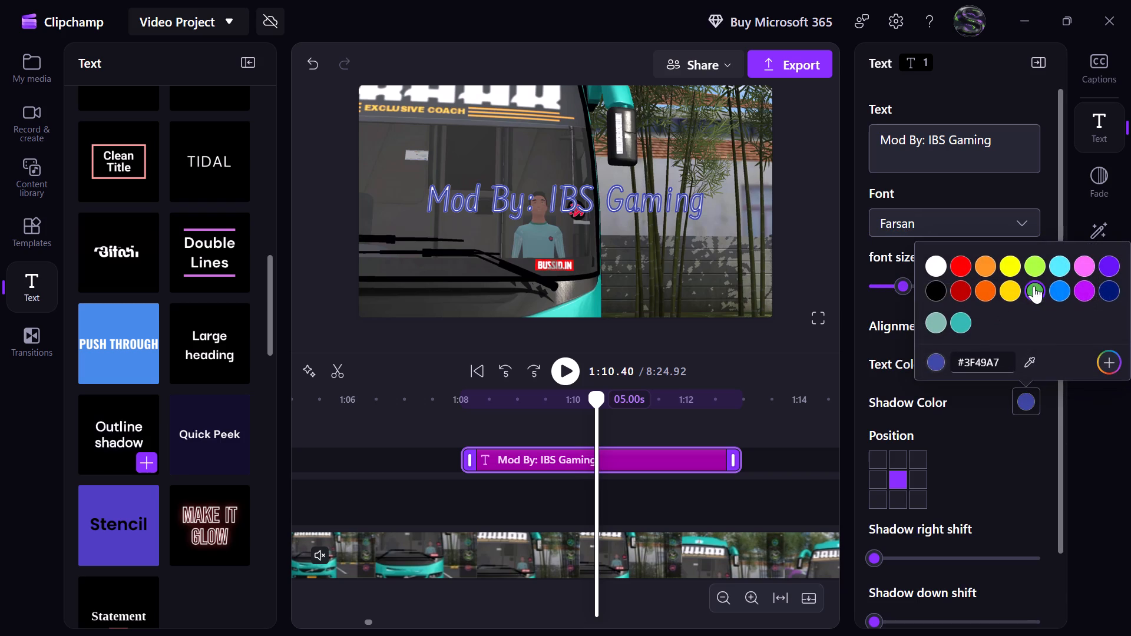
left_click(1035, 269)
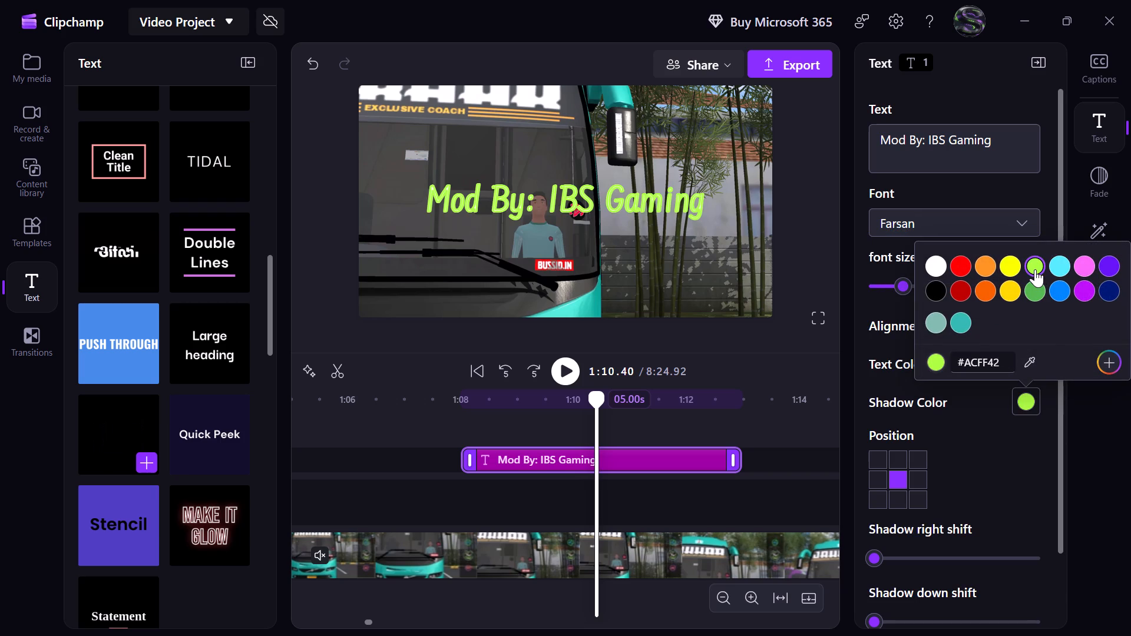
left_click(1001, 410)
Change the text color of the "Mod By: IBS Gaming" title to black.
left_click(1027, 363)
left_click(938, 253)
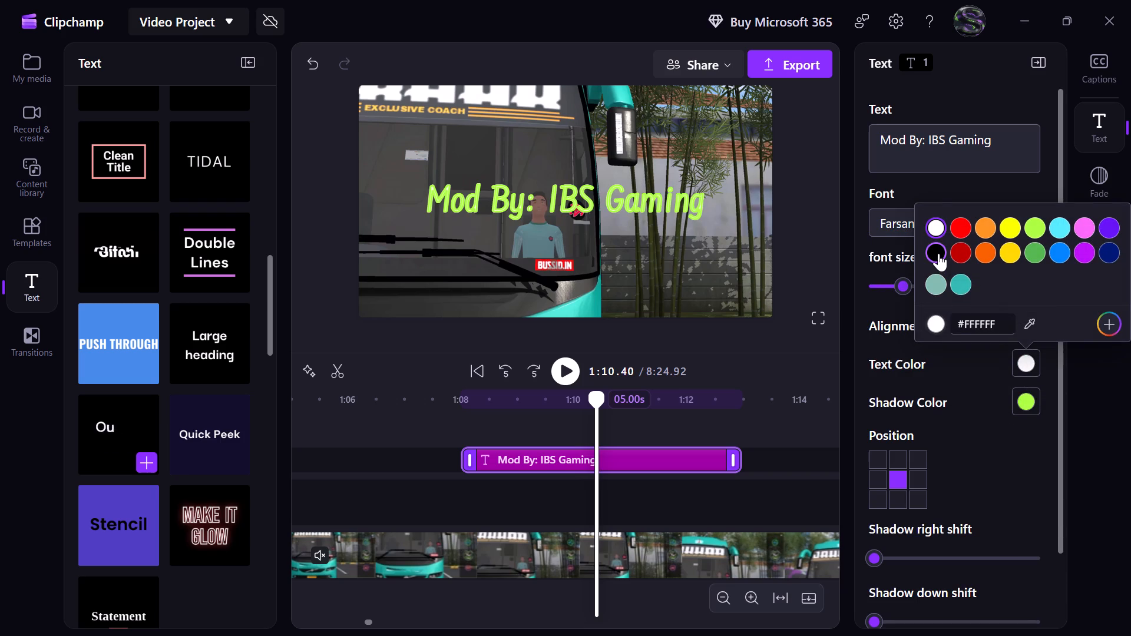
left_click(1013, 494)
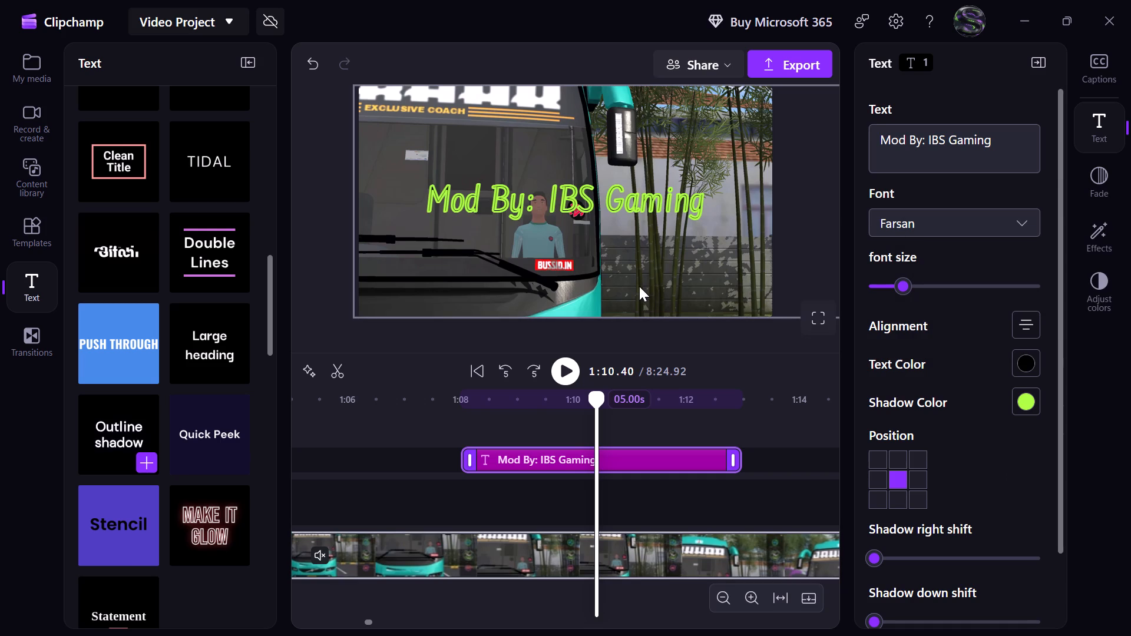
Reduce the font size of the "Mod By: IBS Gaming" title to the minimum.
left_click_drag(902, 289, 892, 289)
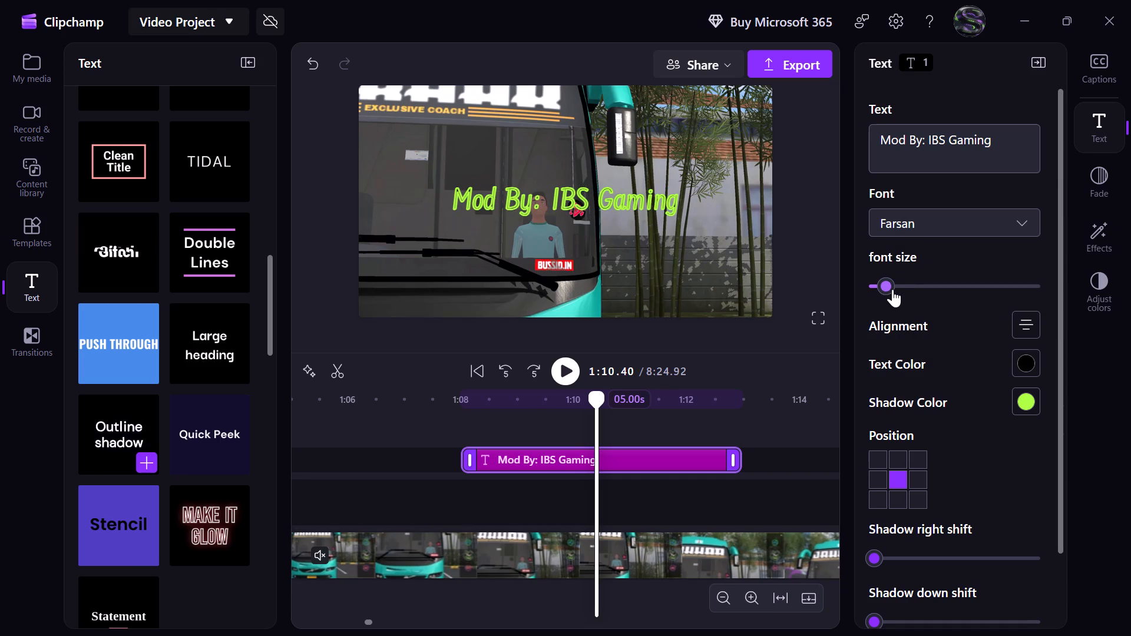
left_click_drag(892, 289, 860, 289)
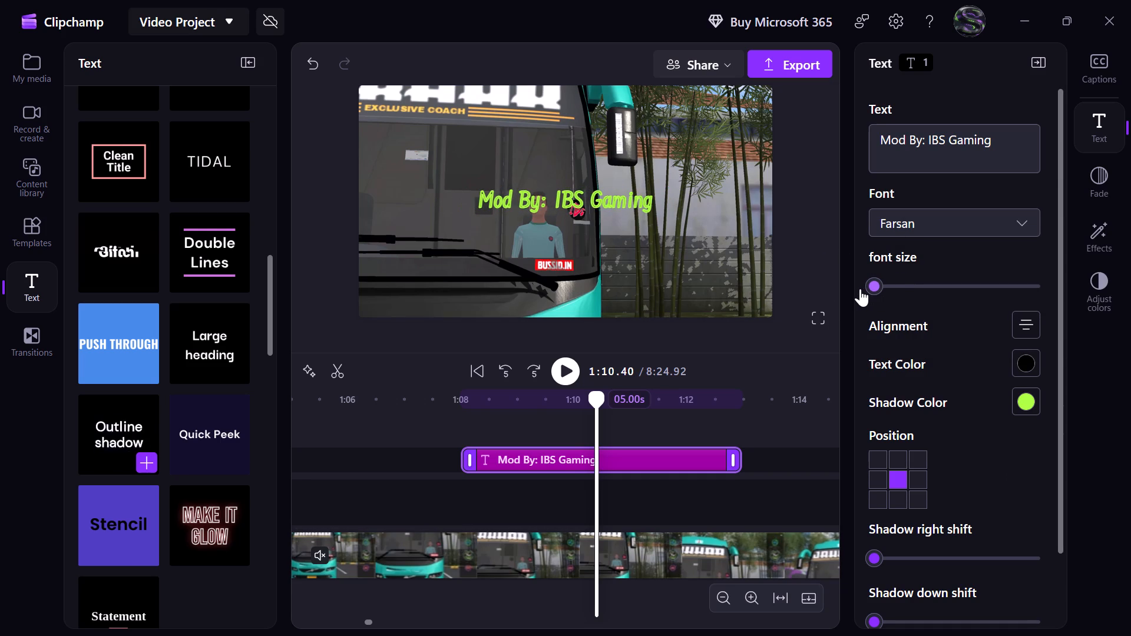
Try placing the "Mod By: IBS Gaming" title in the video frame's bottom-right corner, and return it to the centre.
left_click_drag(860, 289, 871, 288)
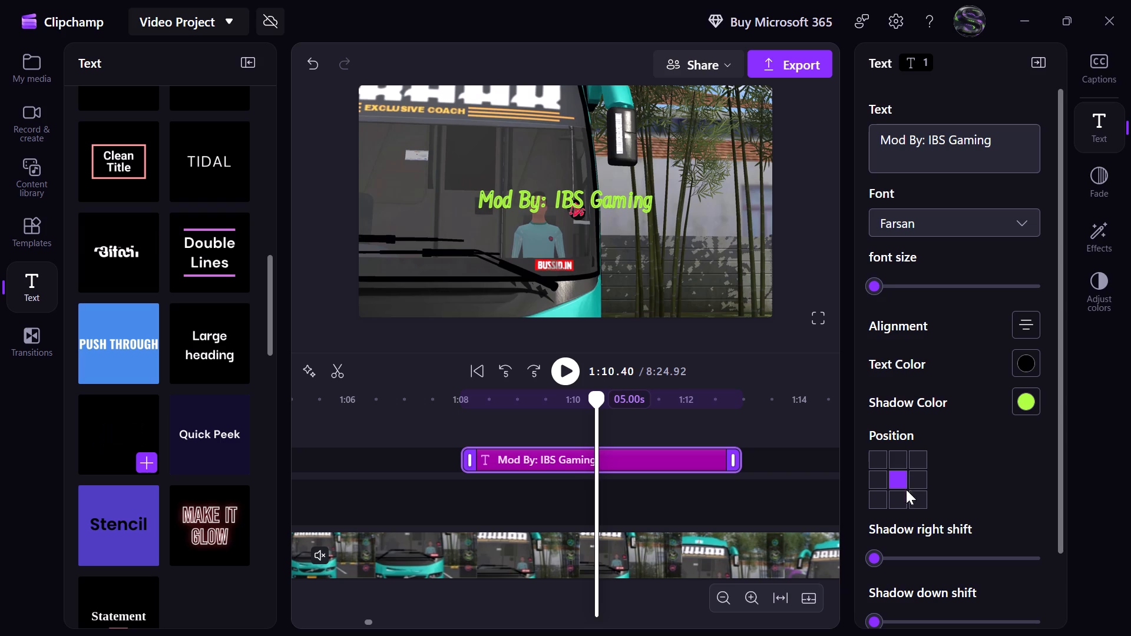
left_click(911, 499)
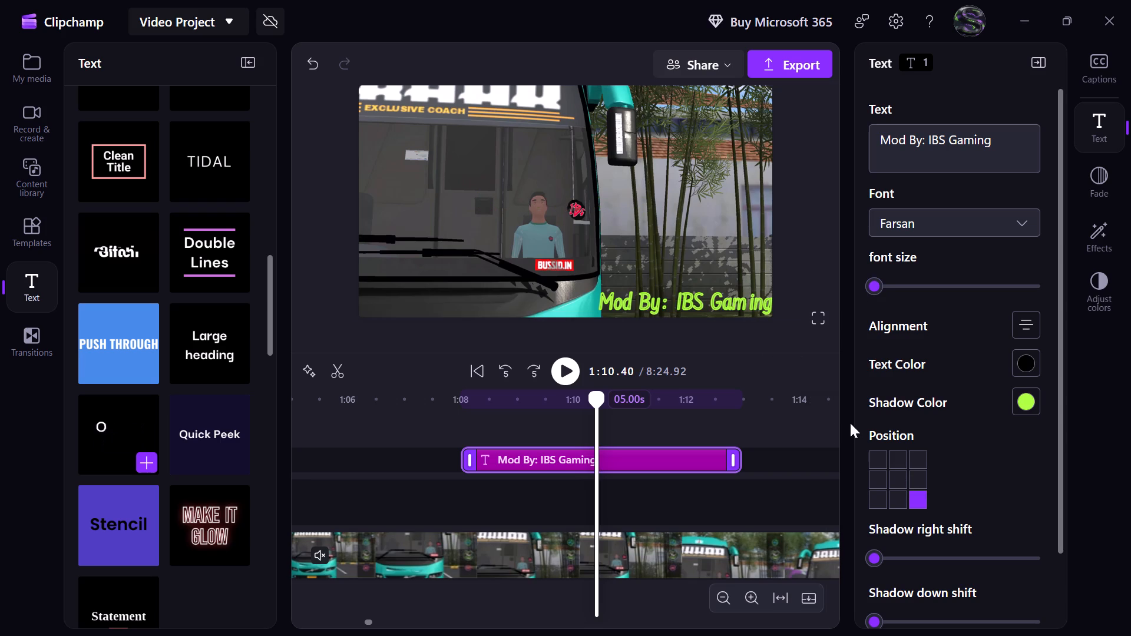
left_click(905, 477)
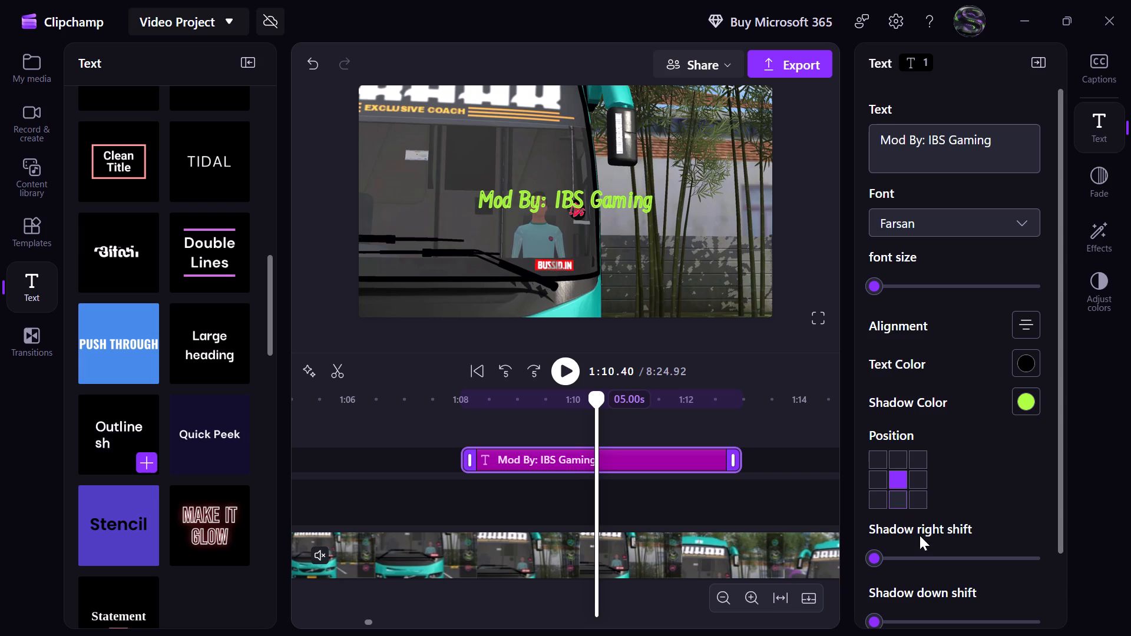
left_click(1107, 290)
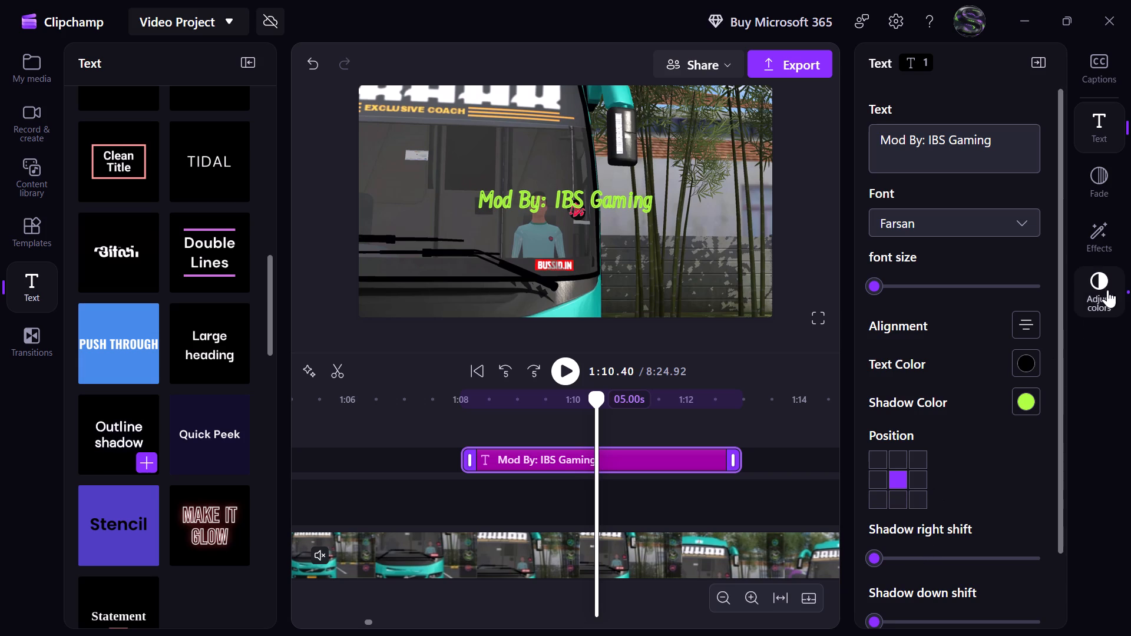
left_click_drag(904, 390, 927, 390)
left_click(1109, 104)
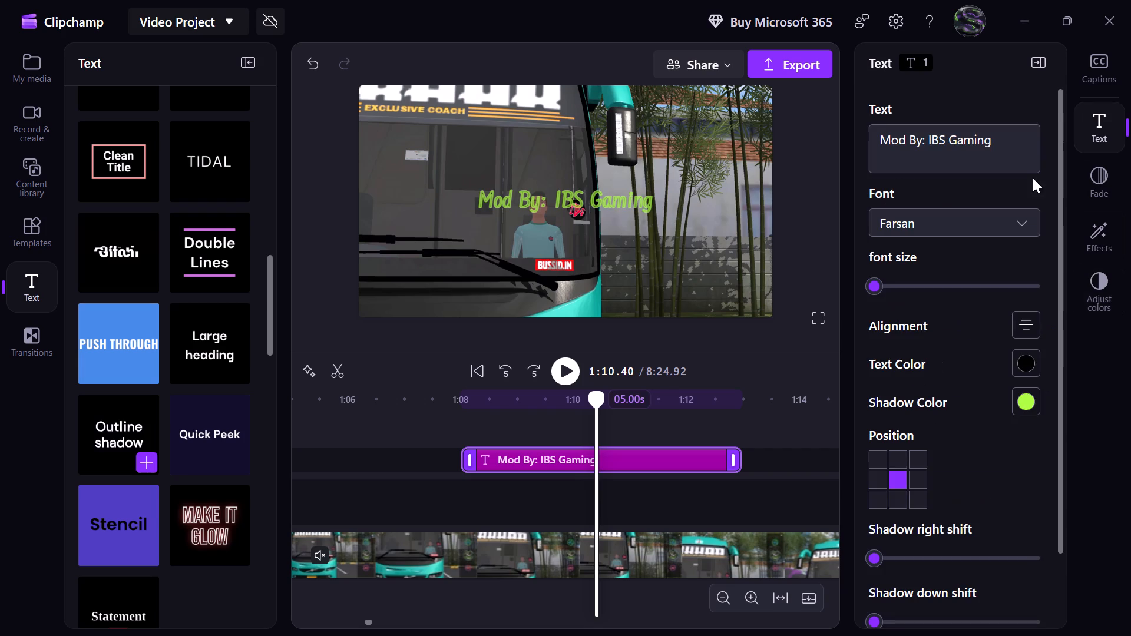
Change the shadow color of the "Mod By: IBS Gaming" title to white, #FFFFFF.
left_click(1029, 393)
left_click(978, 267)
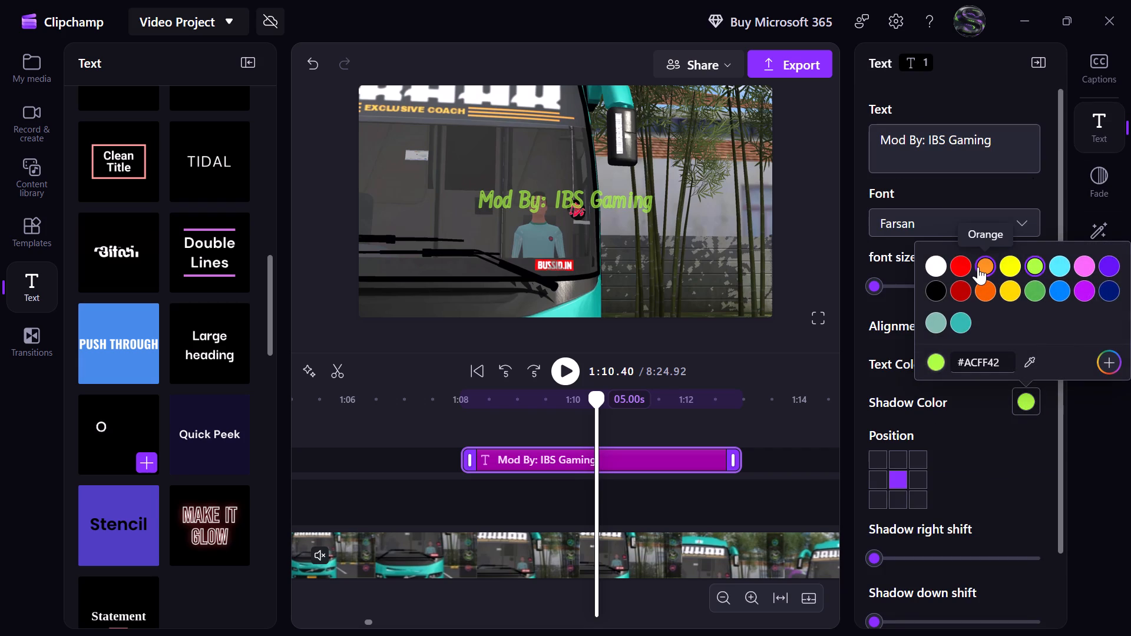
left_click(1008, 268)
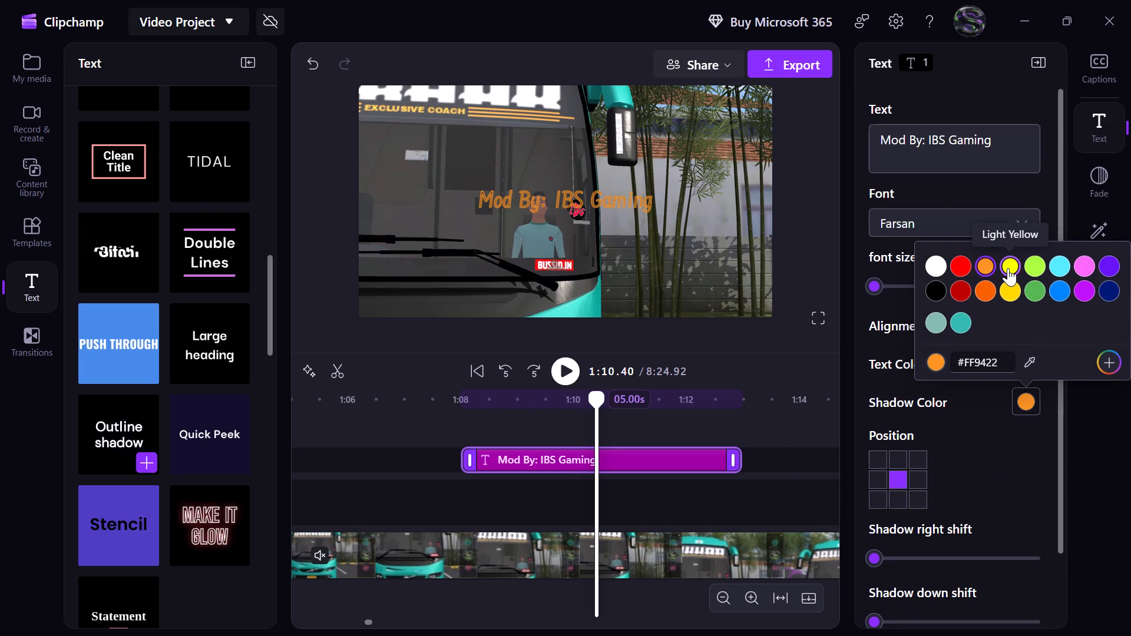
left_click(960, 272)
left_click(943, 268)
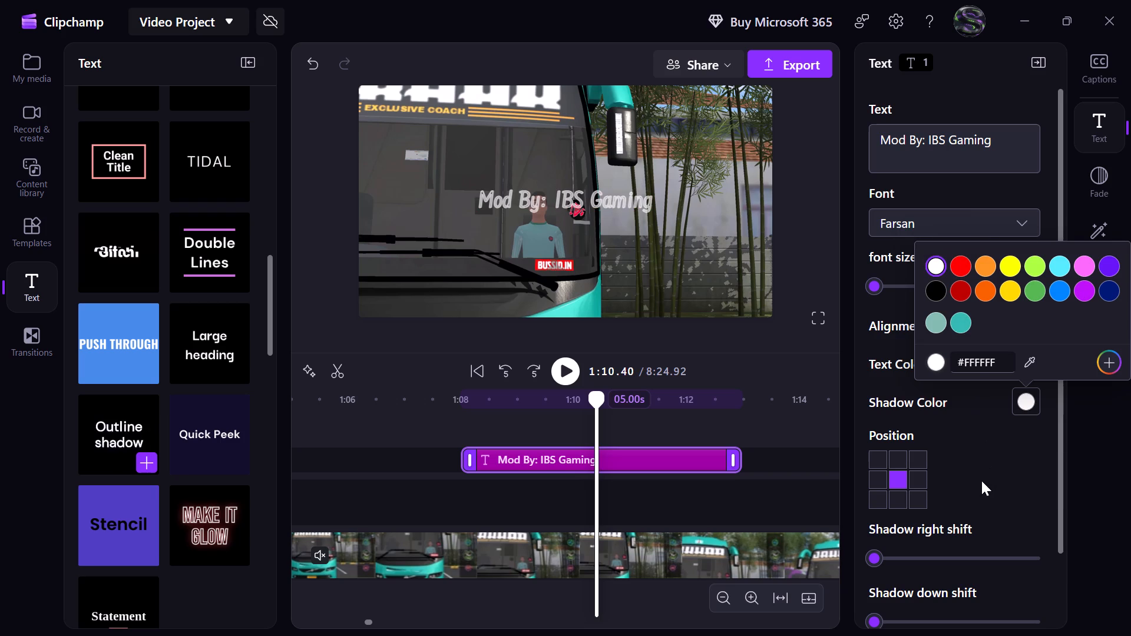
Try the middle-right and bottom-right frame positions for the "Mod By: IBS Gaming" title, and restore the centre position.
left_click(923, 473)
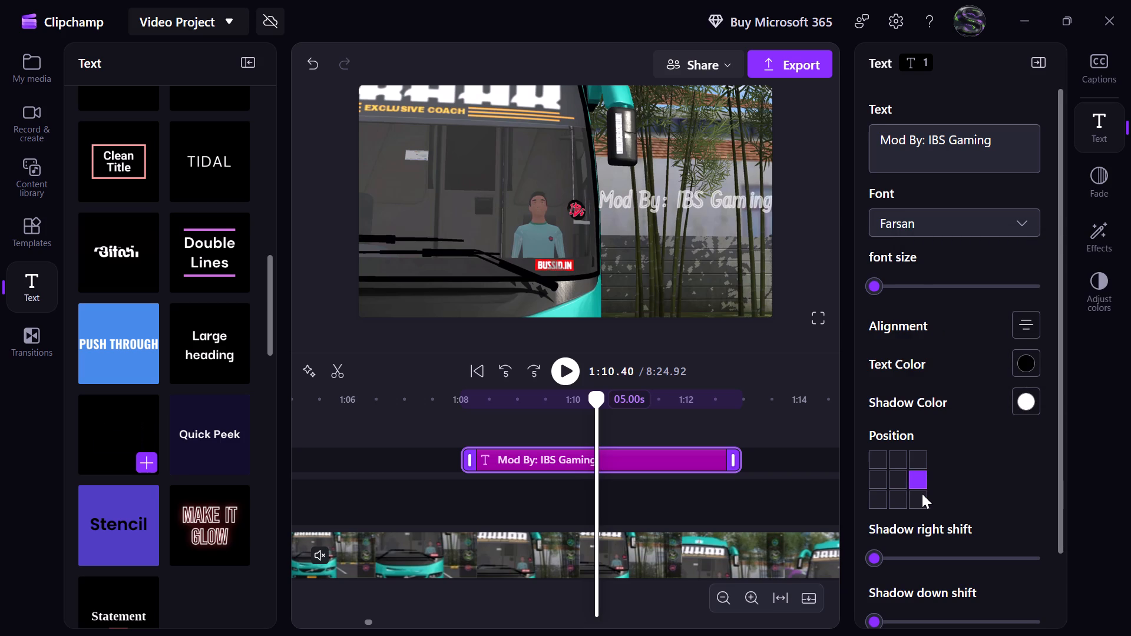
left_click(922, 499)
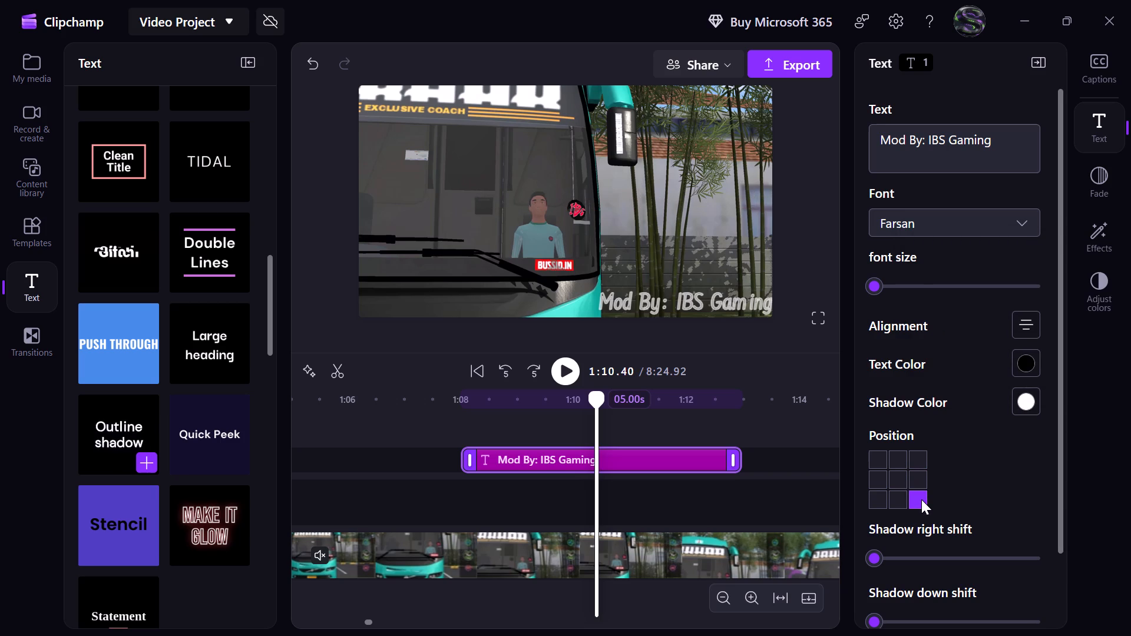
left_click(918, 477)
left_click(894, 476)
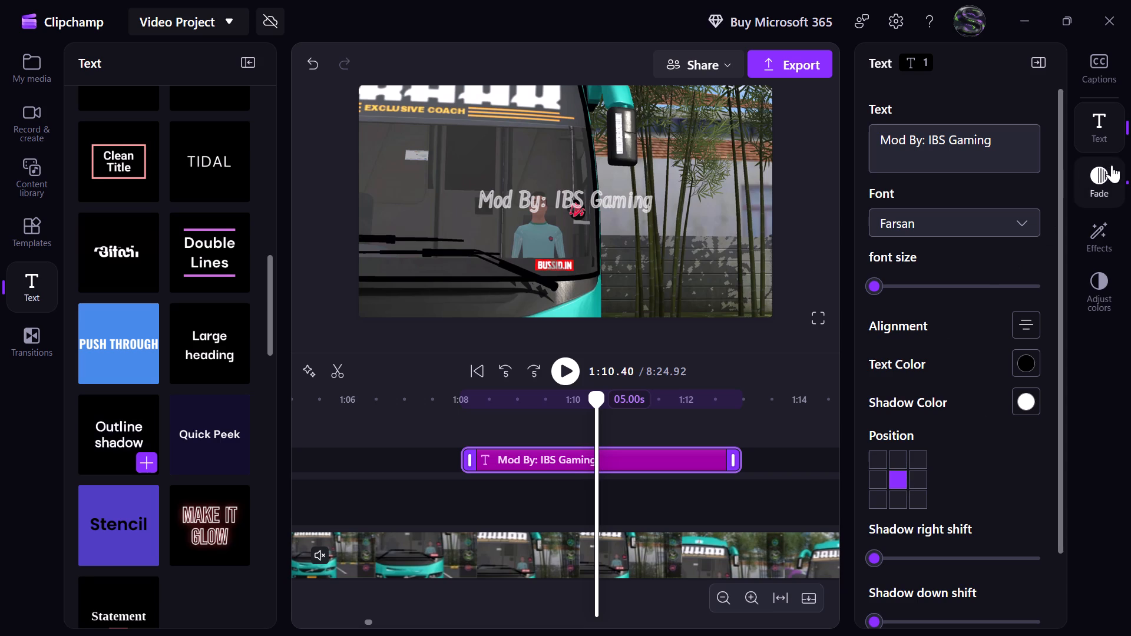
Increase the font size of the "Mod By: IBS Gaming" title slightly above the minimum.
left_click(1108, 232)
left_click(1106, 134)
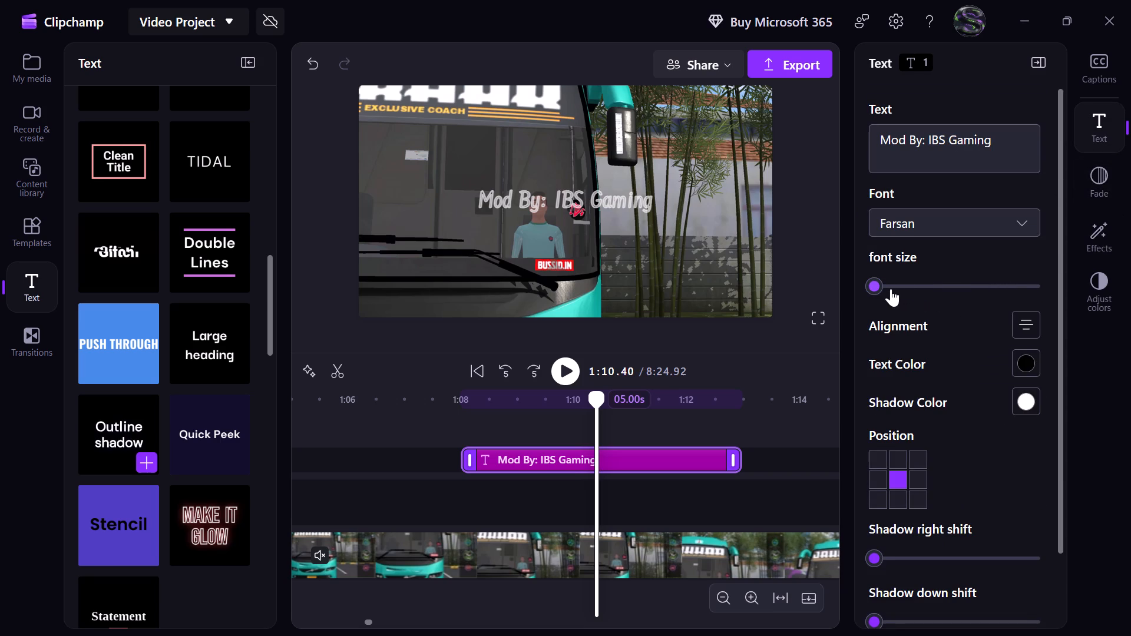
left_click(891, 289)
left_click_drag(891, 289, 904, 286)
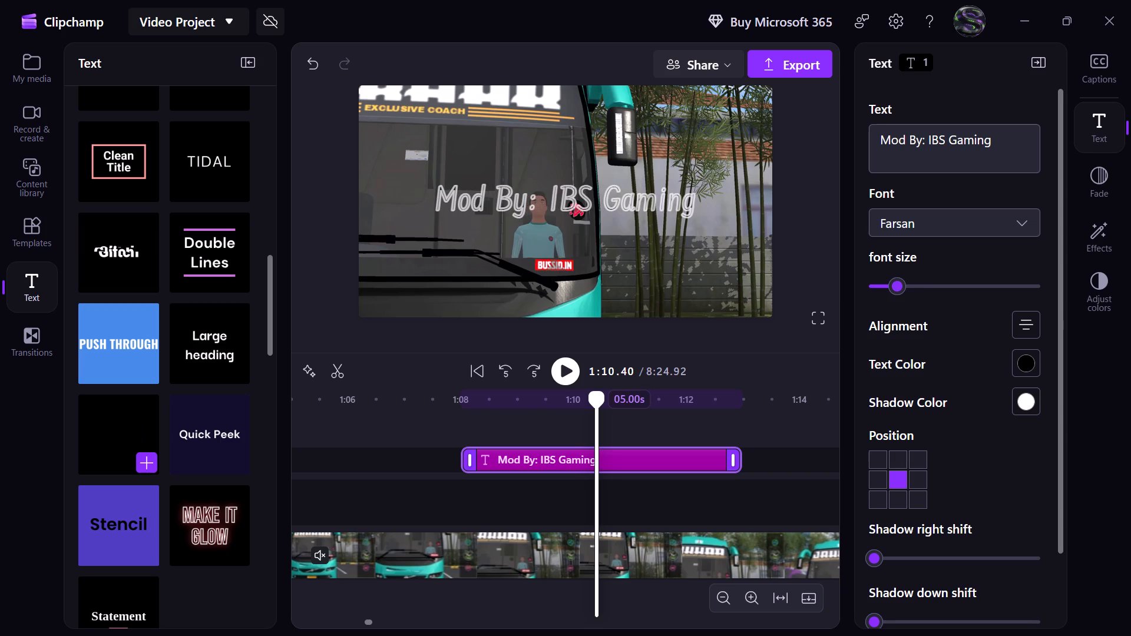
left_click(1042, 68)
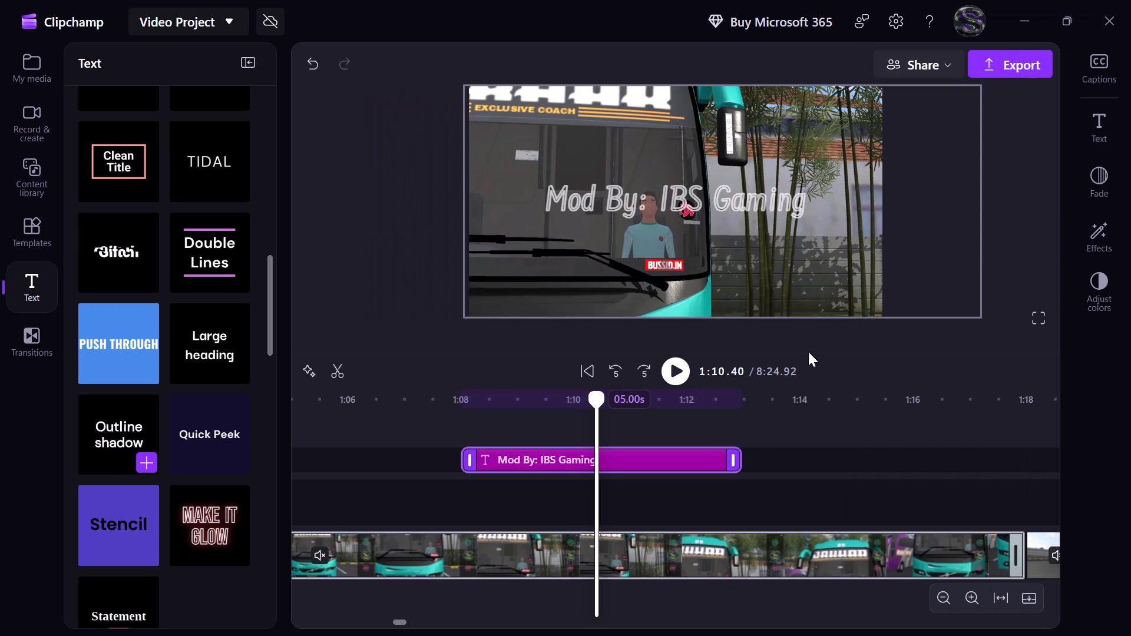
Play the video from the "Mod By: IBS Gaming" title and skip forward through the bus footage to review it.
left_click(676, 372)
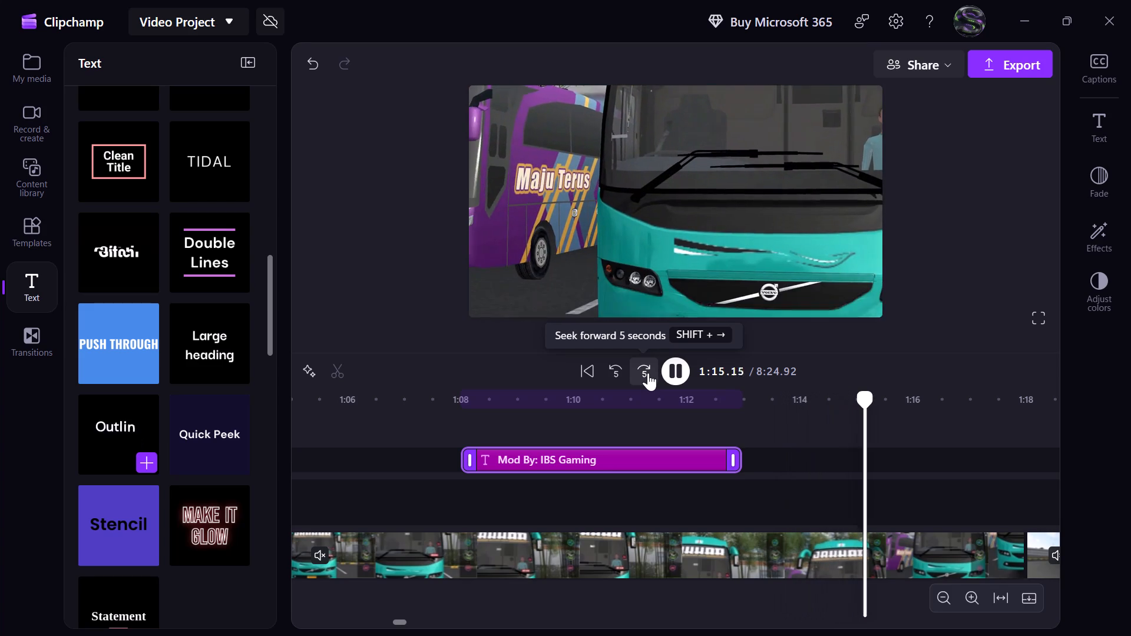
left_click(610, 375)
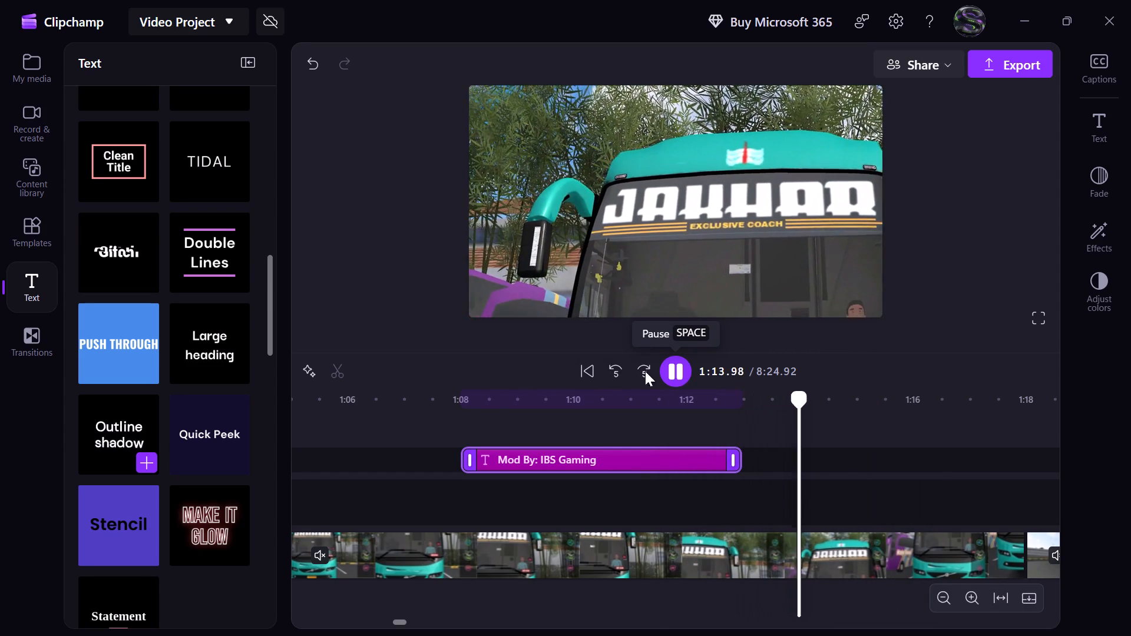
left_click(641, 371)
double_click(641, 371)
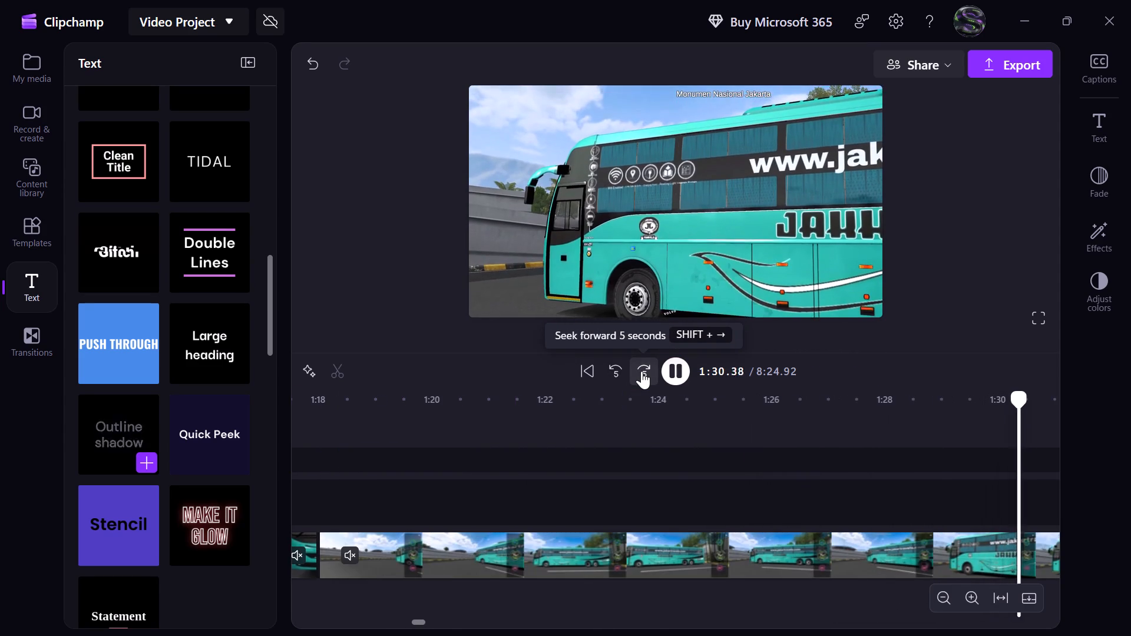
left_click(641, 371)
left_click(641, 371)
double_click(641, 371)
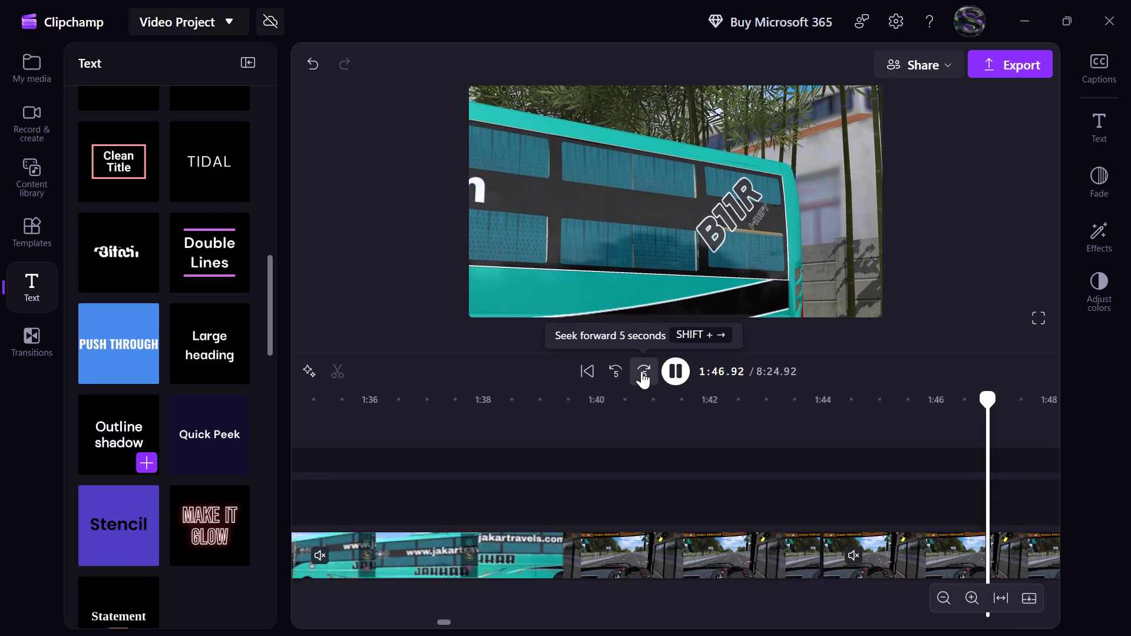
left_click(641, 371)
left_click(641, 371)
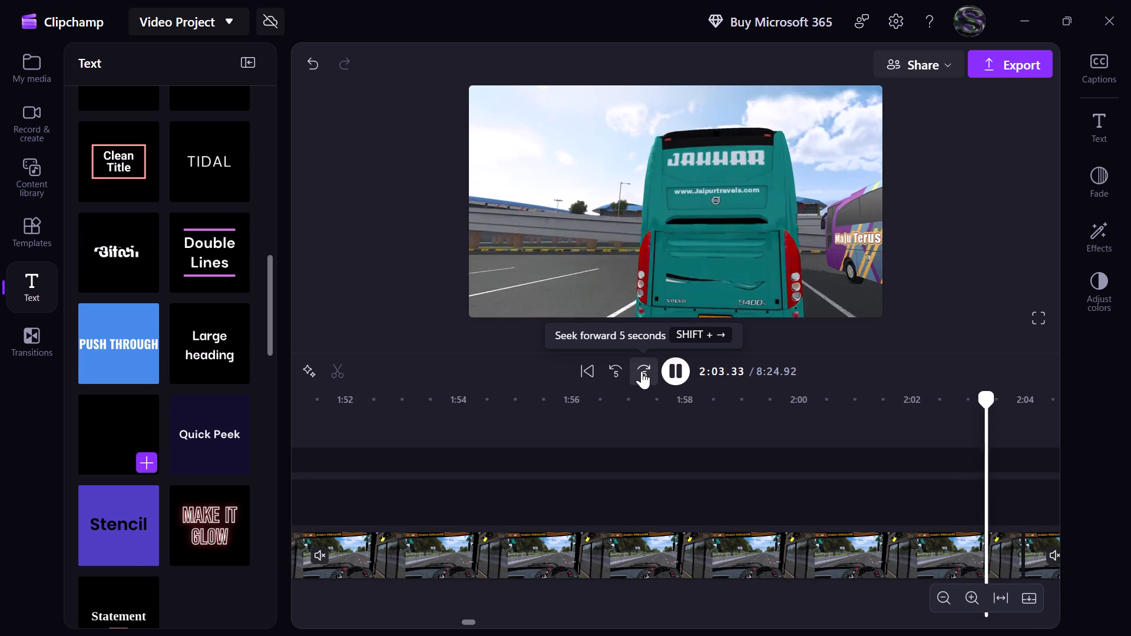
left_click(641, 371)
left_click(641, 371)
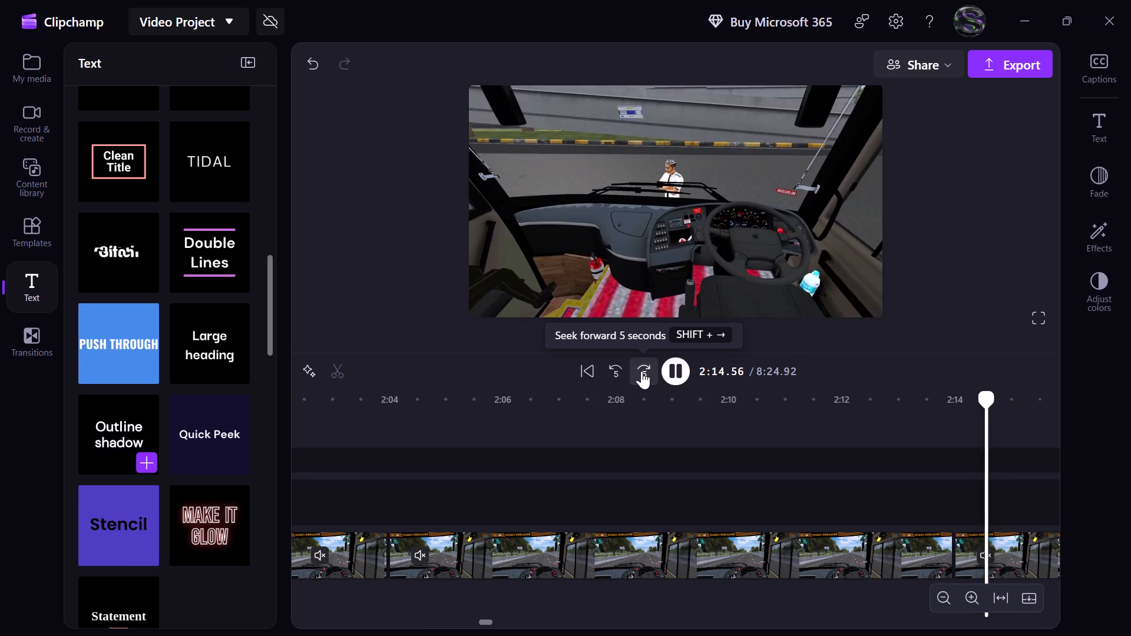
left_click(600, 372)
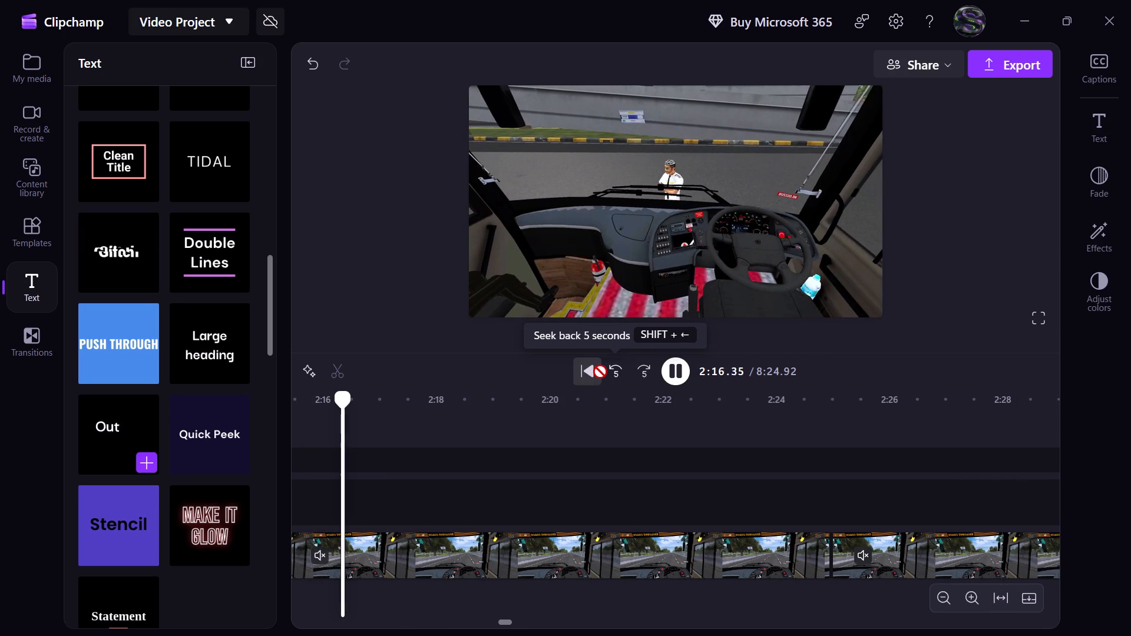
Review the bus exterior footage from about 1:31 and pause at the cut to the cabin view, about 2:14.
scroll(745, 461, "left", 2)
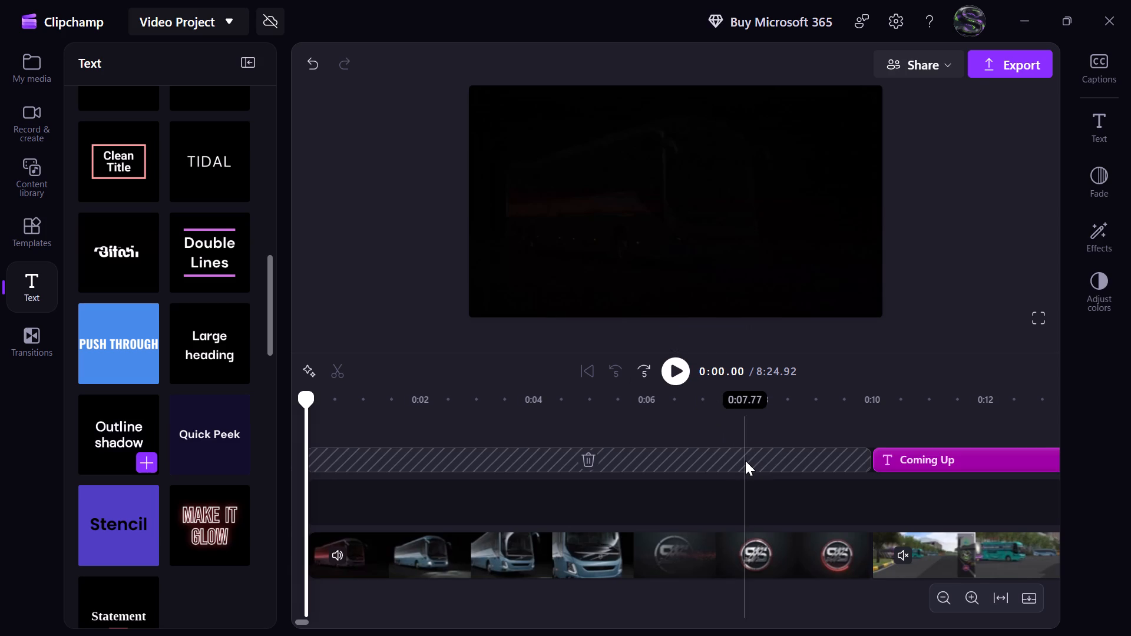
scroll(745, 461, "left", 9)
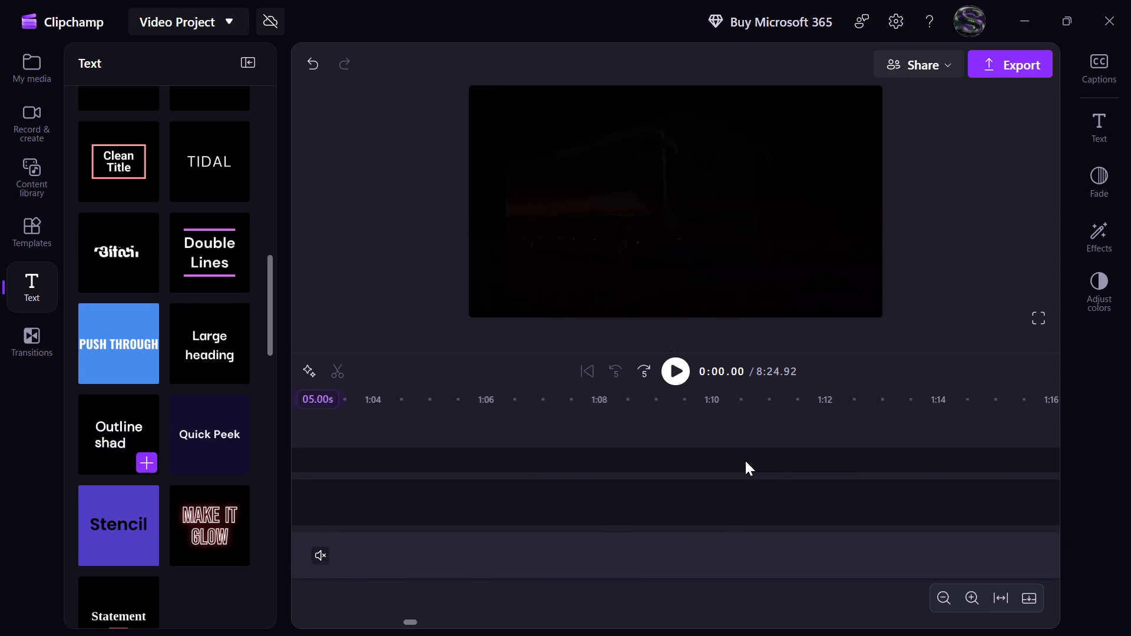
scroll(745, 461, "left", 1)
left_click(580, 468)
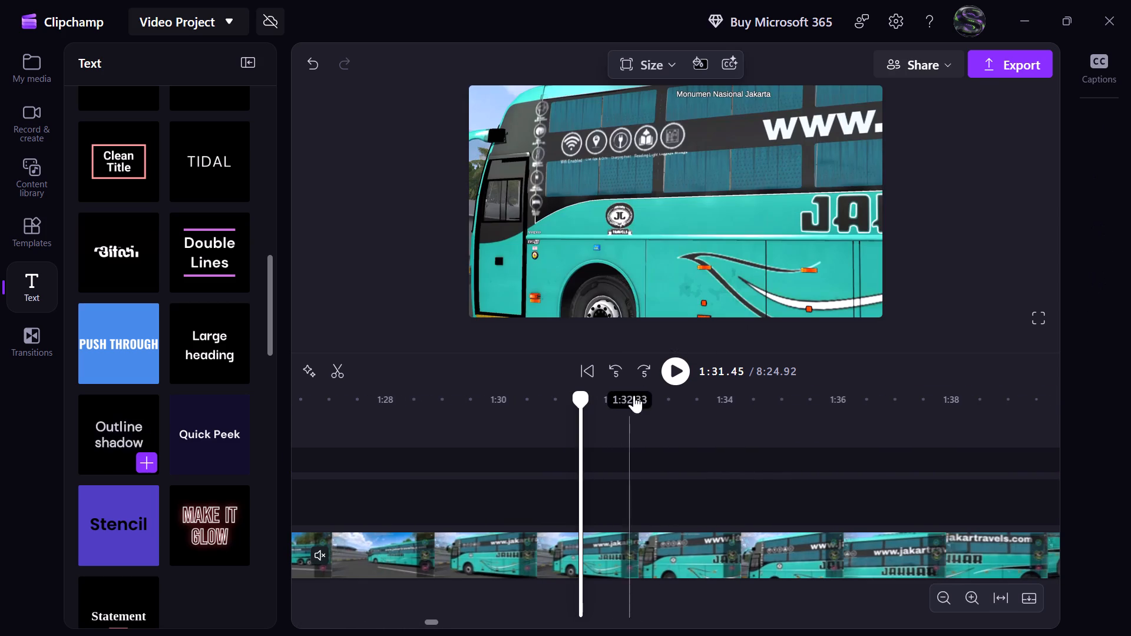
left_click(663, 367)
triple_click(643, 367)
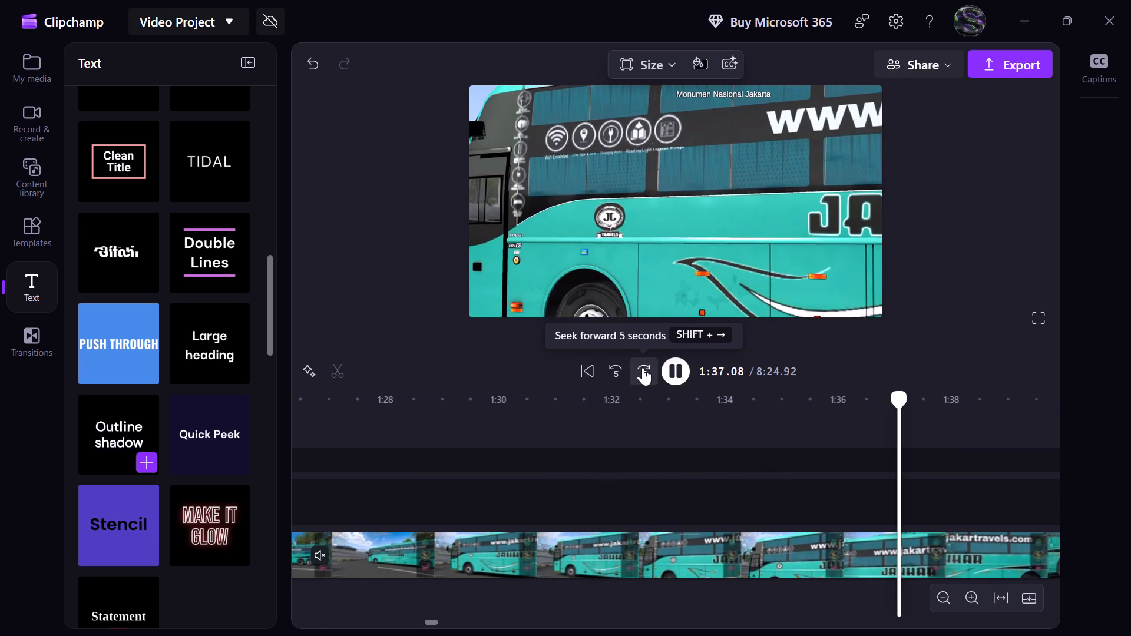
triple_click(643, 367)
double_click(643, 367)
triple_click(643, 367)
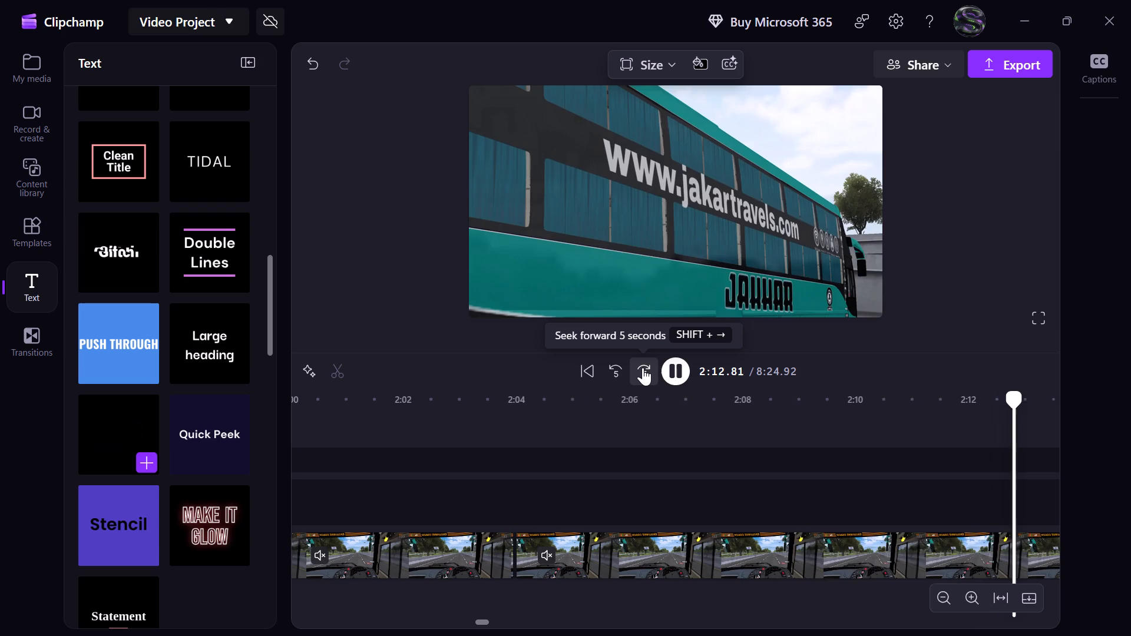
triple_click(621, 370)
left_click(621, 370)
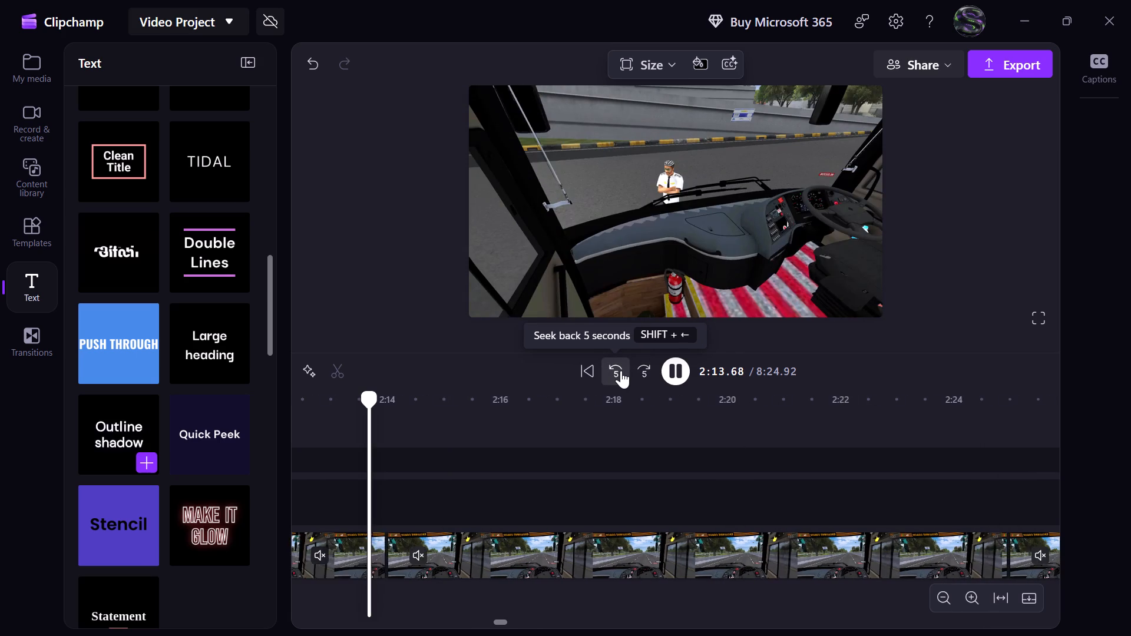
left_click(621, 370)
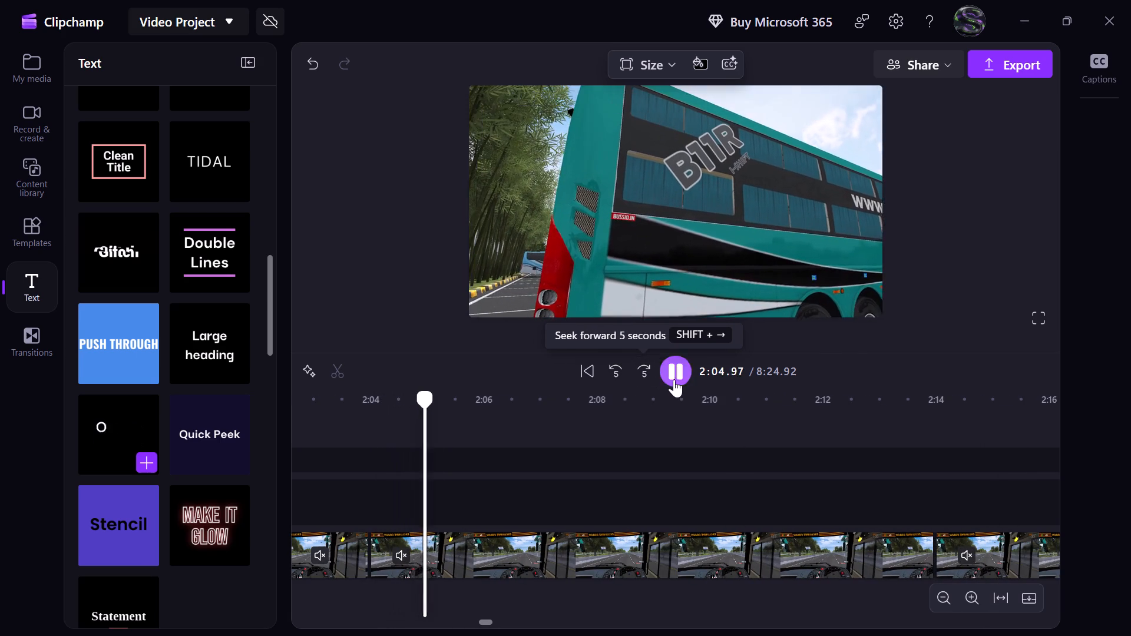
left_click(647, 376)
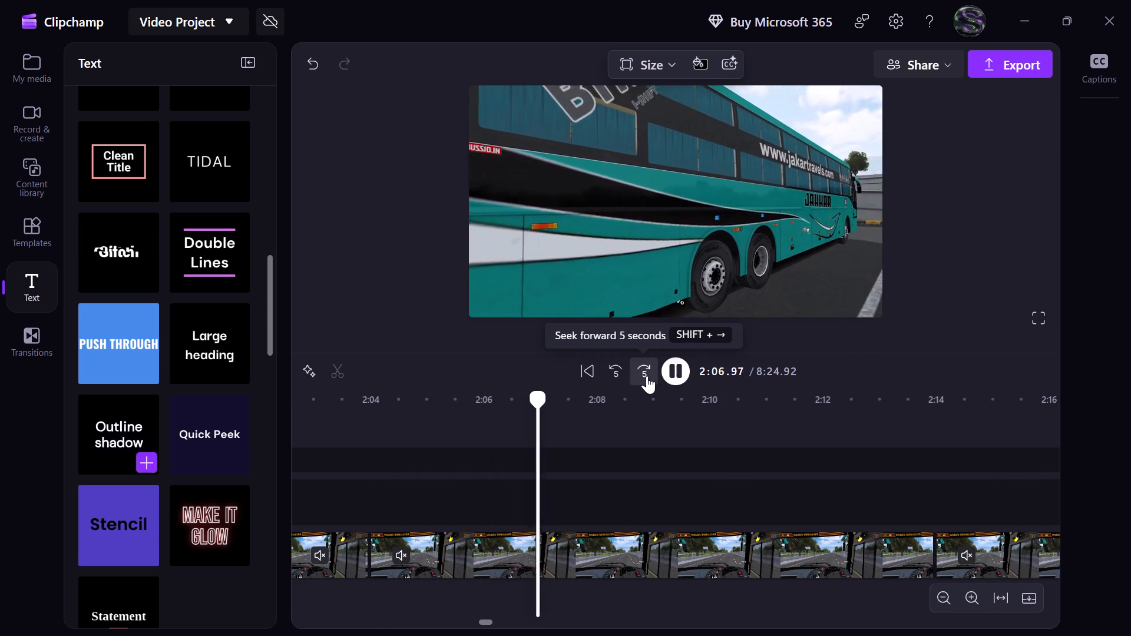
left_click(669, 374)
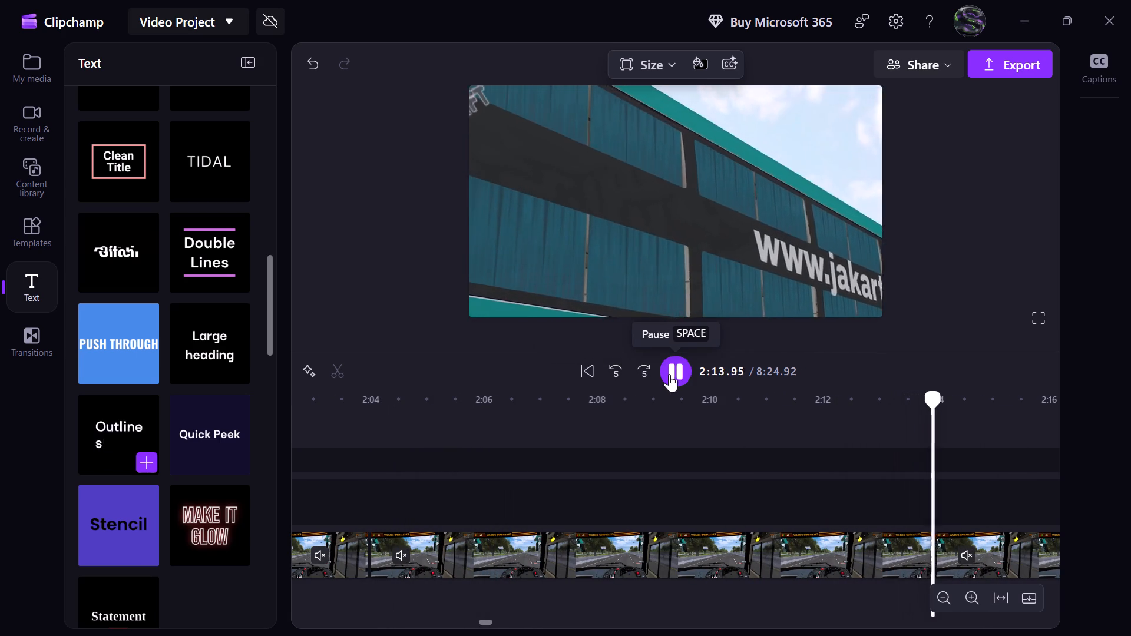
Add a plain text title at about 2:14, near the start of the cabin footage, keeping it on the existing title track.
scroll(220, 292, "up", 4)
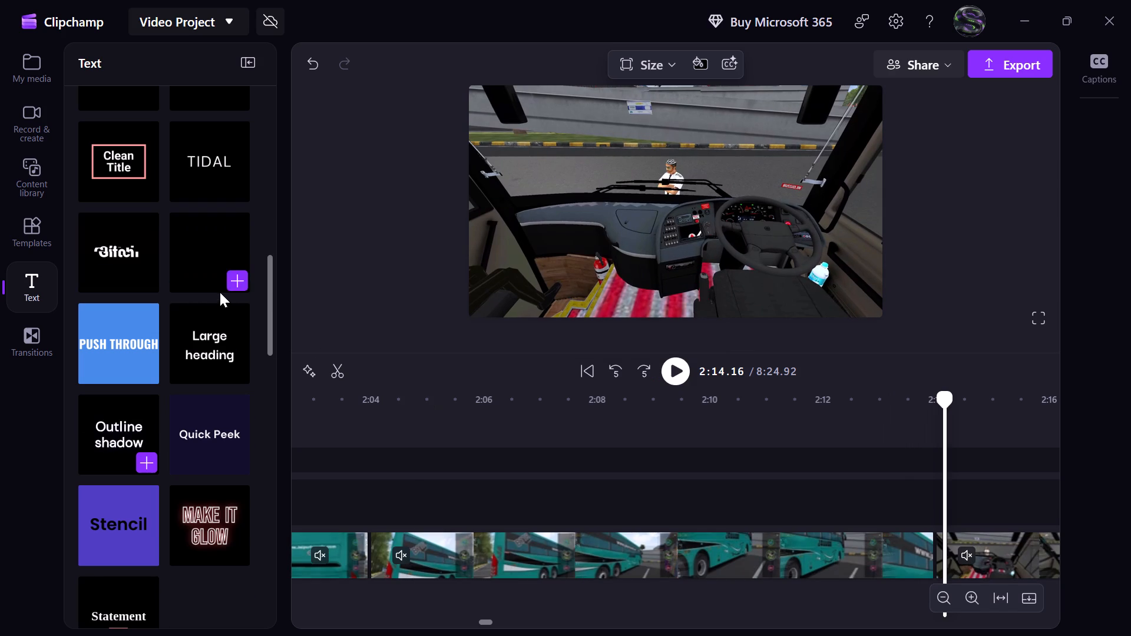
scroll(220, 292, "up", 2)
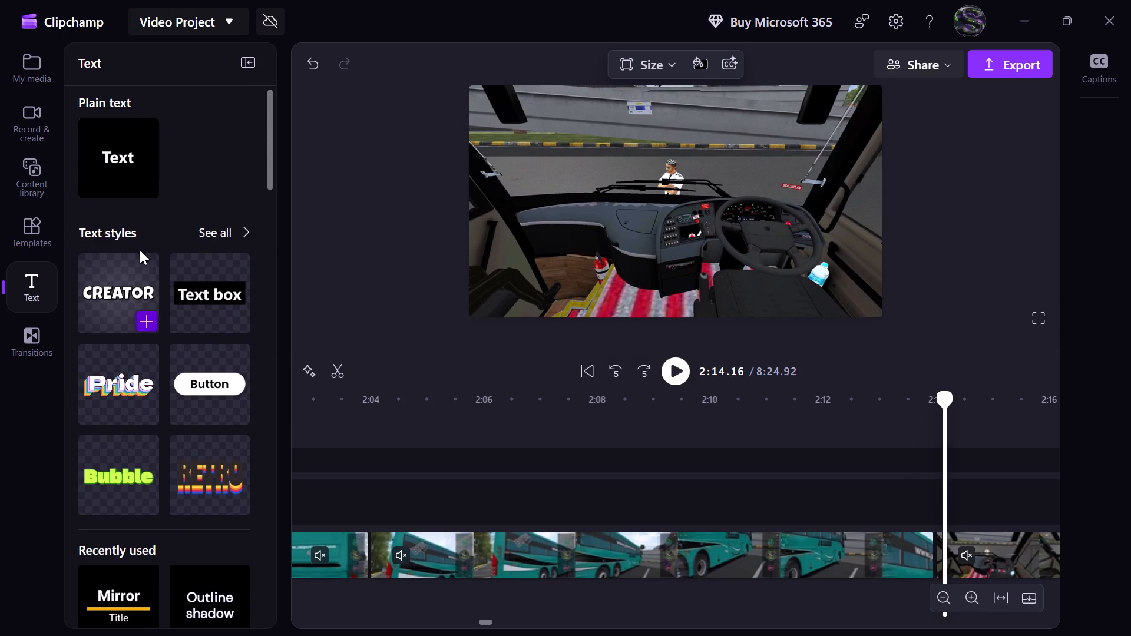
left_click(152, 183)
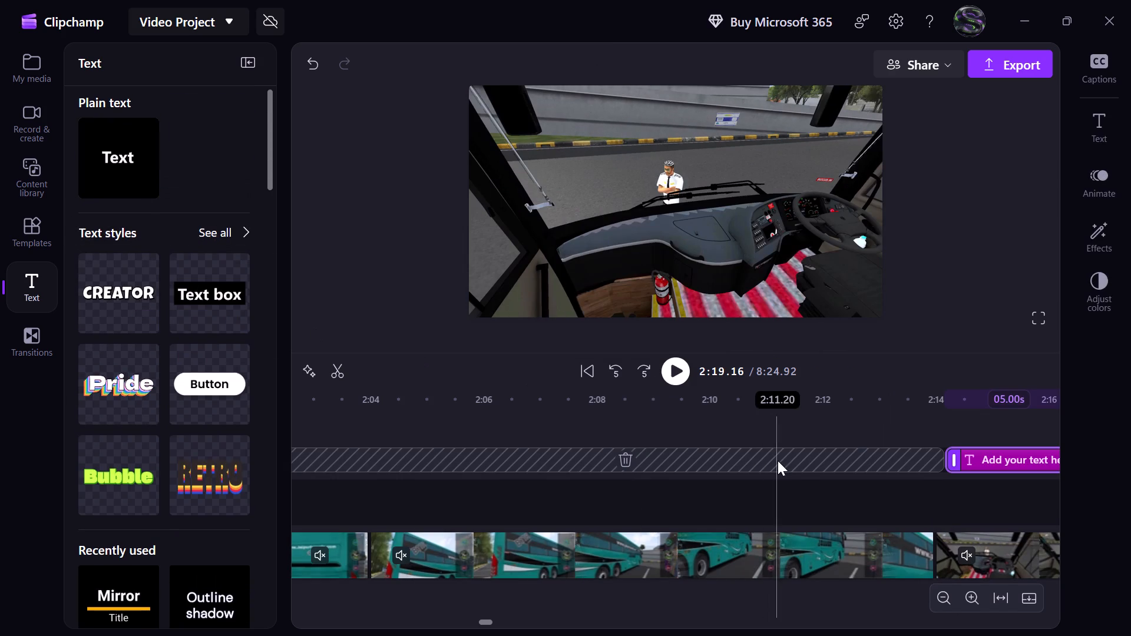
scroll(778, 461, "left", 1)
left_click_drag(606, 459, 630, 491)
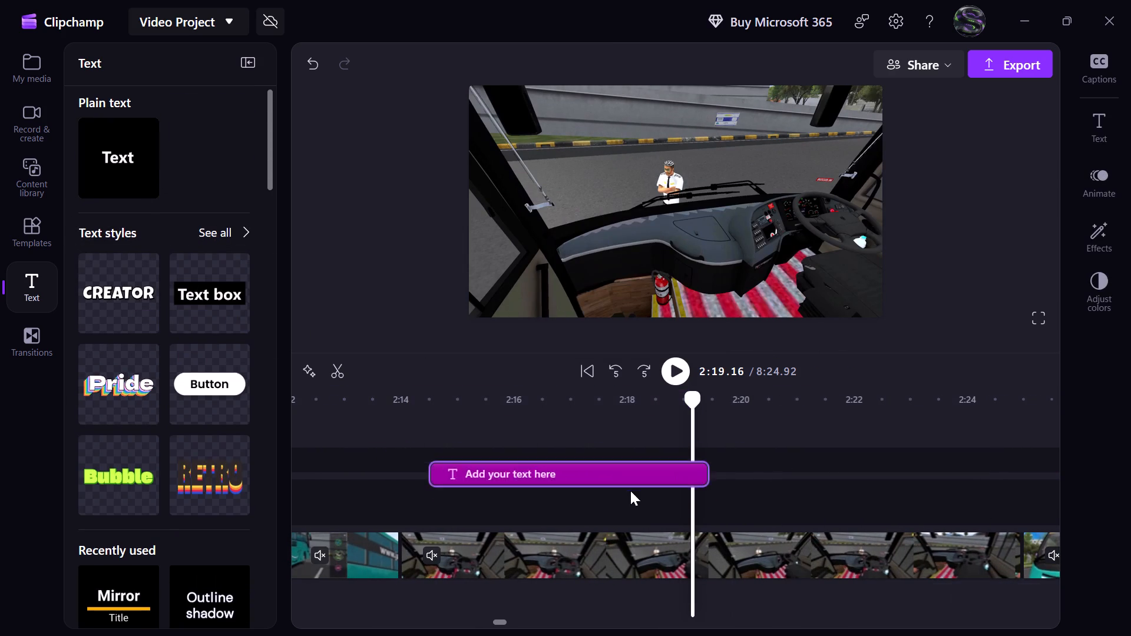
left_click_drag(630, 491, 601, 464)
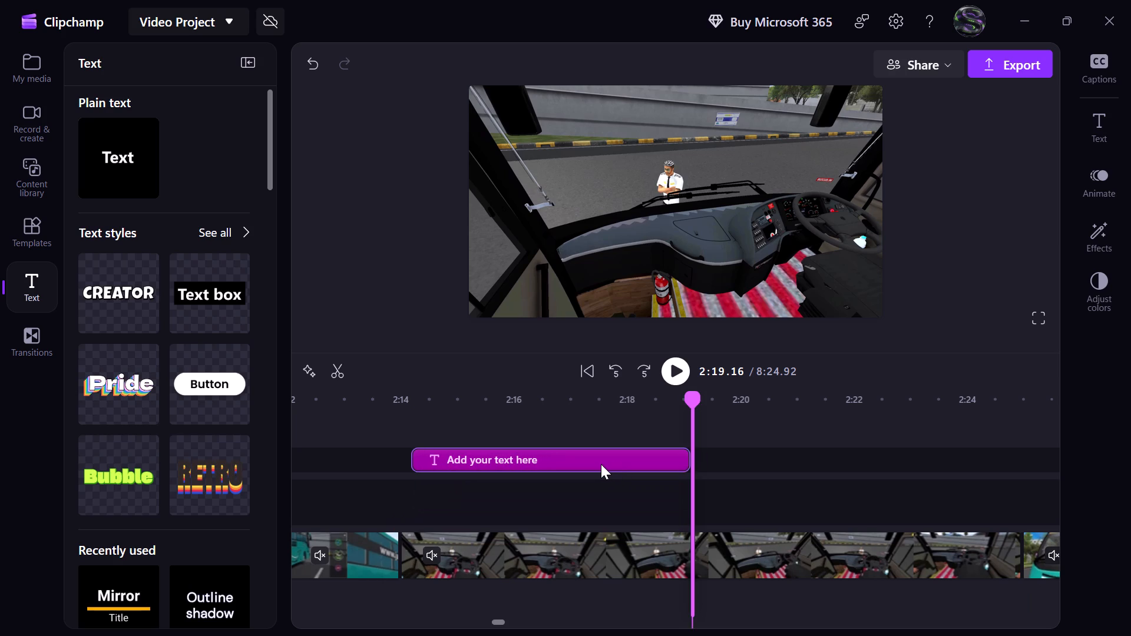
Align the placeholder title's start with the cut to the cabin footage and place the playhead within the title, at about 2:17.
left_click_drag(601, 464, 595, 464)
left_click(560, 418)
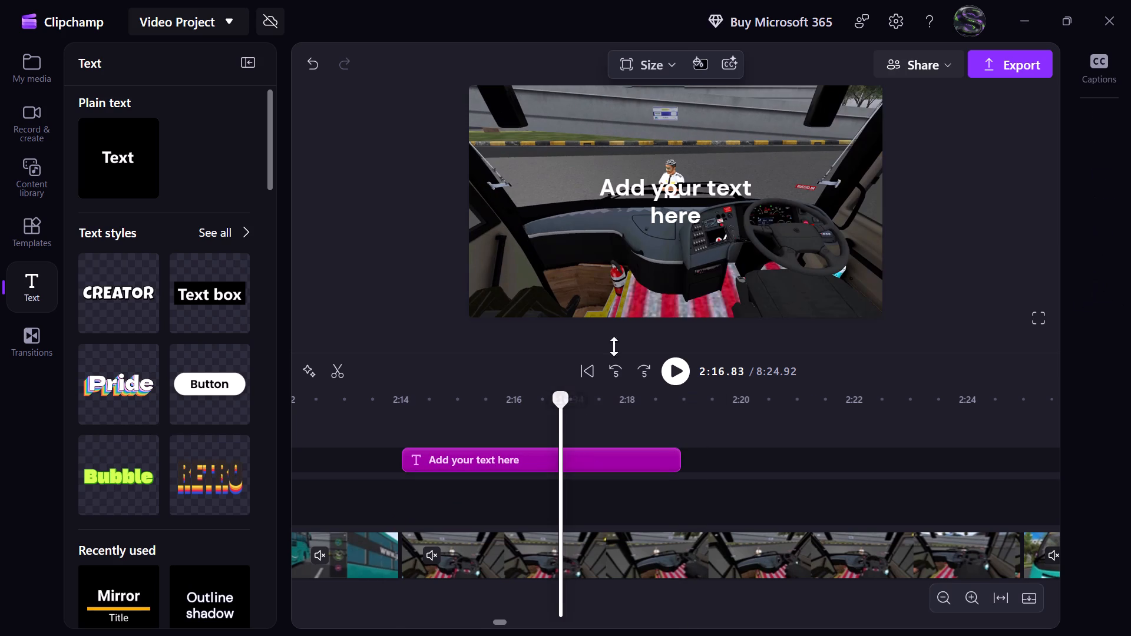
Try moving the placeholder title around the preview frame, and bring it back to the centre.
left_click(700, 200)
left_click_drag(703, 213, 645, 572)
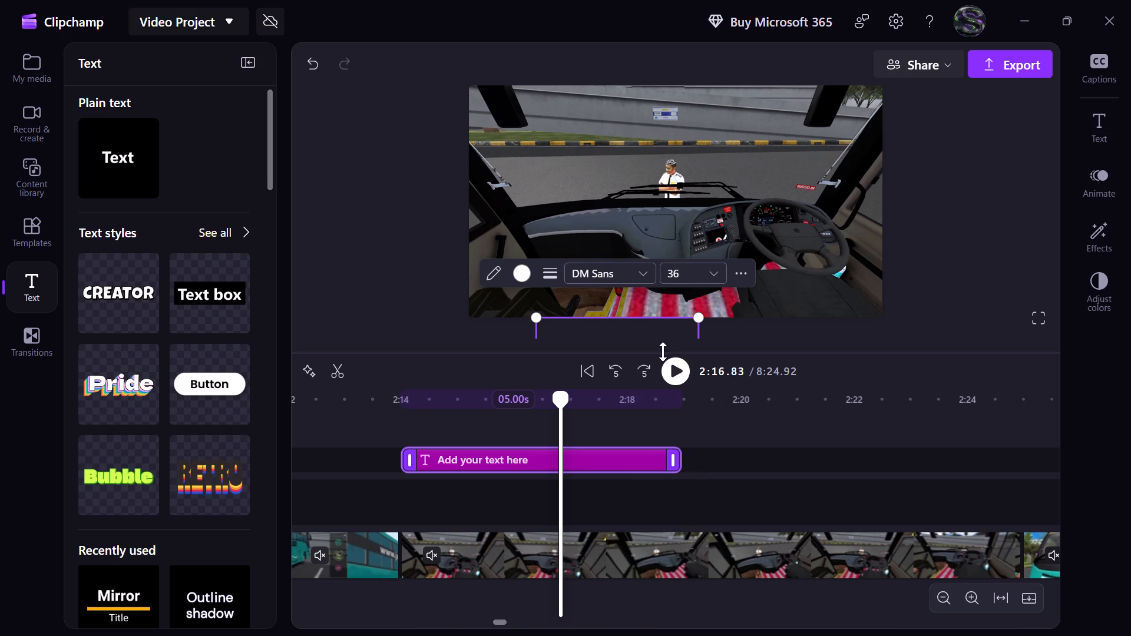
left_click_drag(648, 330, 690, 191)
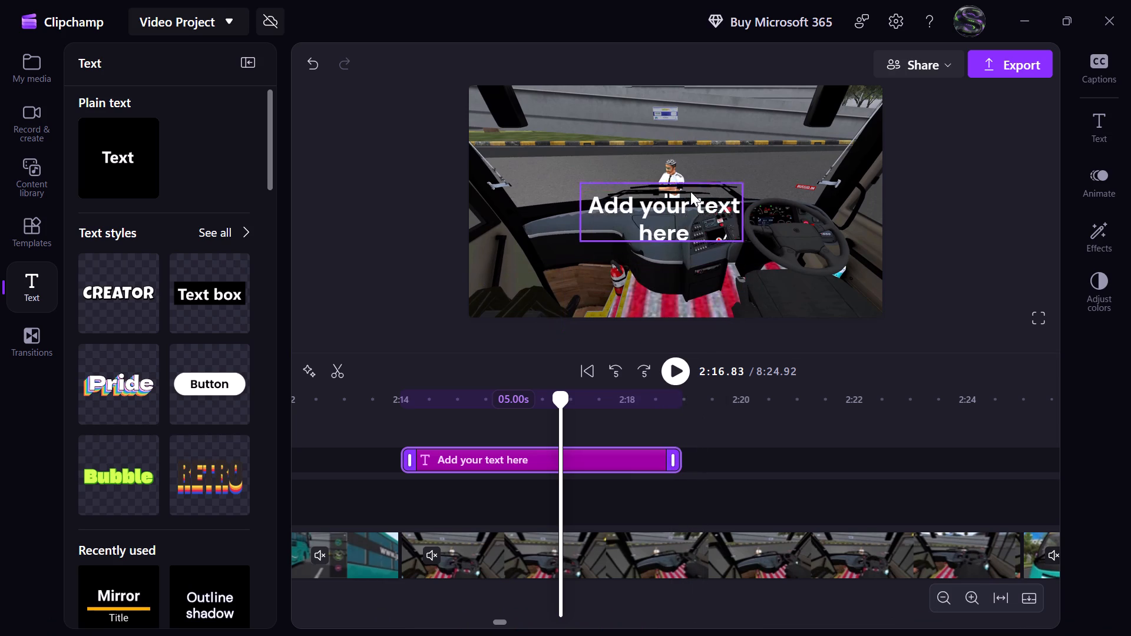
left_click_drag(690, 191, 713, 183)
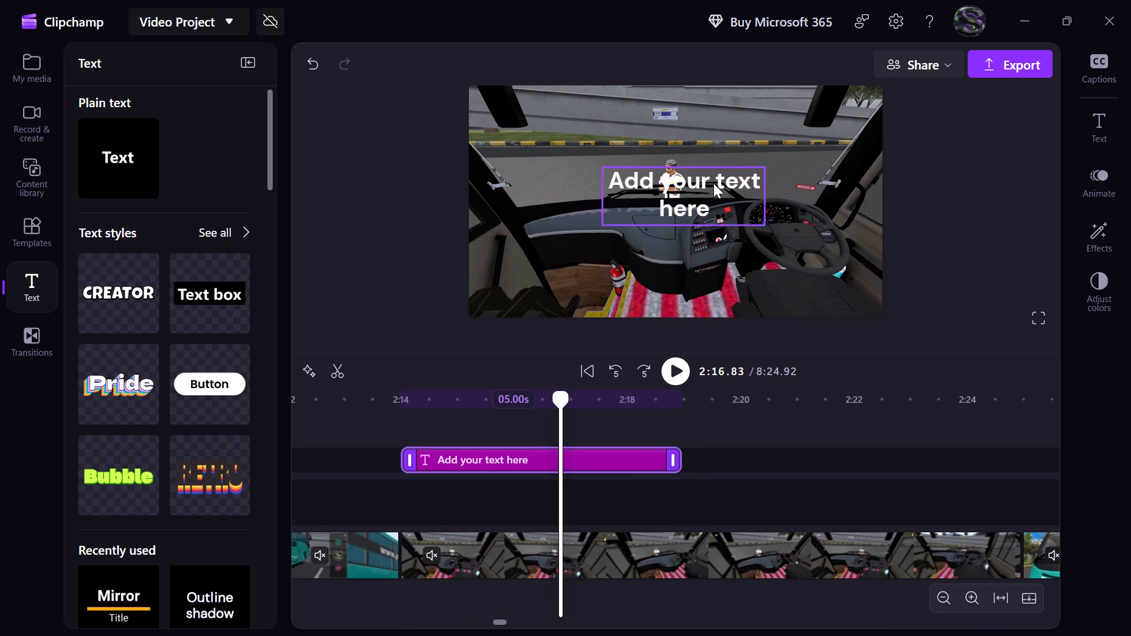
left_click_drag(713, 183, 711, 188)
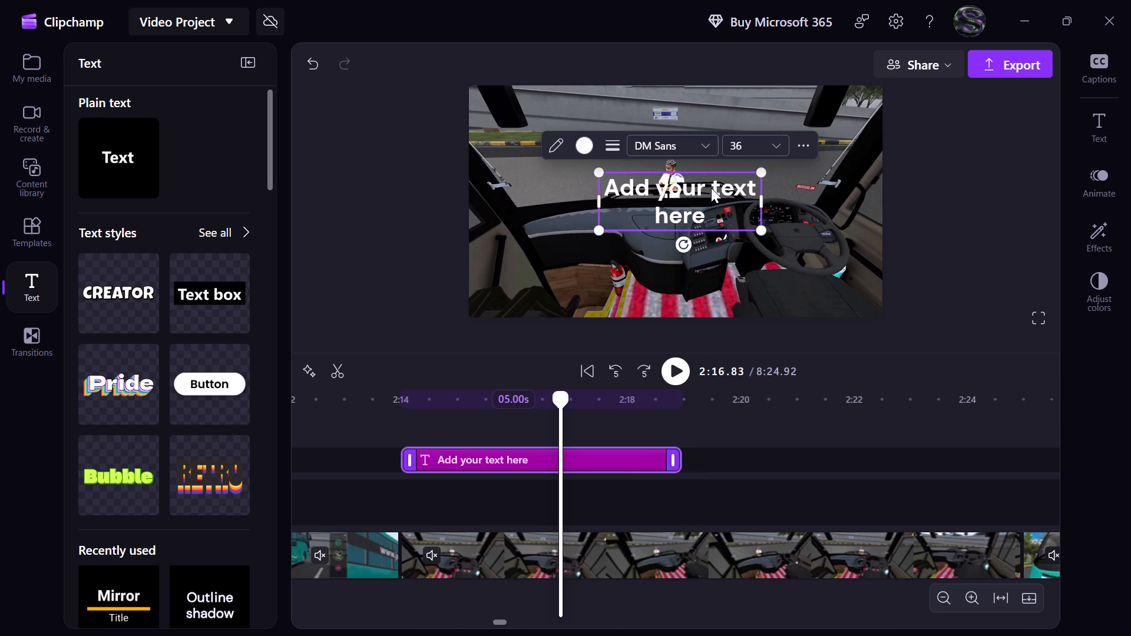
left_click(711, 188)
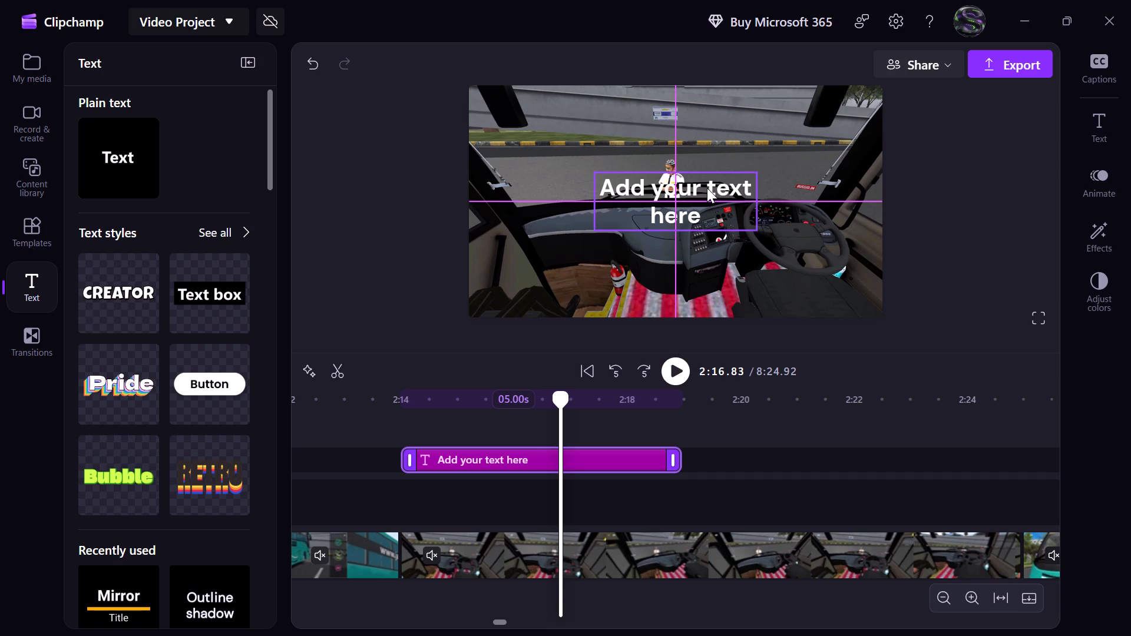
Replace the placeholder text of the title over the cabin footage with "Cab View".
left_click(701, 212)
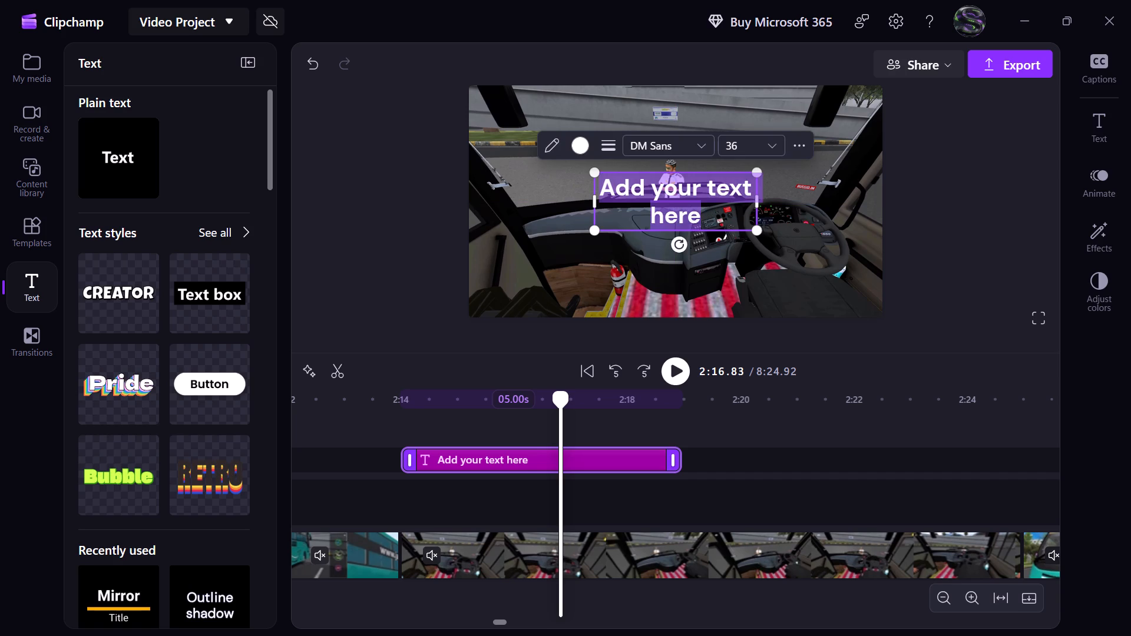
type("Cab")
key("space")
type("View")
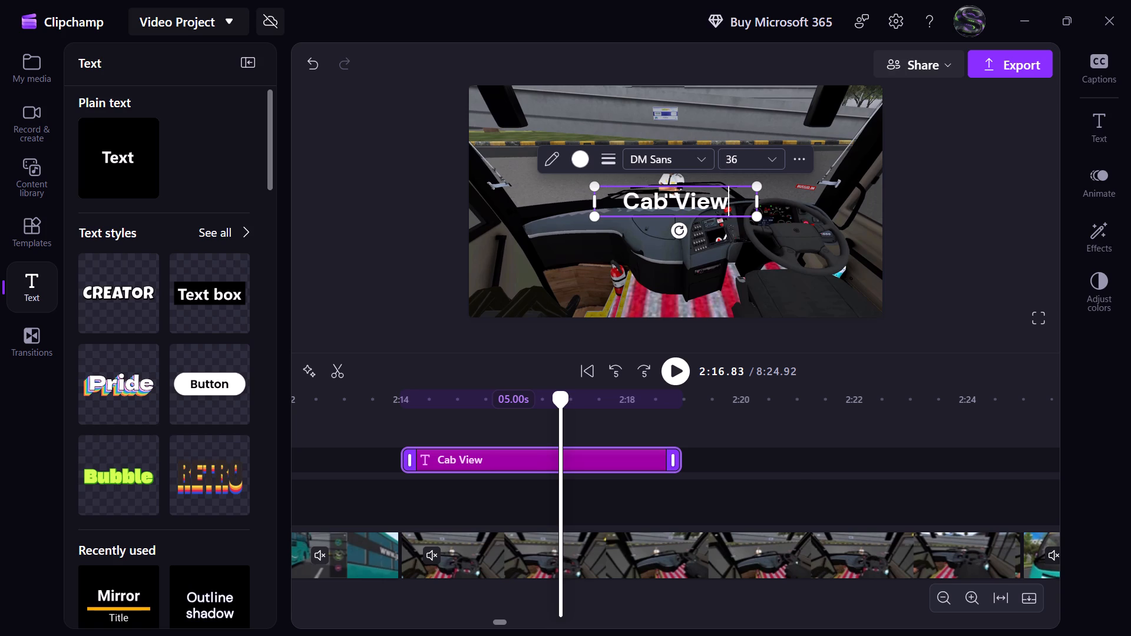
Switch to Apple Music and close it, returning to the video project in Clipchamp.
key("alt+Tab")
key("alt+Tab")
key("alt+Tab")
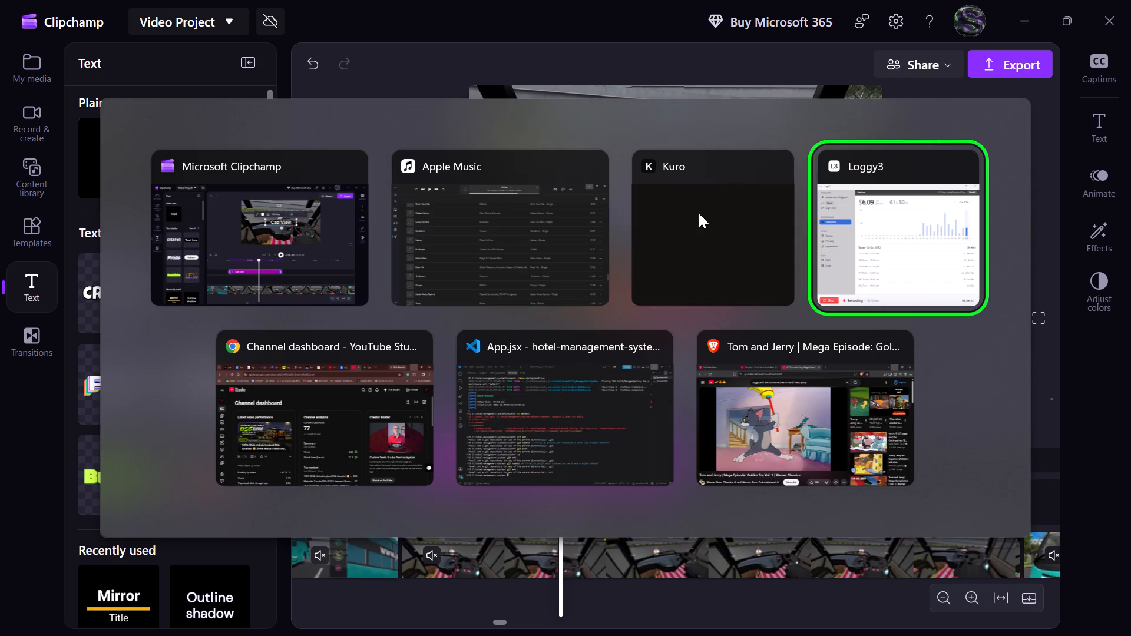
key("alt+Tab")
key("alt+Tab")
key("alt+Tab")
key("alt+Tab")
key("alt+Tab")
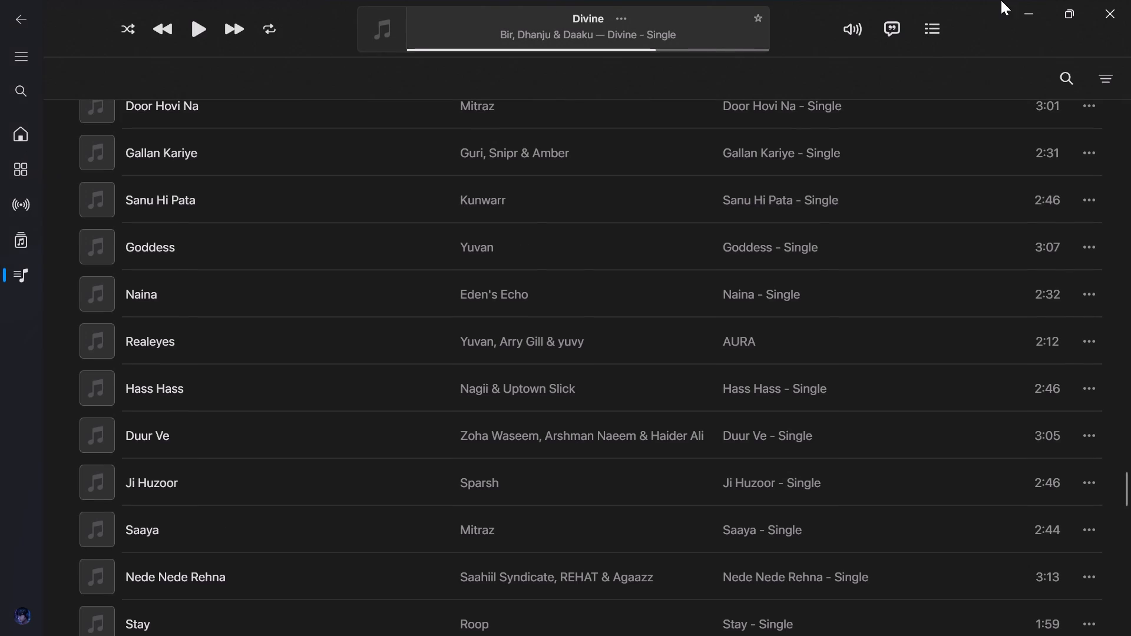
left_click(1104, 16)
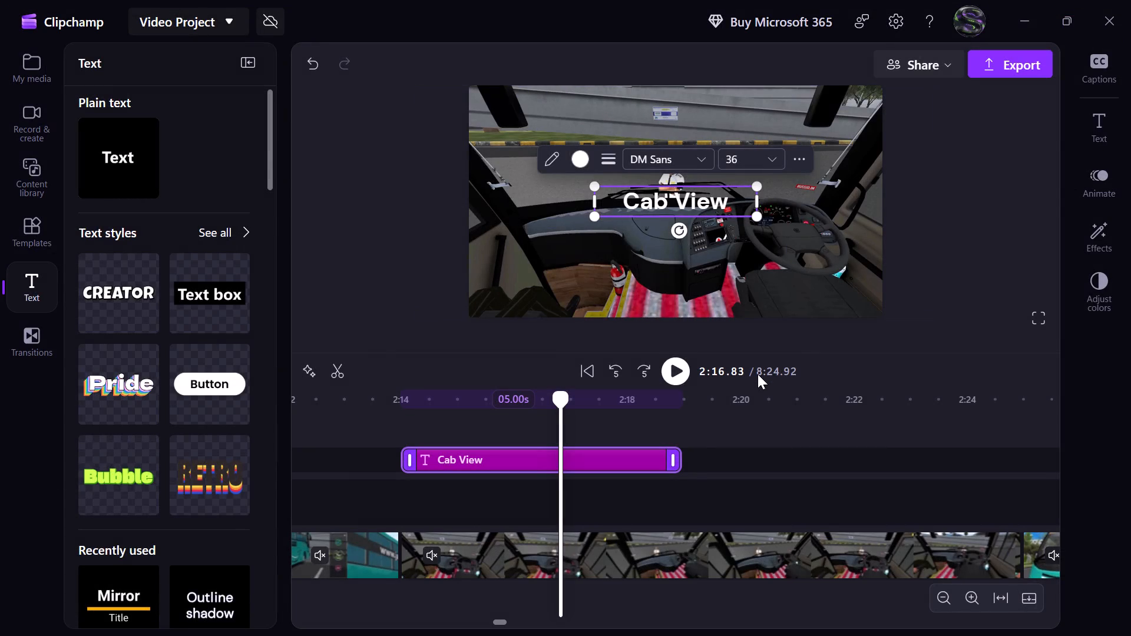